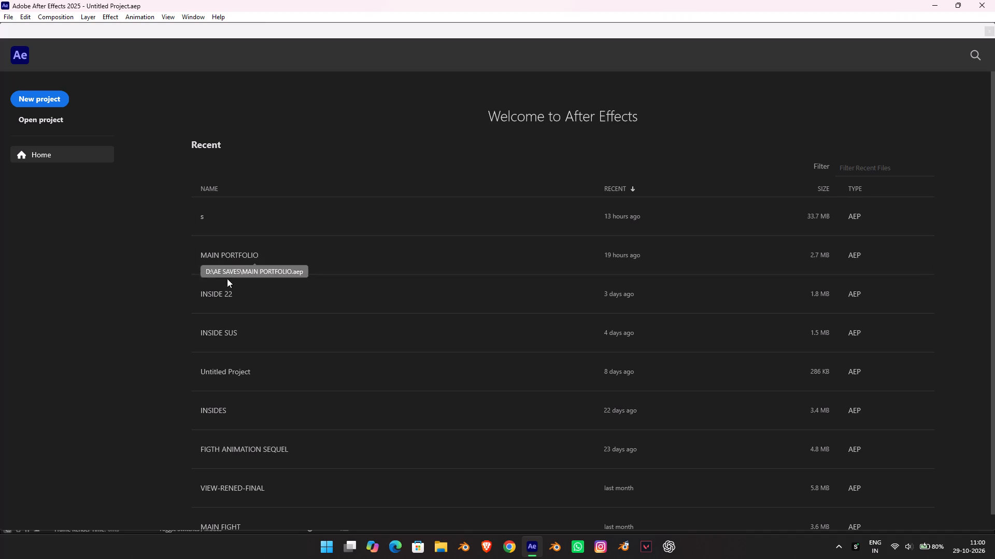
Open the recent project INSIDE 22.
left_click(230, 299)
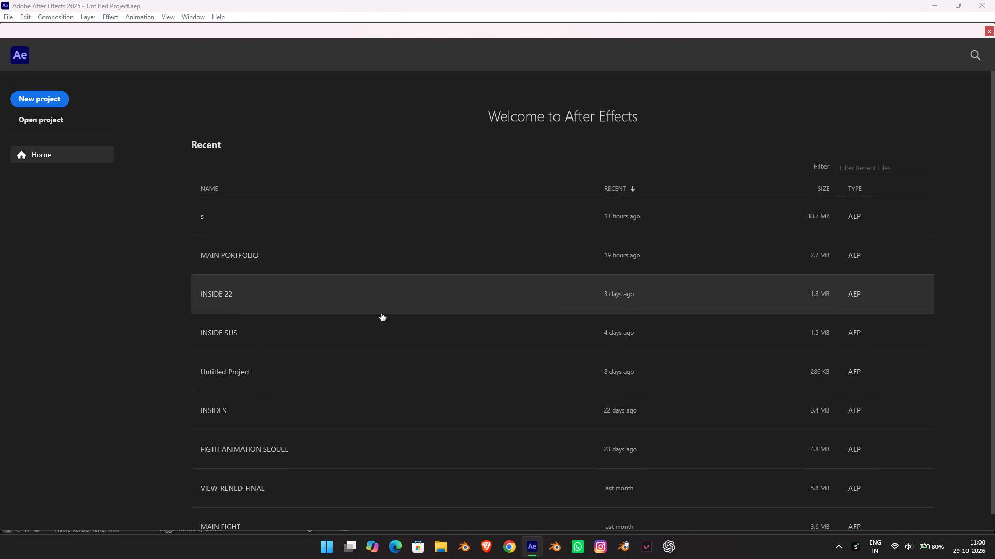
left_click(533, 301)
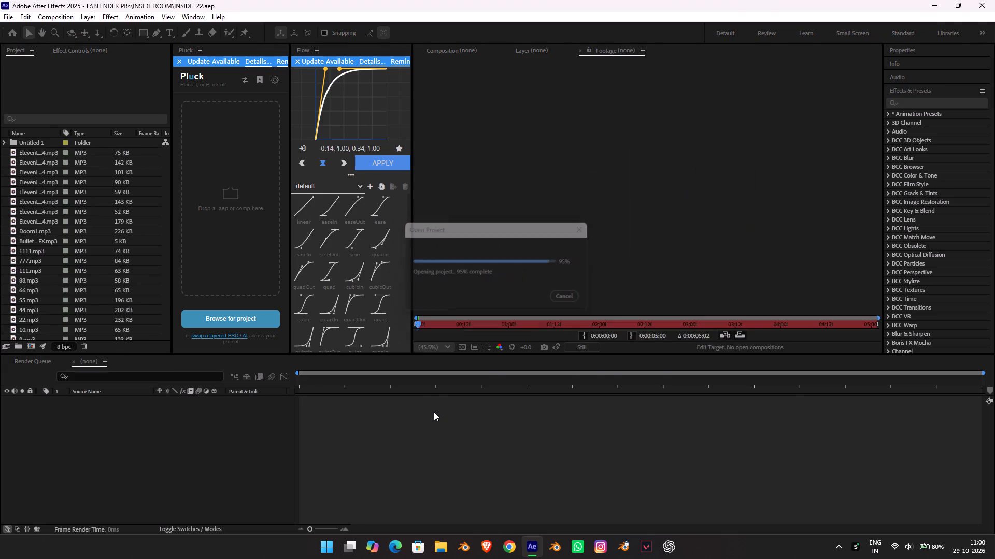
Move the current time of Comp 2 to its very start, 0:00:00:00.
left_click_drag(331, 381, 247, 381)
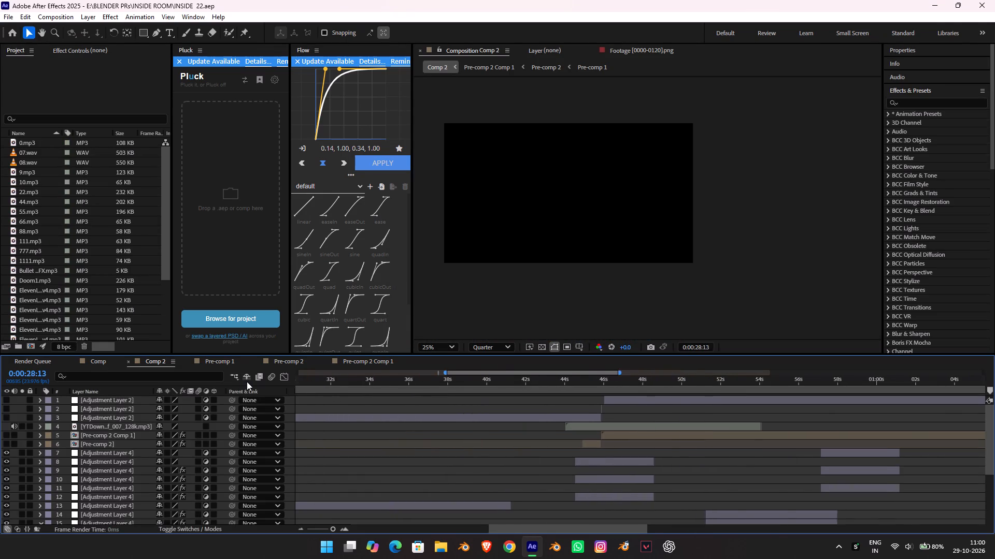
left_click_drag(247, 381, 225, 379)
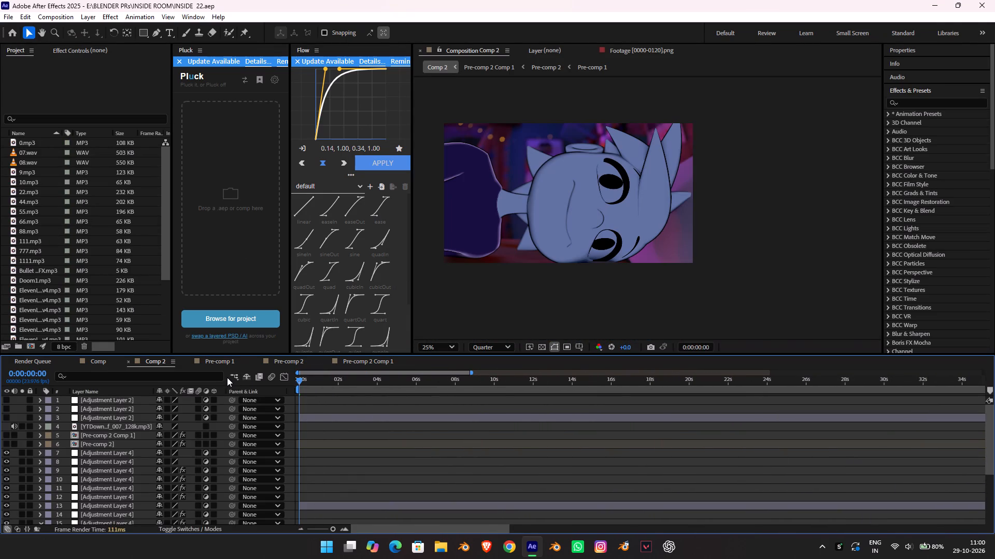
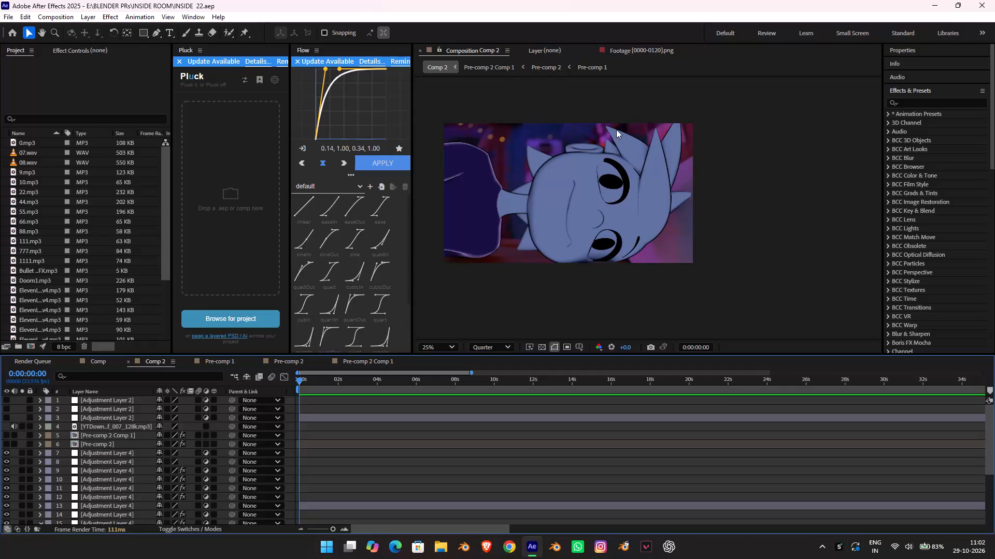
Play a preview of Comp 2 from its start.
key("space")
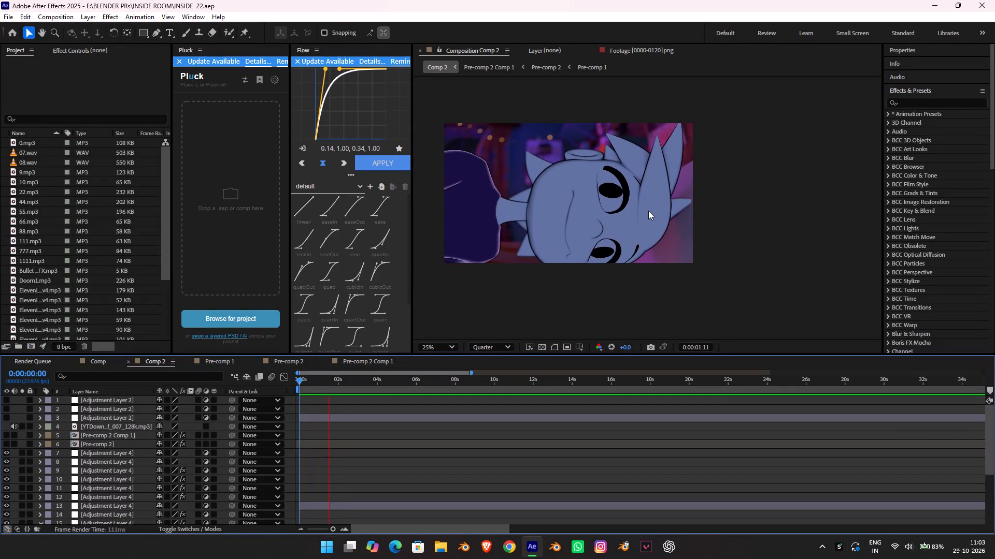
In the Windows sound output settings, try Speakers (C-Media(R) Audio), ending with FxSound Speakers (FxSound Audio Enhancer) as the output device.
left_click(911, 554)
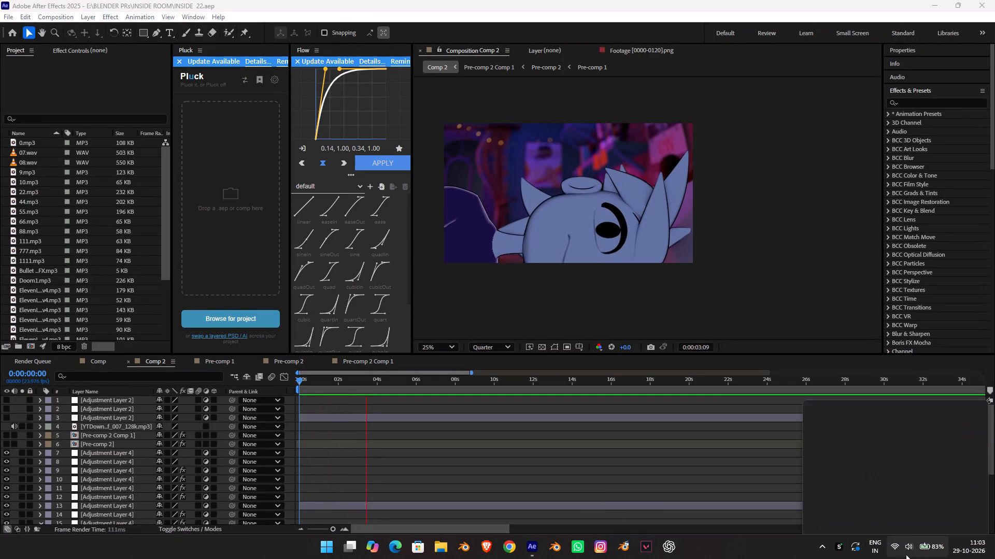
left_click(961, 481)
left_click(876, 404)
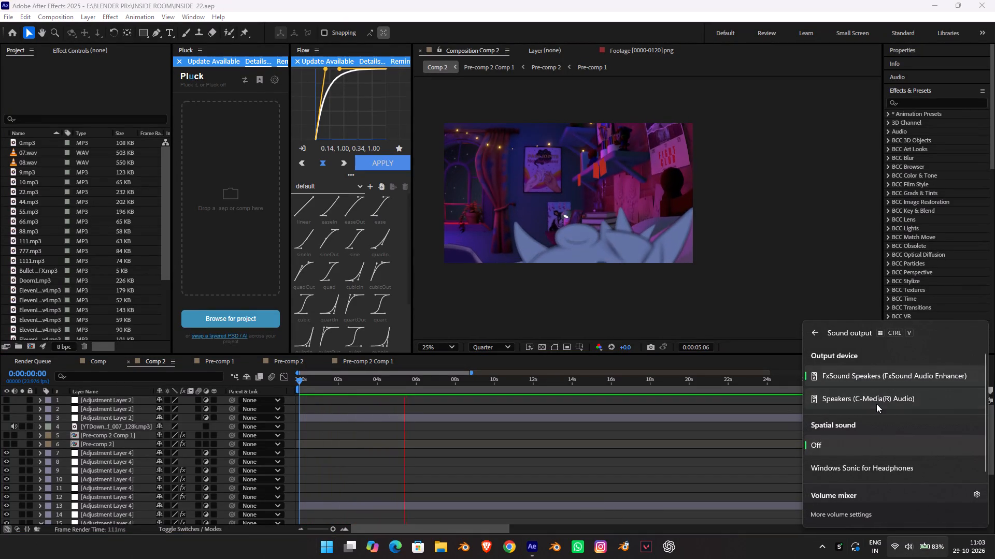
left_click(868, 380)
Back in After Effects, return Comp 2's current time to 0:00:00:00 and replay the preview from there.
left_click(353, 378)
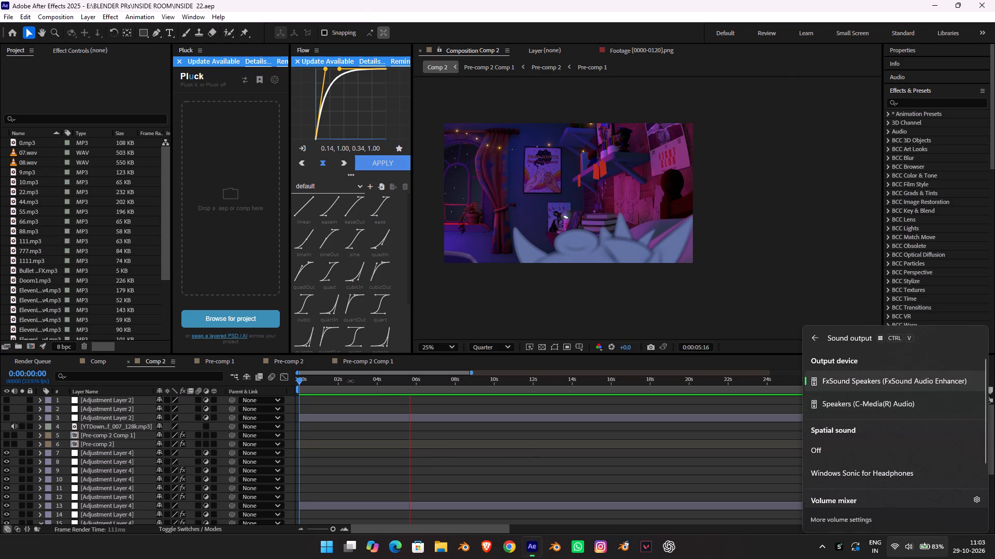
left_click_drag(341, 382, 241, 386)
key("space")
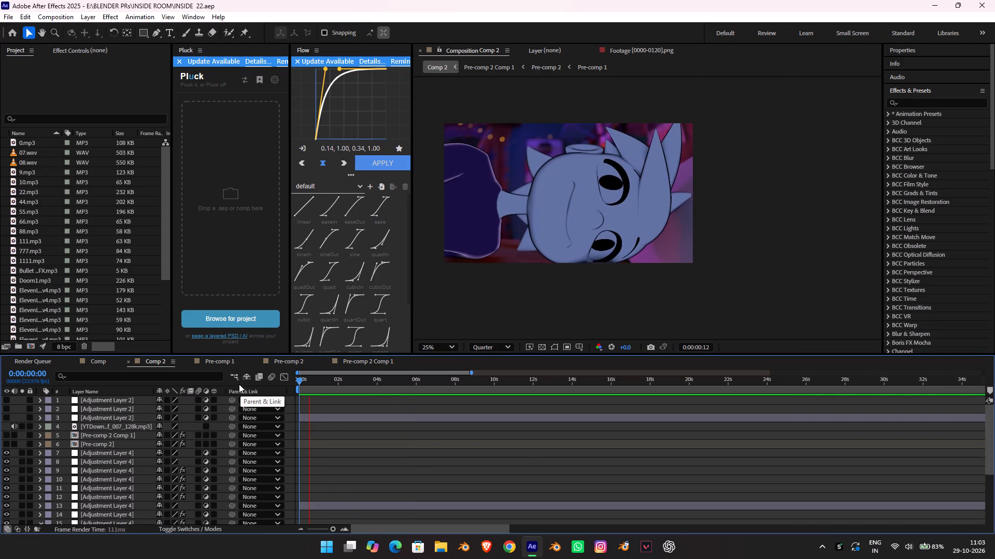
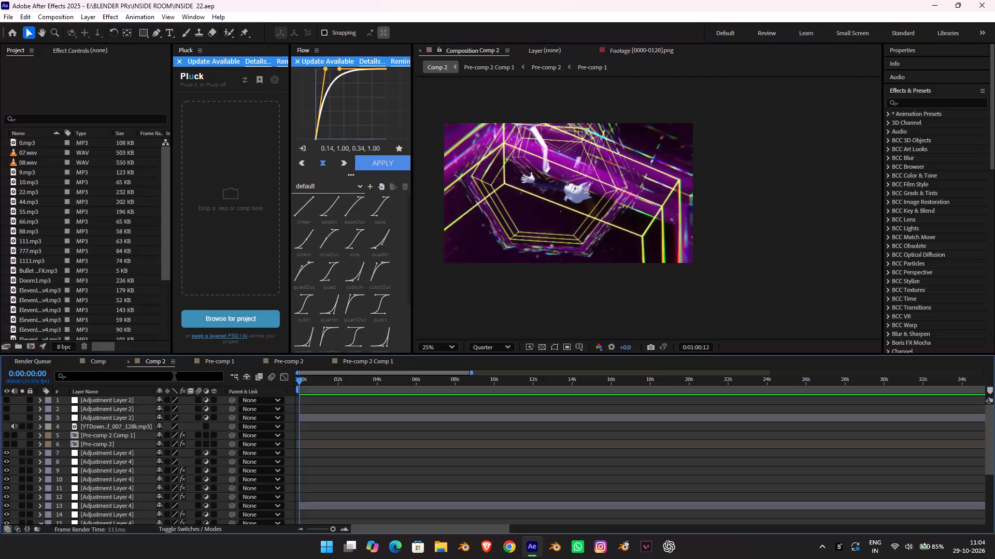
Identify masked adjustment layers 14 and 15 at 0:00:53:05 and extend both in points back to the start of Comp 2.
key("space")
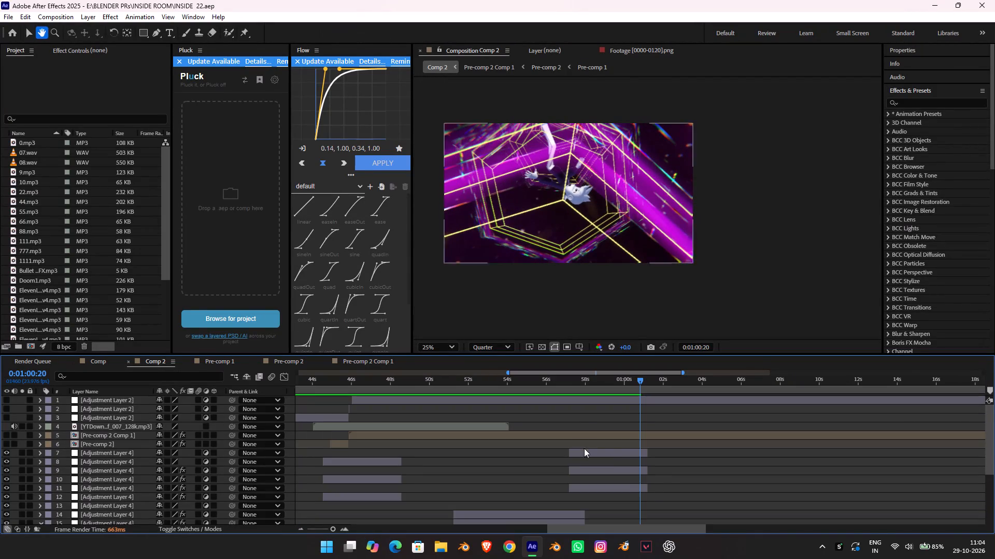
scroll(611, 460, "up", 5)
scroll(606, 459, "down", 8)
scroll(534, 454, "up", 5)
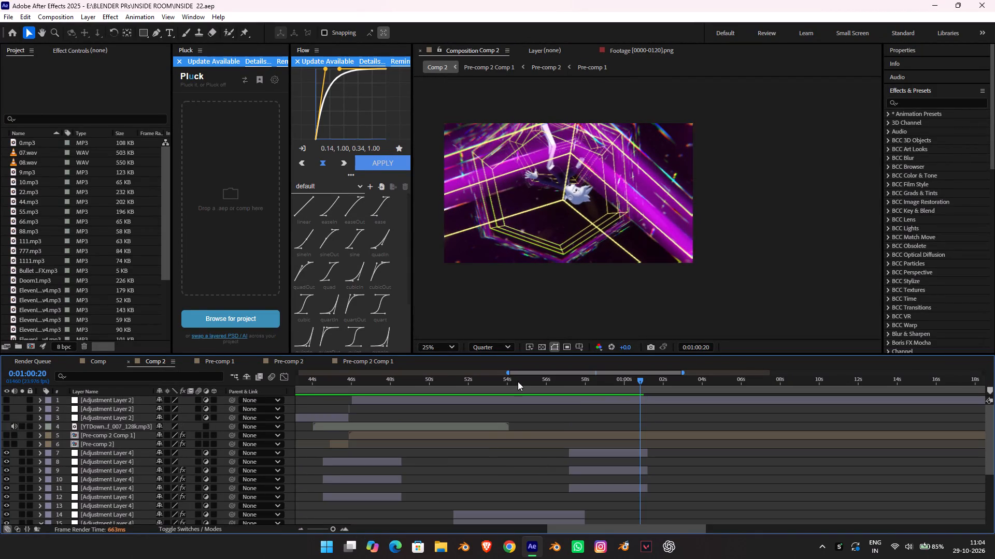
left_click_drag(518, 381, 492, 387)
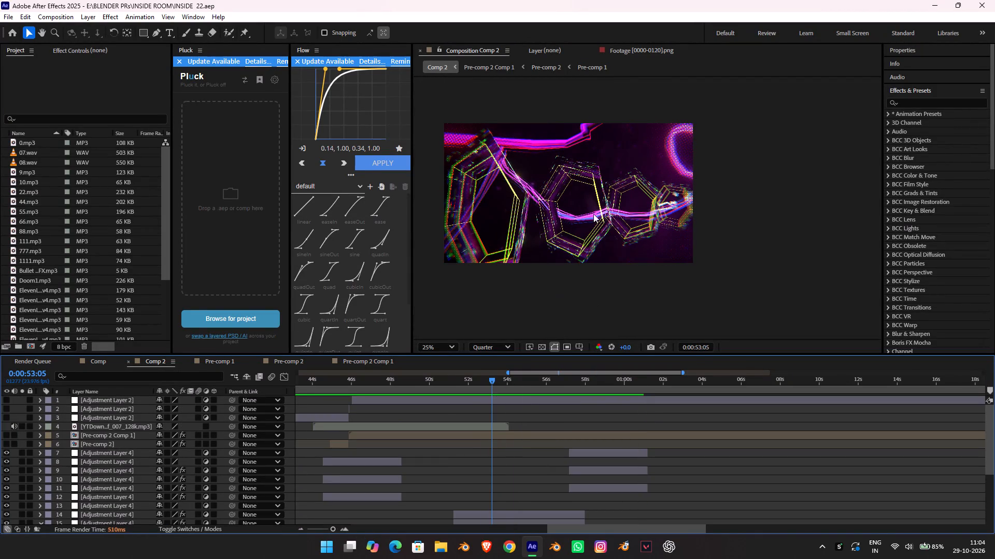
left_click(610, 186)
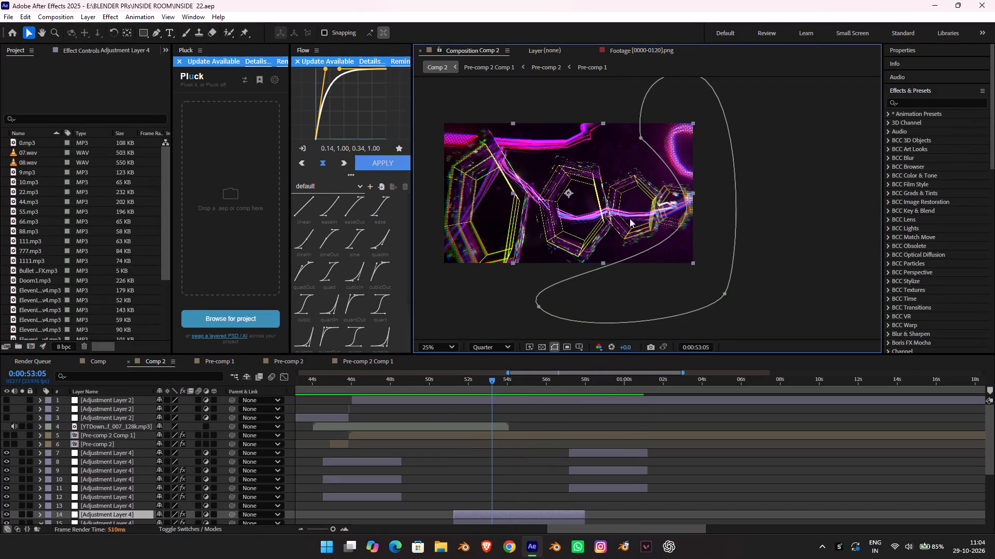
left_click(468, 178)
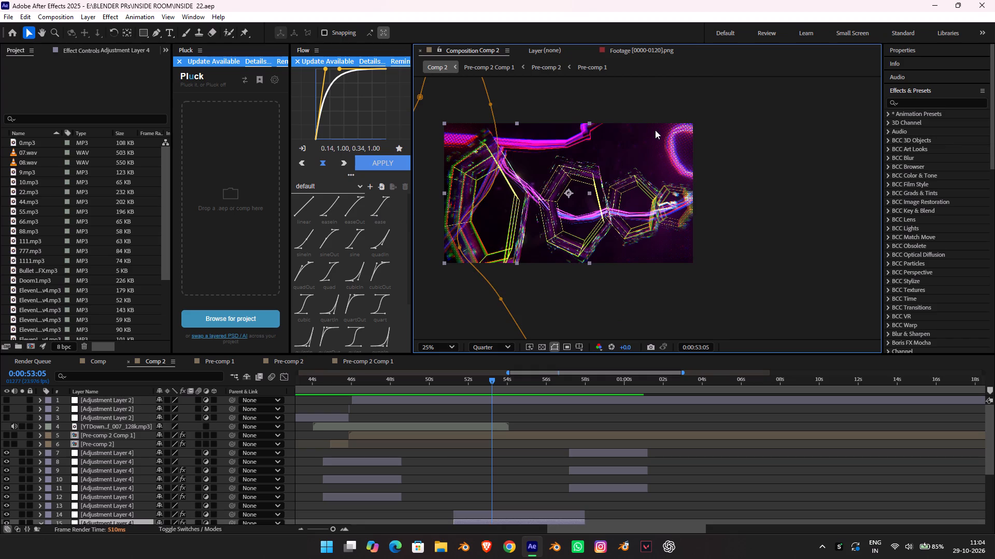
left_click(670, 111)
left_click(670, 129)
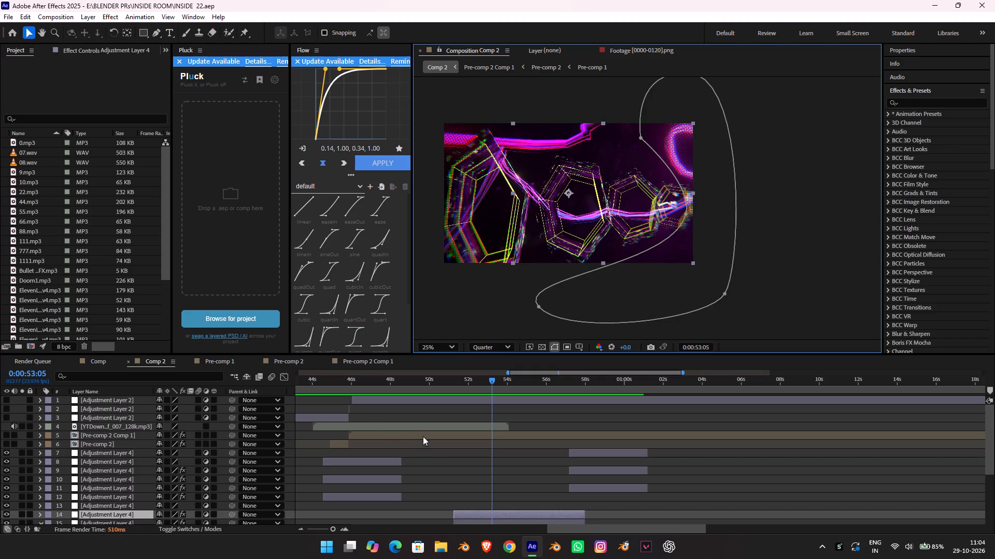
left_click(485, 520)
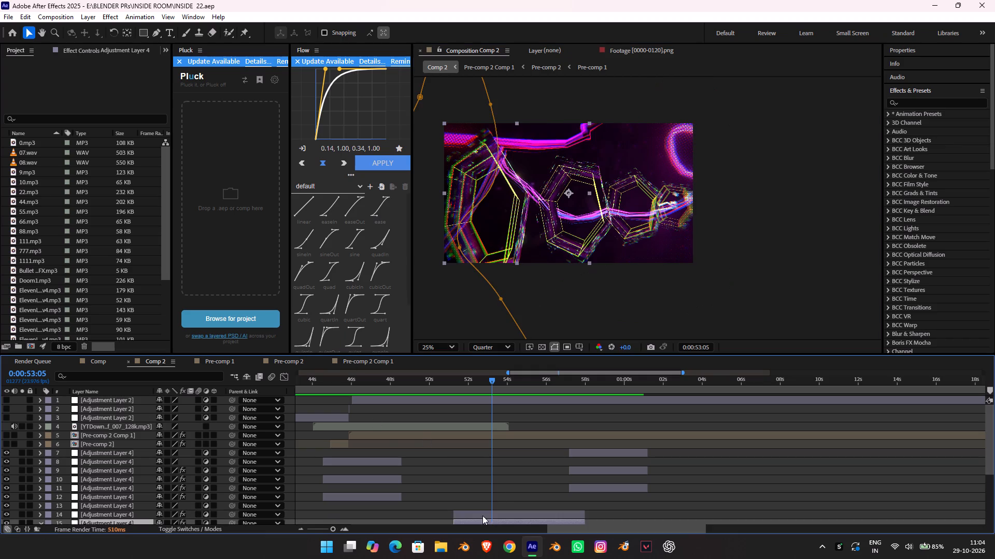
left_click(481, 515, "shift")
scroll(493, 491, "down", 3)
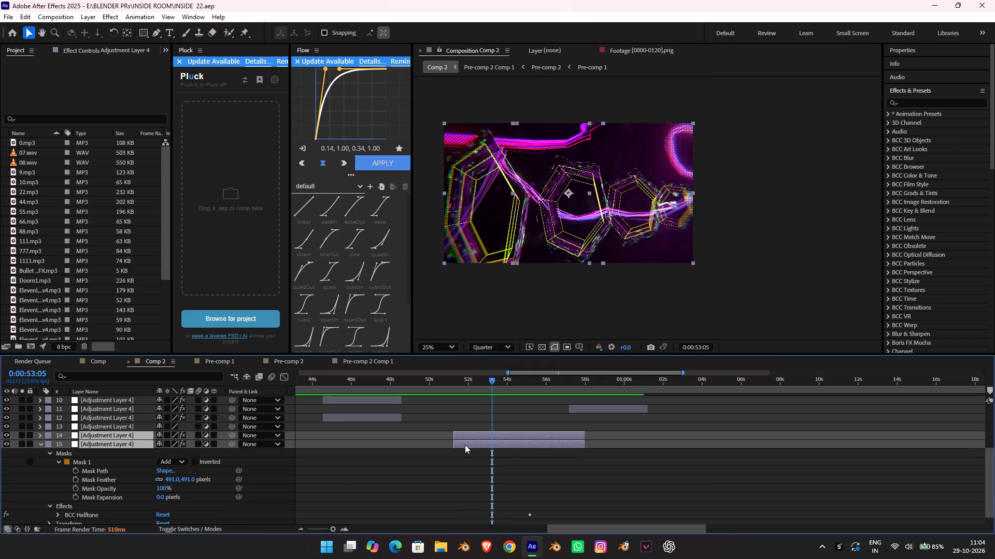
left_click_drag(454, 436, 292, 431)
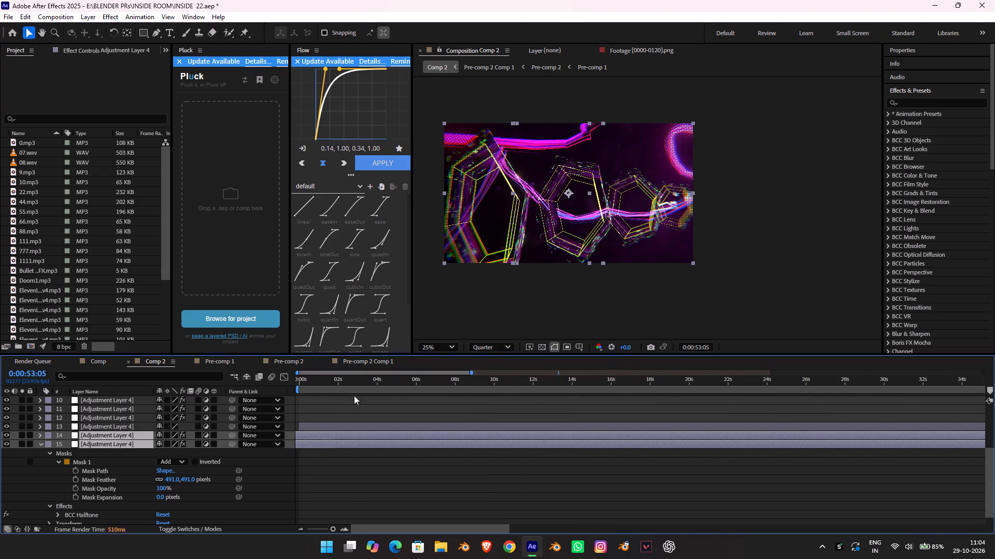
Preview Comp 2 from 0:00:00:00 to review the extended adjustment layers.
left_click_drag(353, 380, 281, 381)
key("space")
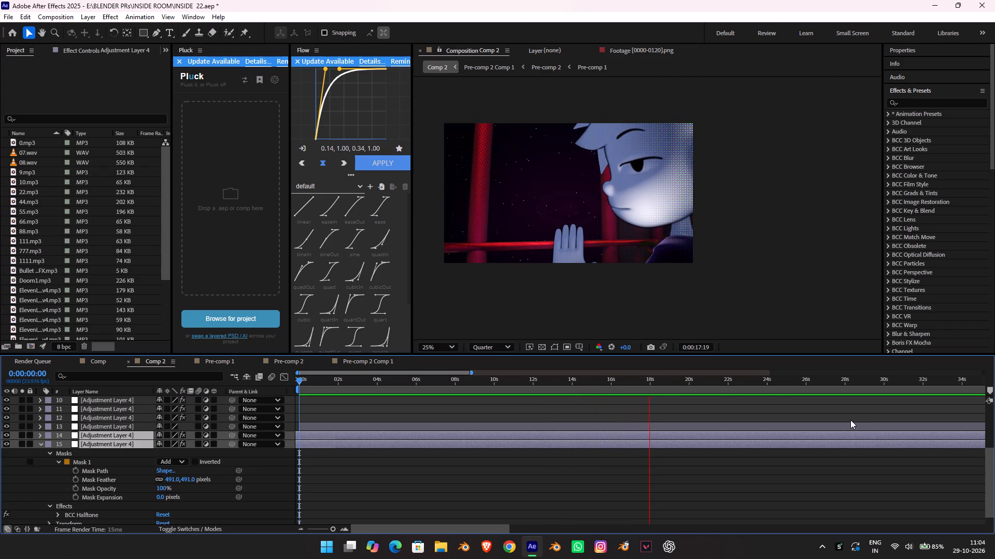
Find the shot change after 0:00:21:08 and split adjustment layers 14 and 15 at 0:00:21:09.
left_click(741, 382)
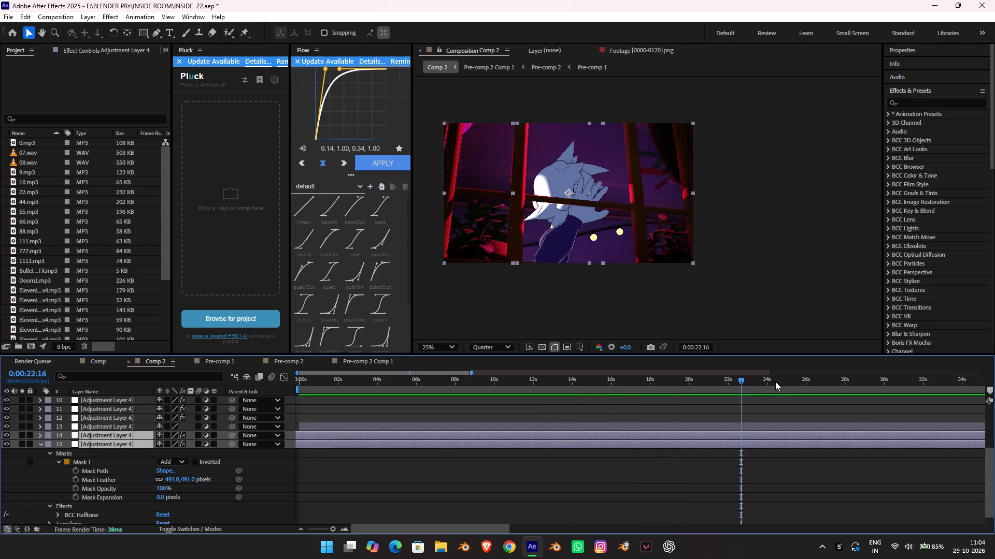
key("space")
key("space")
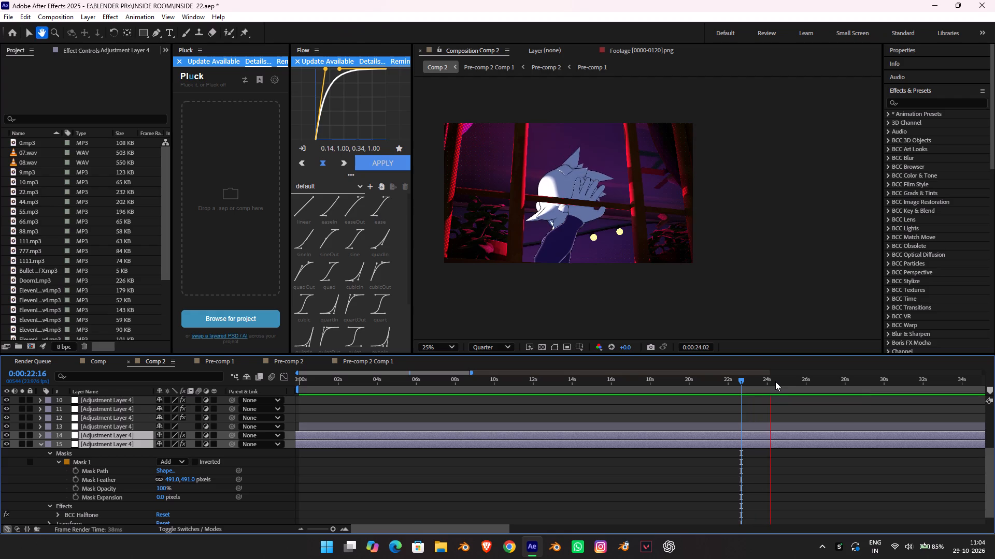
left_click_drag(771, 380, 713, 378)
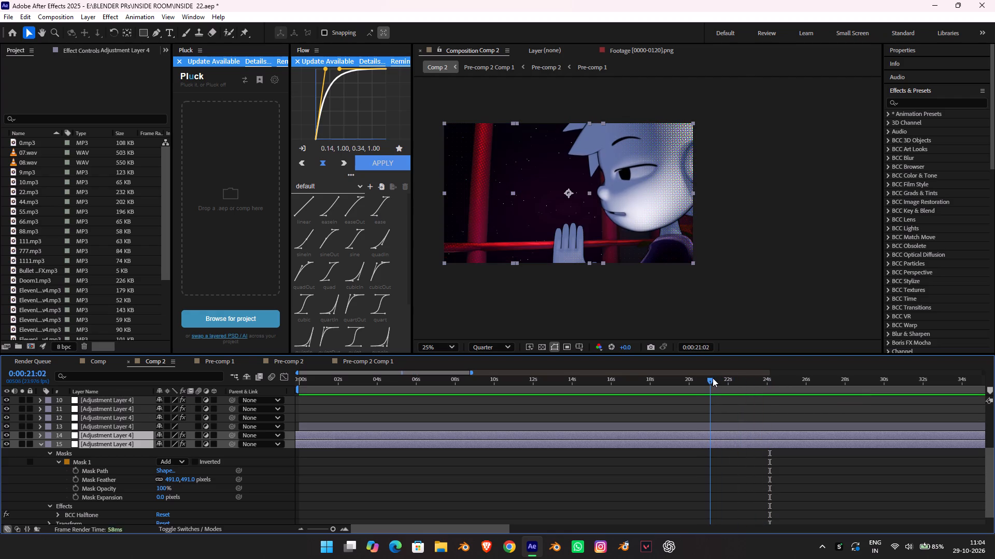
left_click_drag(713, 378, 716, 380)
scroll(719, 429, "up", 3, "alt")
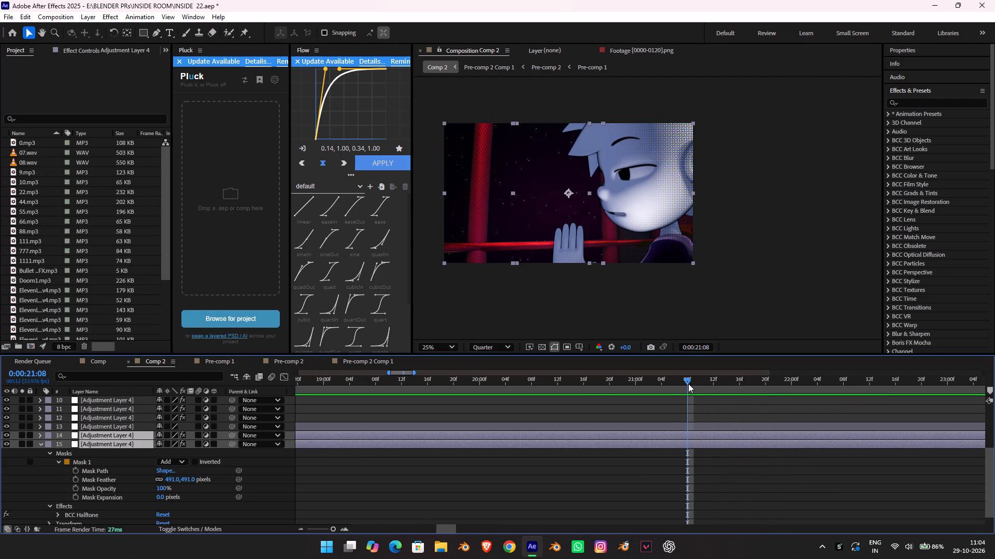
left_click(688, 382)
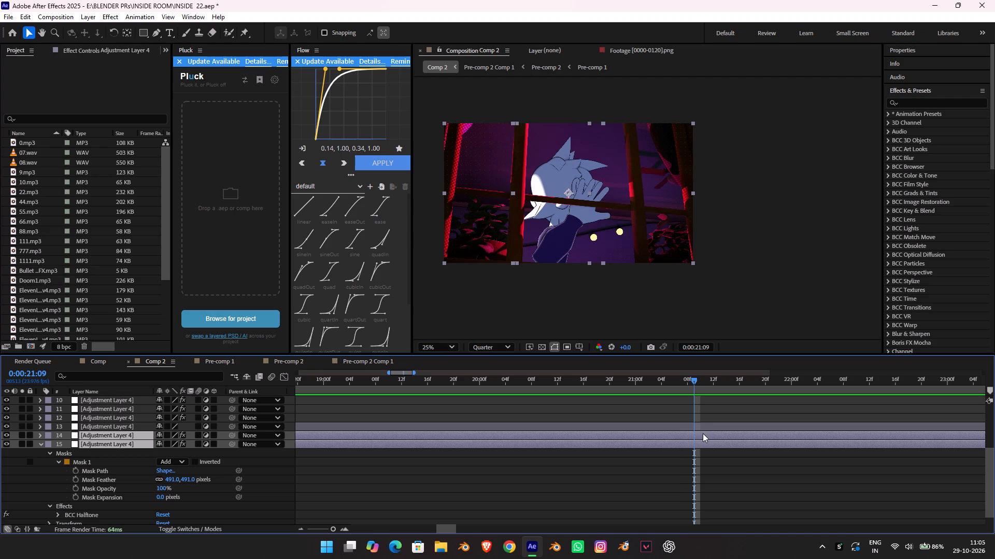
key("ctrl+shift+d")
At 0:00:21:08, reshape Mask 1 on adjustment layer 17 by moving its lower point inward to the frame's bottom edge.
left_click_drag(691, 378, 684, 378)
left_click(626, 462)
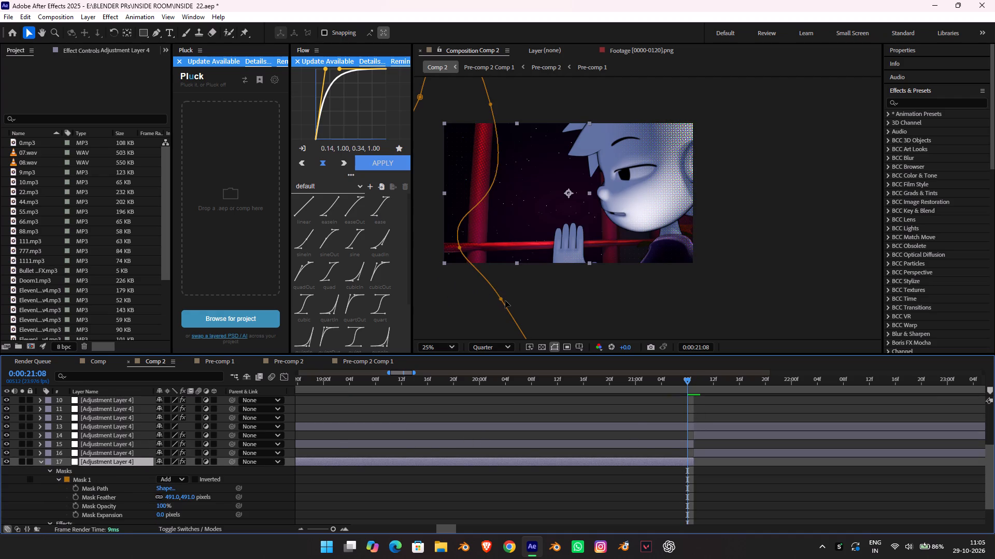
left_click_drag(503, 299, 549, 251)
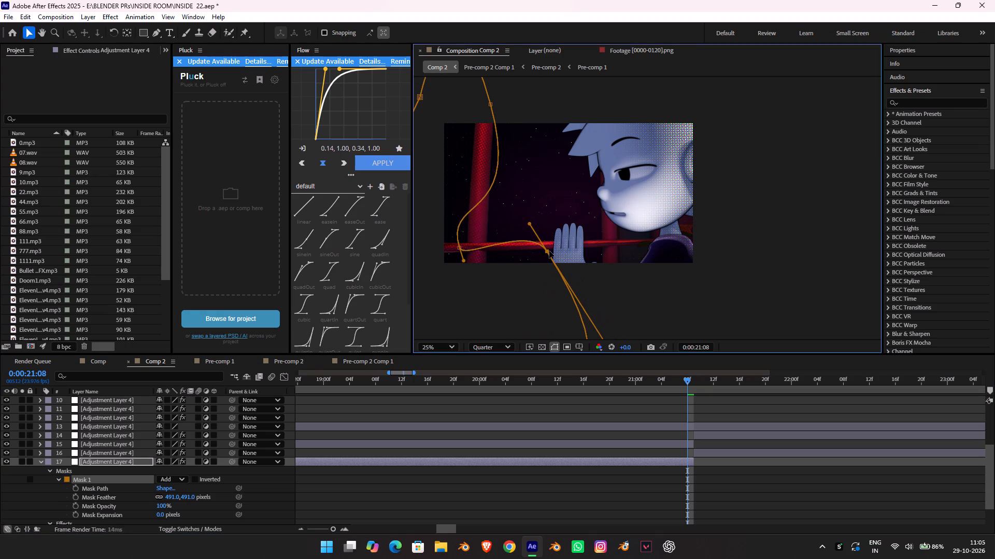
left_click_drag(549, 251, 527, 256)
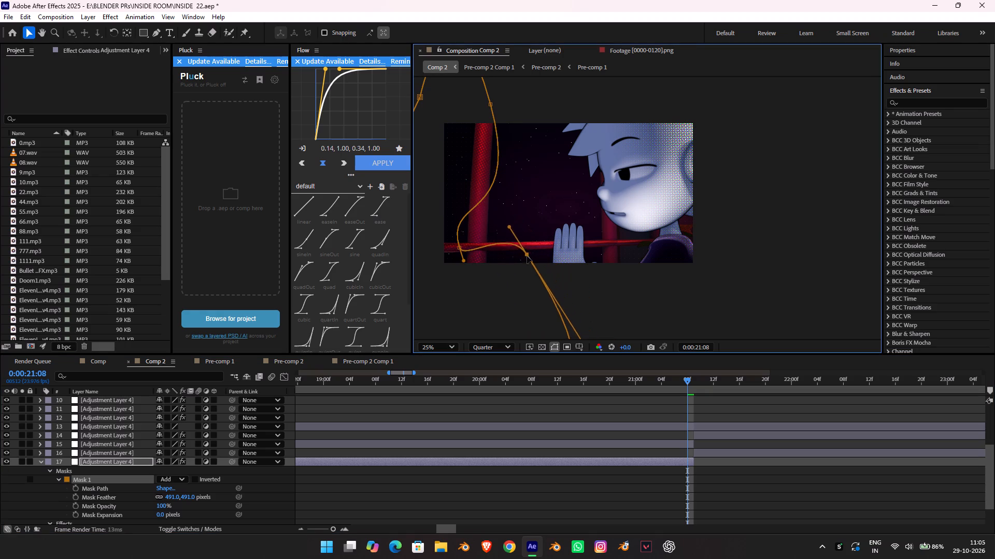
left_click_drag(527, 256, 525, 263)
left_click(689, 140)
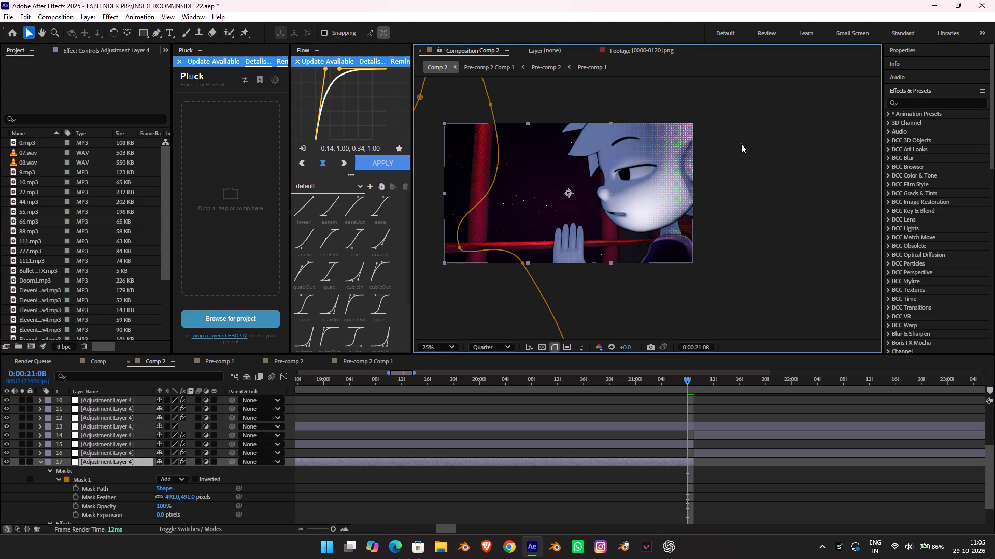
Shift masked adjustment layer 15 toward the right edge of the frame so its halftone covers less of the character's face.
left_click(741, 144)
left_click(705, 138)
left_click(669, 144)
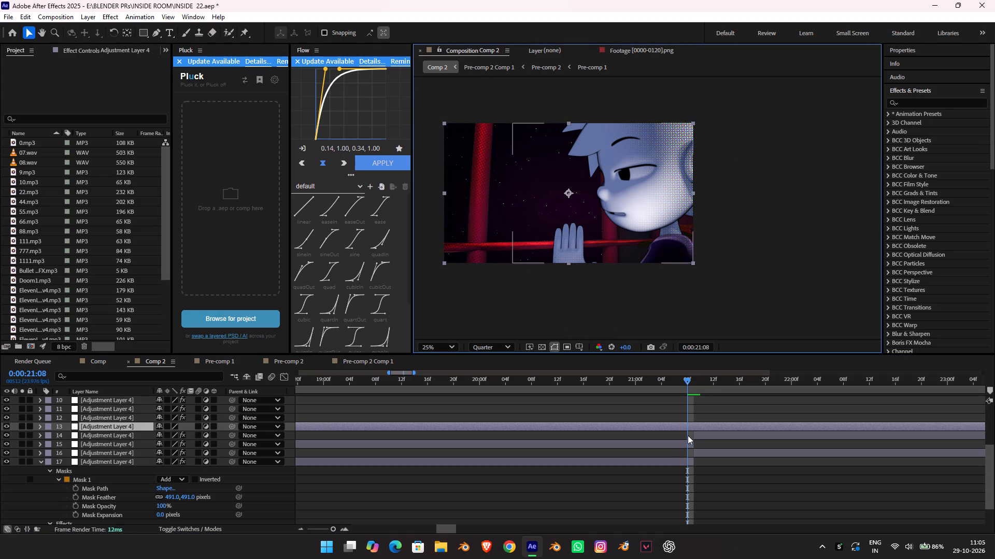
left_click(678, 442)
left_click_drag(672, 256, 718, 253)
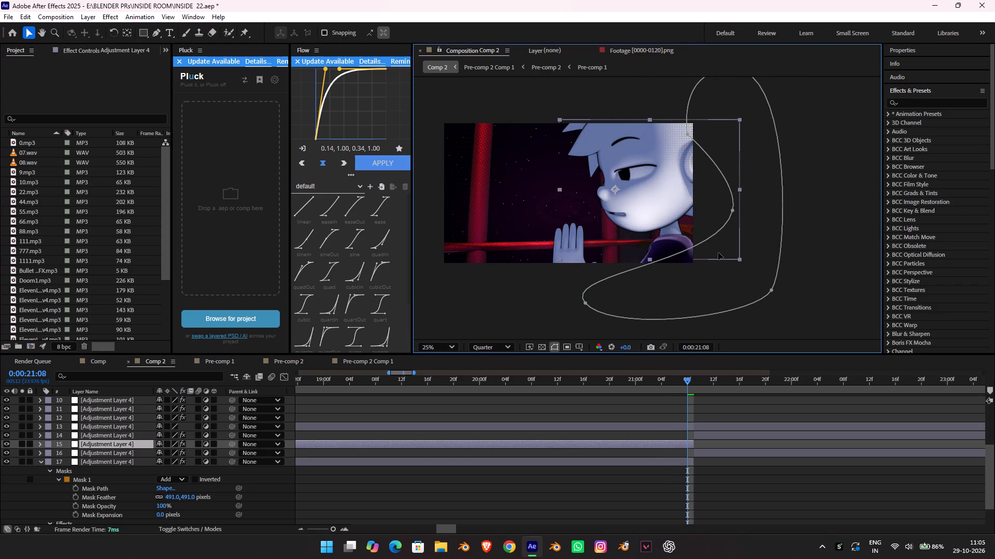
left_click_drag(718, 253, 722, 258)
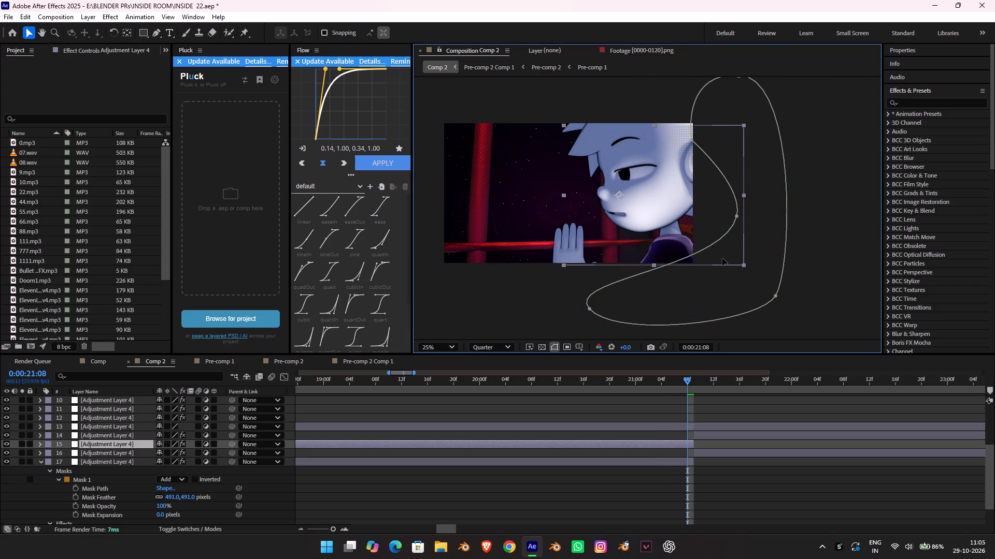
left_click_drag(722, 258, 720, 256)
Preview the adjusted shot from 0:00:21:08 and again from 0:00:17:05 to check the halftone placement.
key("space")
key("space")
key("space")
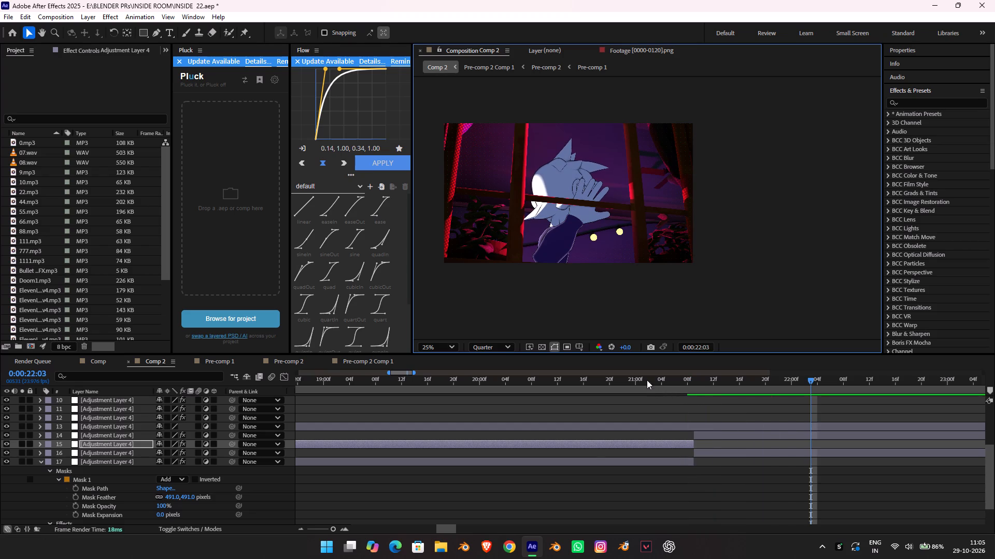
left_click_drag(632, 377, 399, 361)
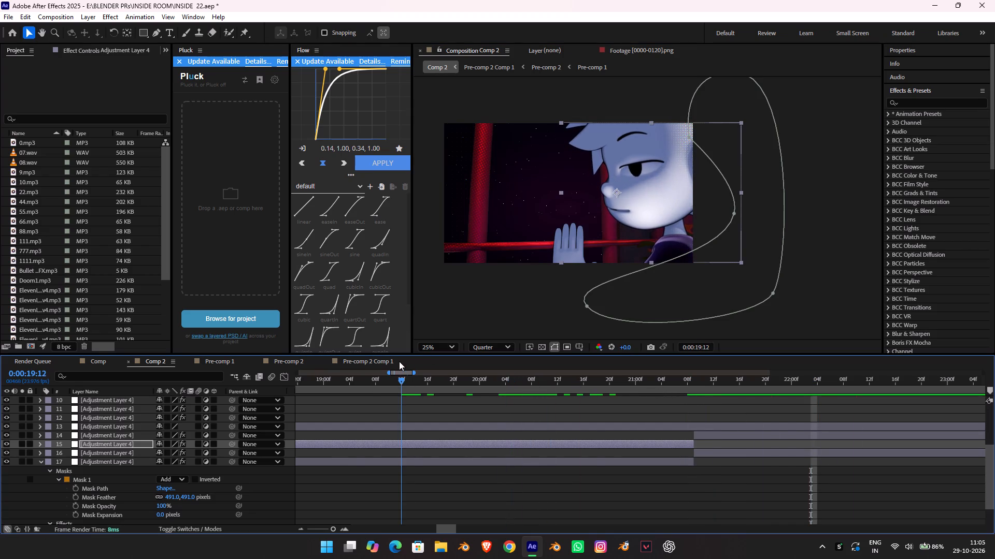
left_click_drag(399, 361, 514, 369)
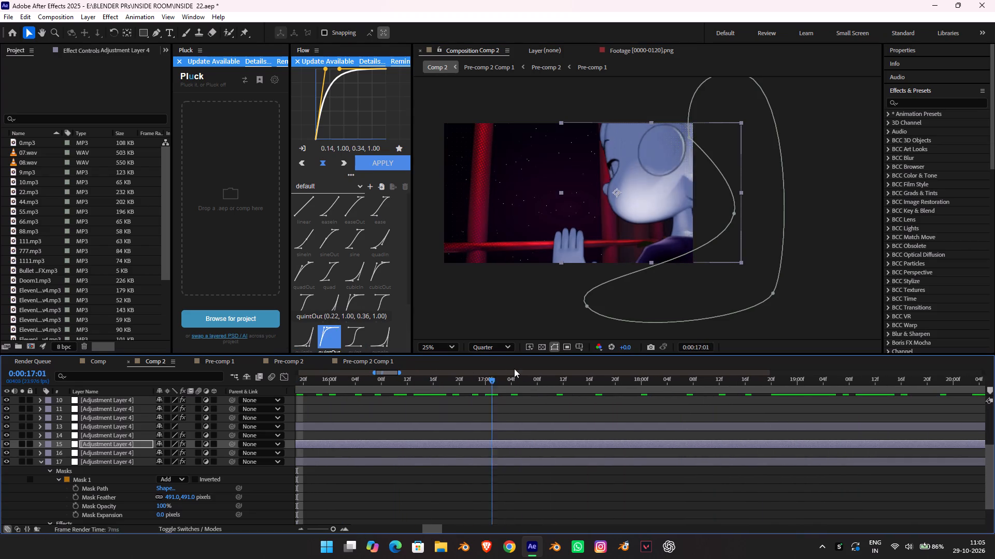
left_click_drag(514, 369, 520, 369)
key("space")
key("space")
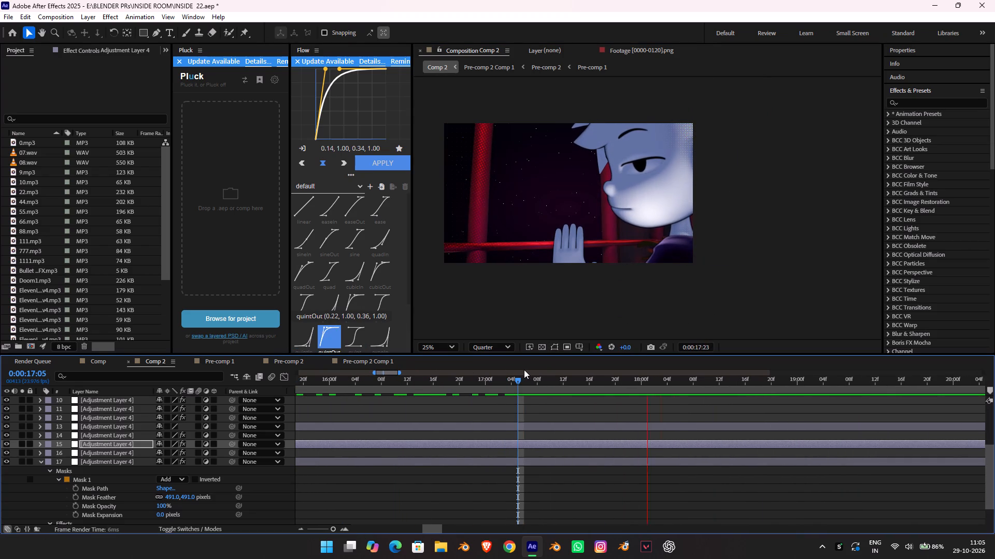
Find the shot change before 0:00:17:05 and split adjustment layers 15 and 17 at 0:00:16:07.
left_click_drag(535, 375, 421, 373)
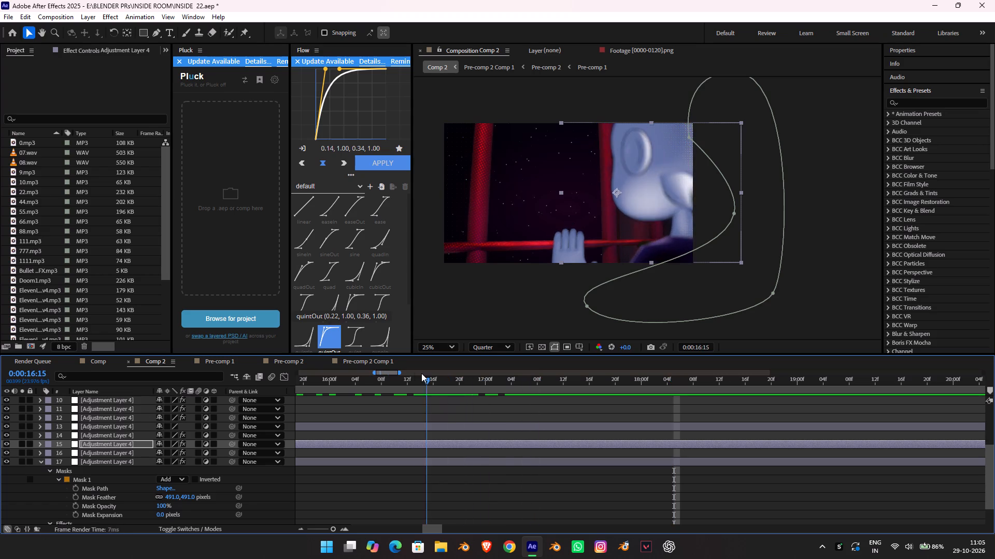
left_click_drag(421, 373, 448, 373)
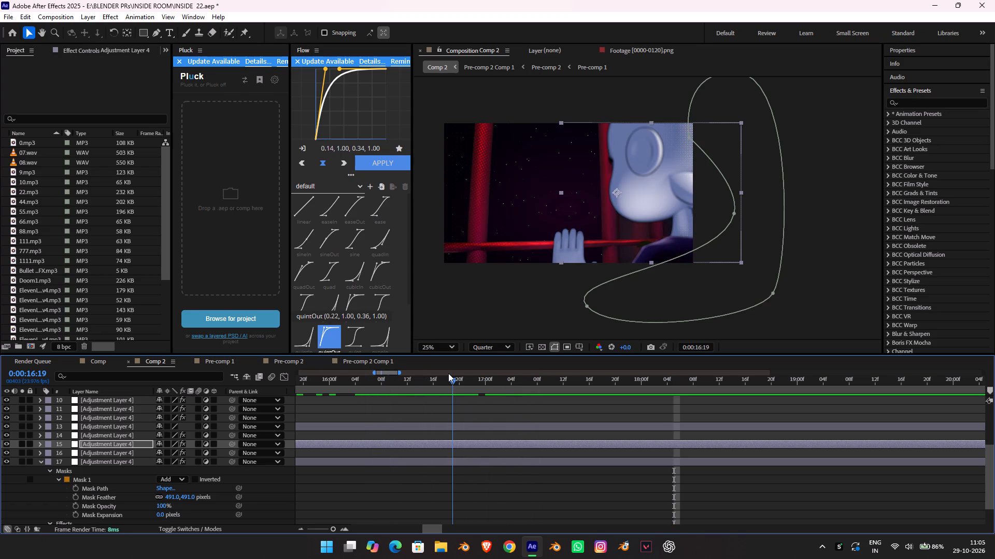
left_click_drag(448, 373, 420, 369)
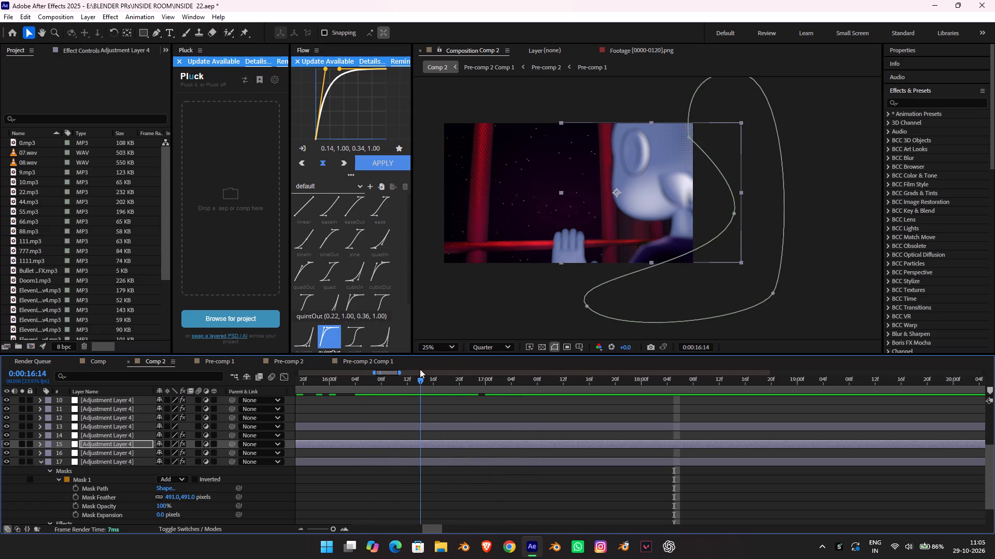
left_click_drag(420, 369, 387, 364)
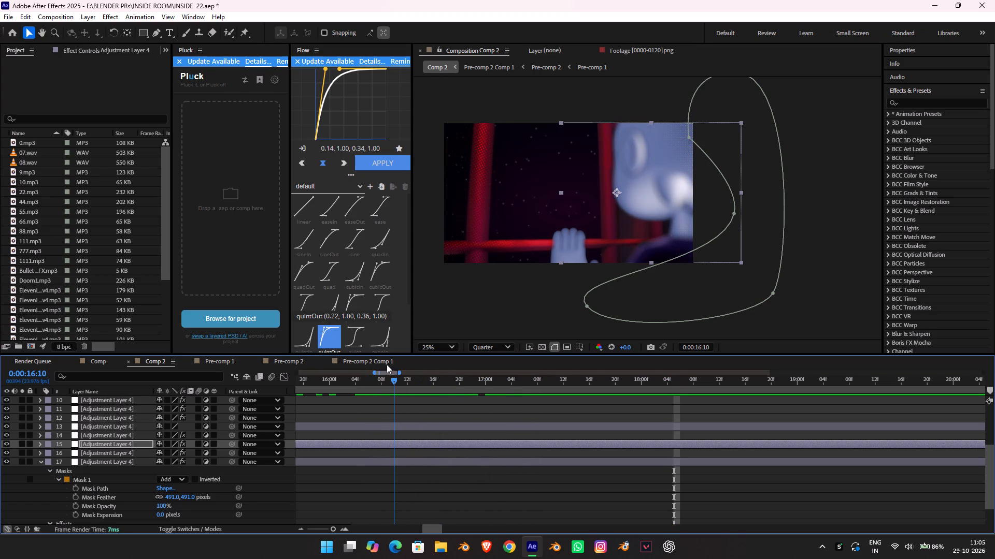
left_click_drag(387, 364, 375, 365)
scroll(421, 433, "down", 1)
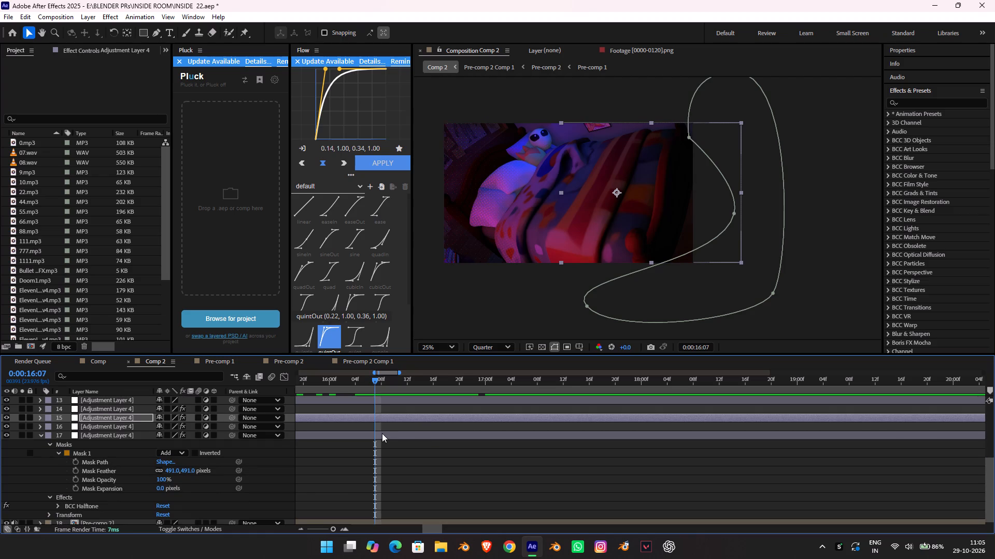
left_click(382, 433)
left_click(388, 418, "shift")
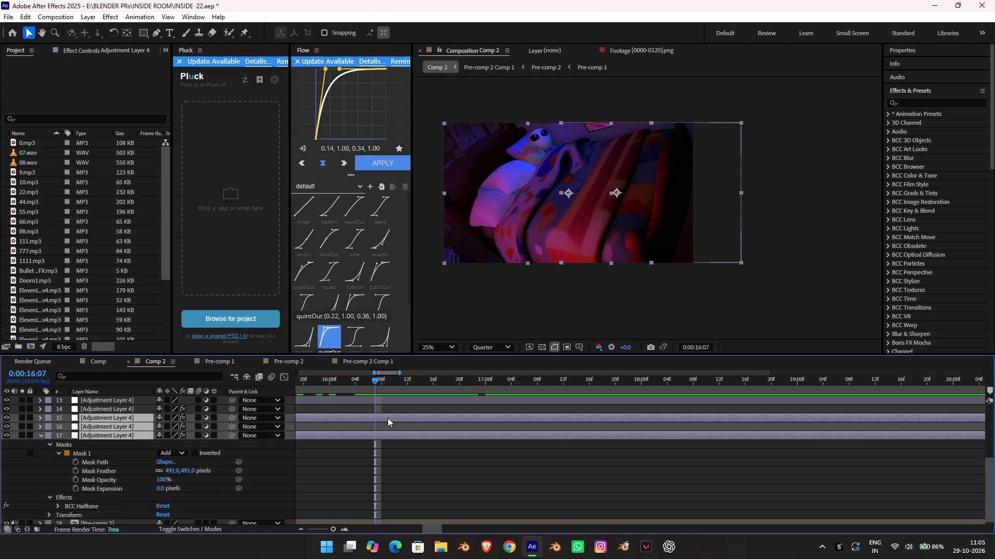
left_click(432, 426)
left_click(429, 419)
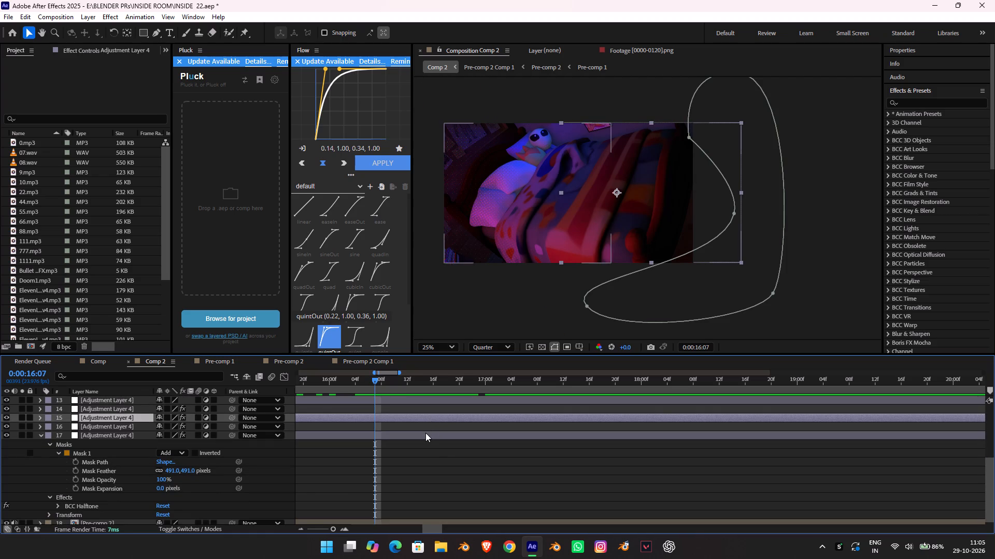
left_click(425, 433, "shift")
left_click(427, 417)
left_click(424, 417)
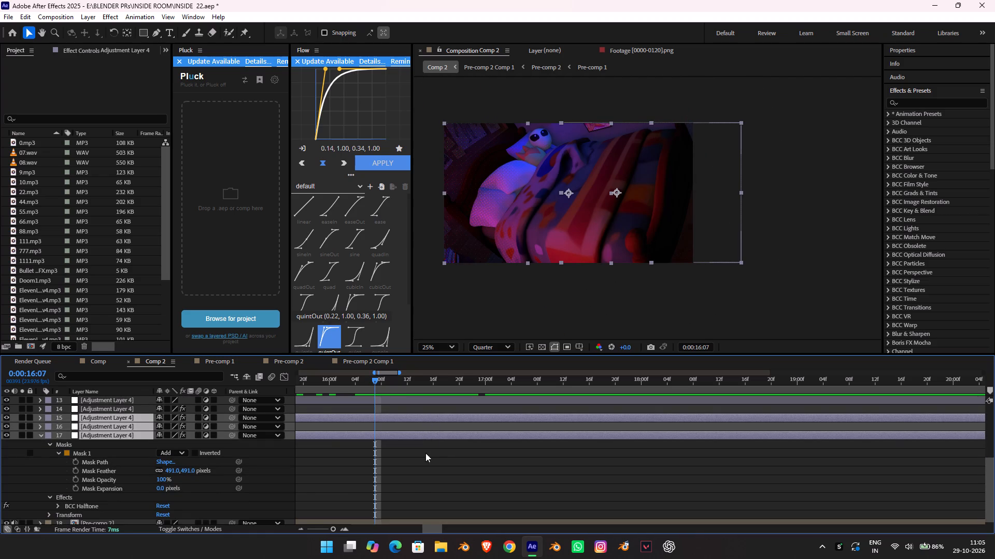
left_click(426, 459)
left_click(405, 420)
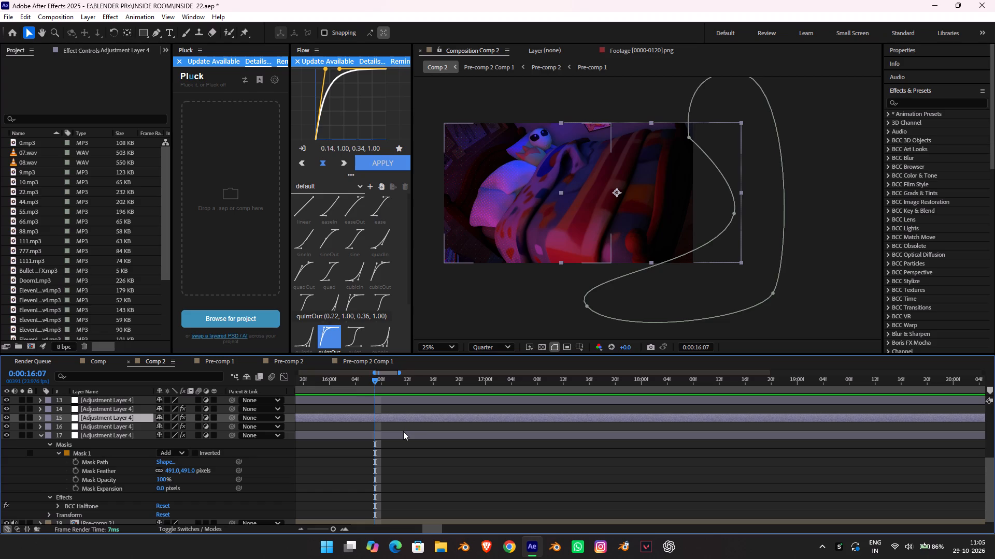
left_click(403, 431, "ctrl")
key("ctrl+shift+d")
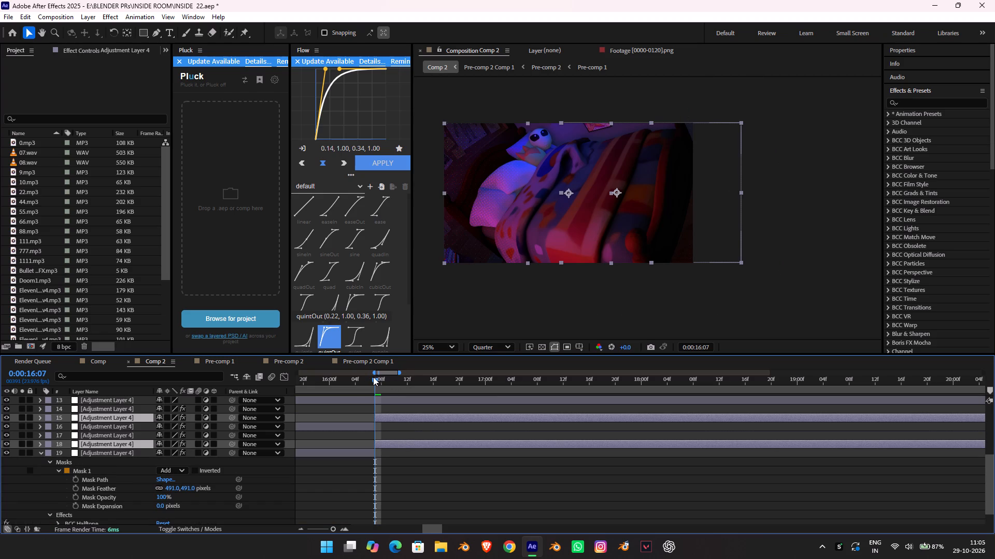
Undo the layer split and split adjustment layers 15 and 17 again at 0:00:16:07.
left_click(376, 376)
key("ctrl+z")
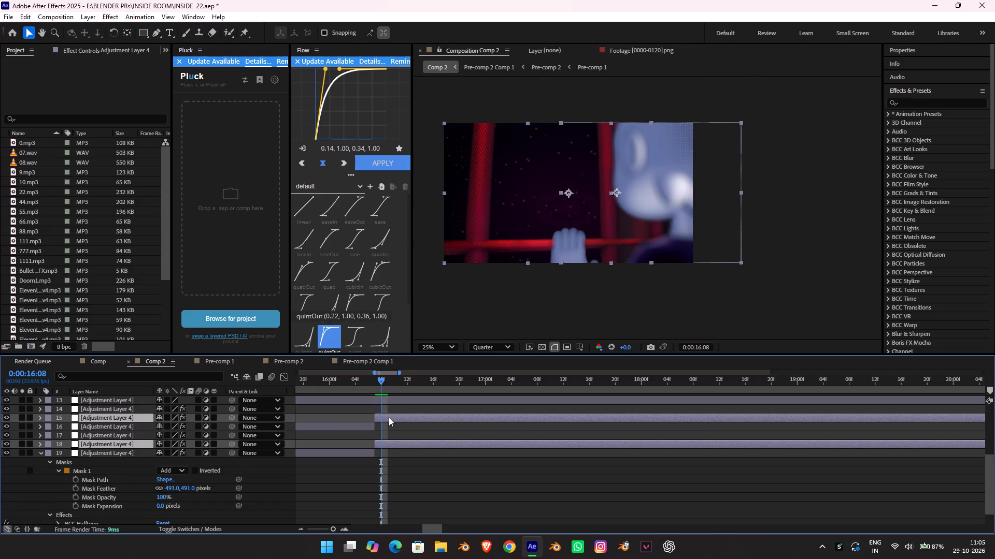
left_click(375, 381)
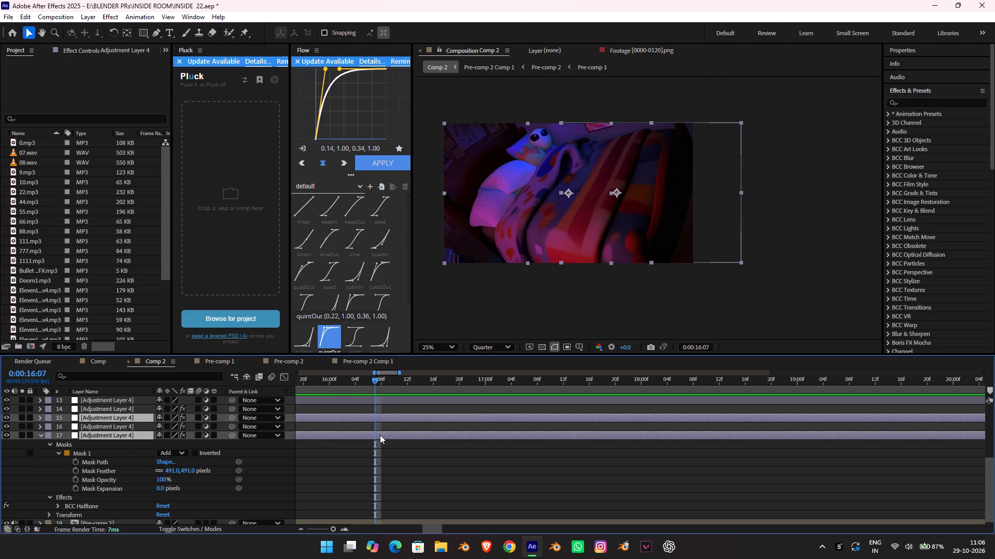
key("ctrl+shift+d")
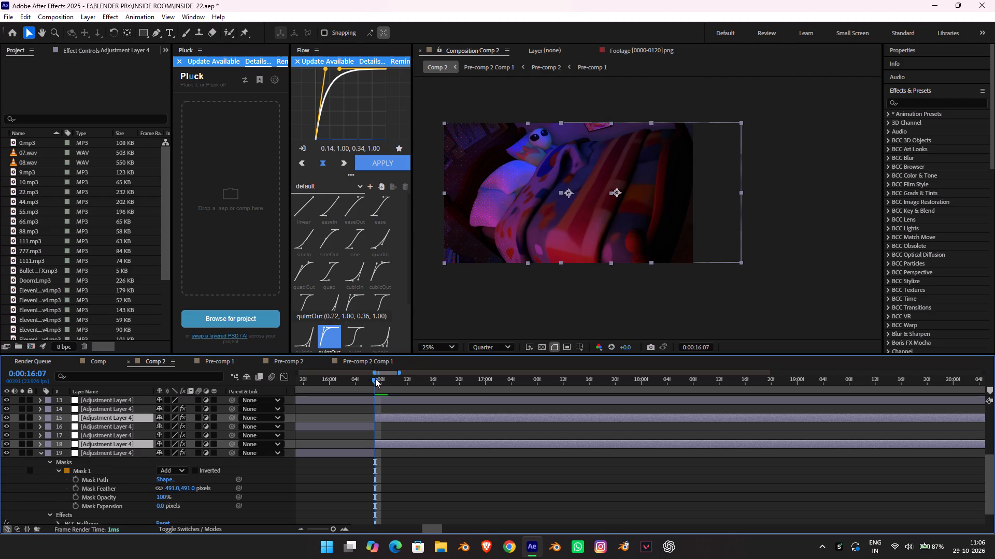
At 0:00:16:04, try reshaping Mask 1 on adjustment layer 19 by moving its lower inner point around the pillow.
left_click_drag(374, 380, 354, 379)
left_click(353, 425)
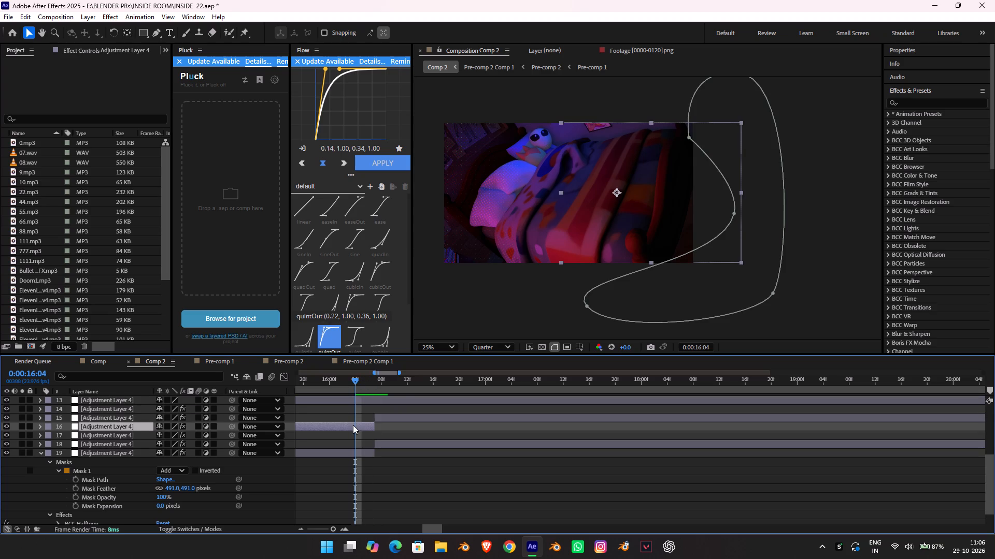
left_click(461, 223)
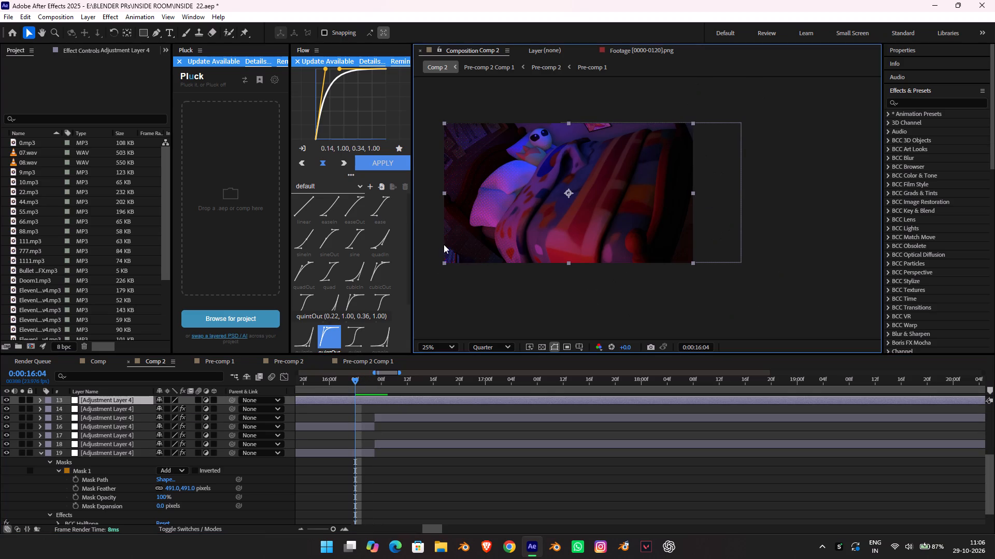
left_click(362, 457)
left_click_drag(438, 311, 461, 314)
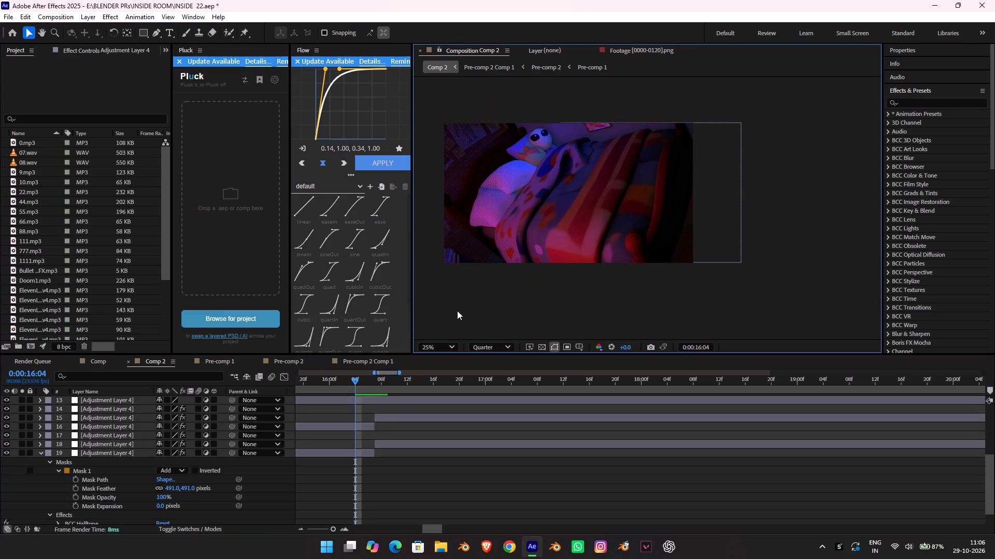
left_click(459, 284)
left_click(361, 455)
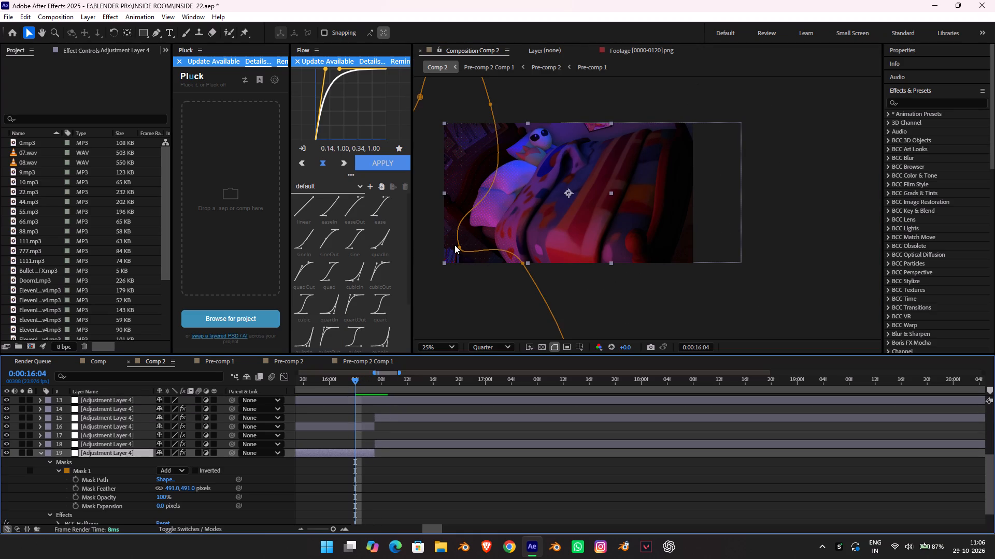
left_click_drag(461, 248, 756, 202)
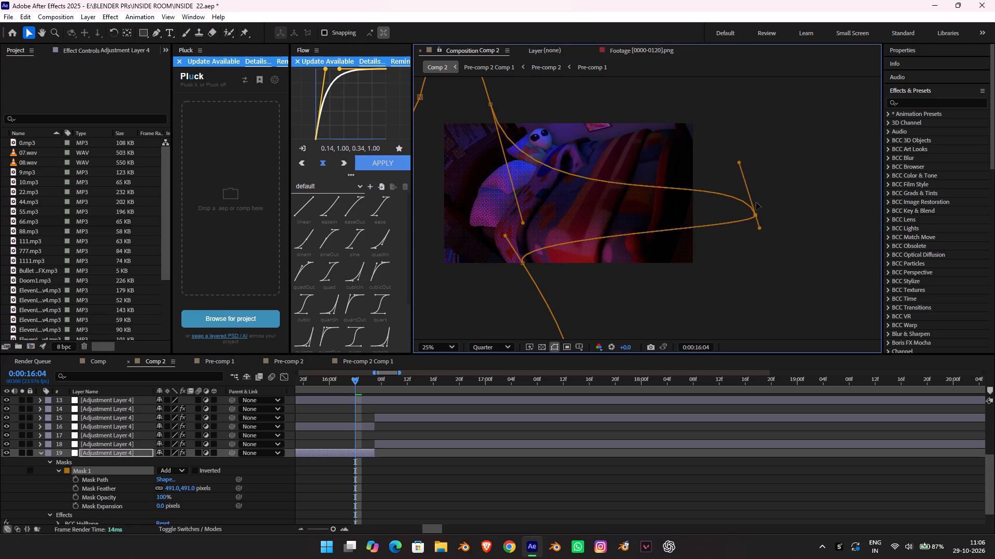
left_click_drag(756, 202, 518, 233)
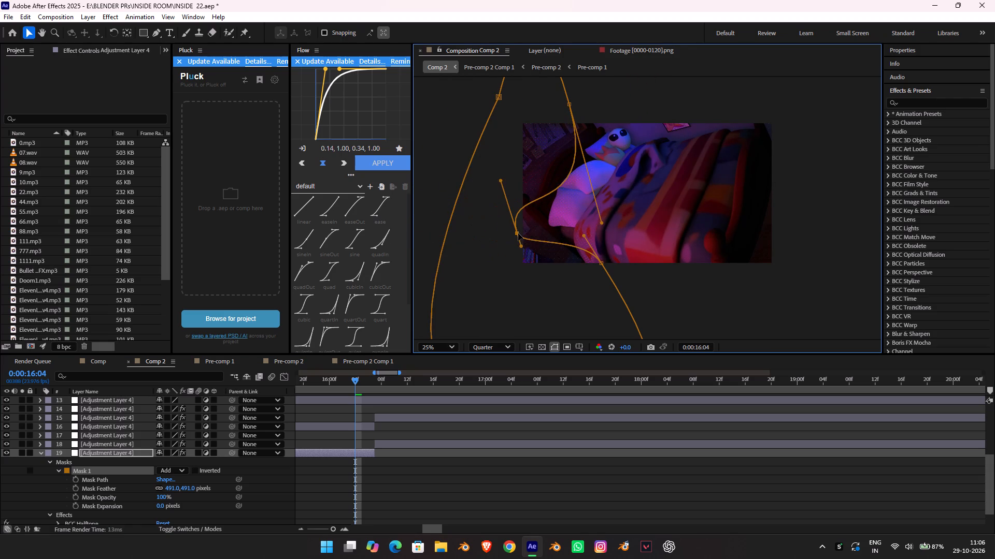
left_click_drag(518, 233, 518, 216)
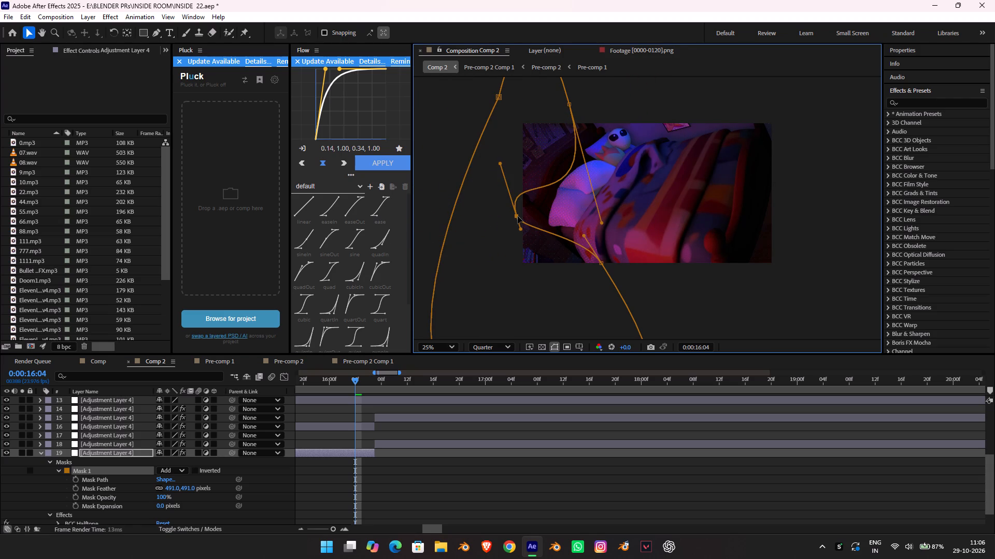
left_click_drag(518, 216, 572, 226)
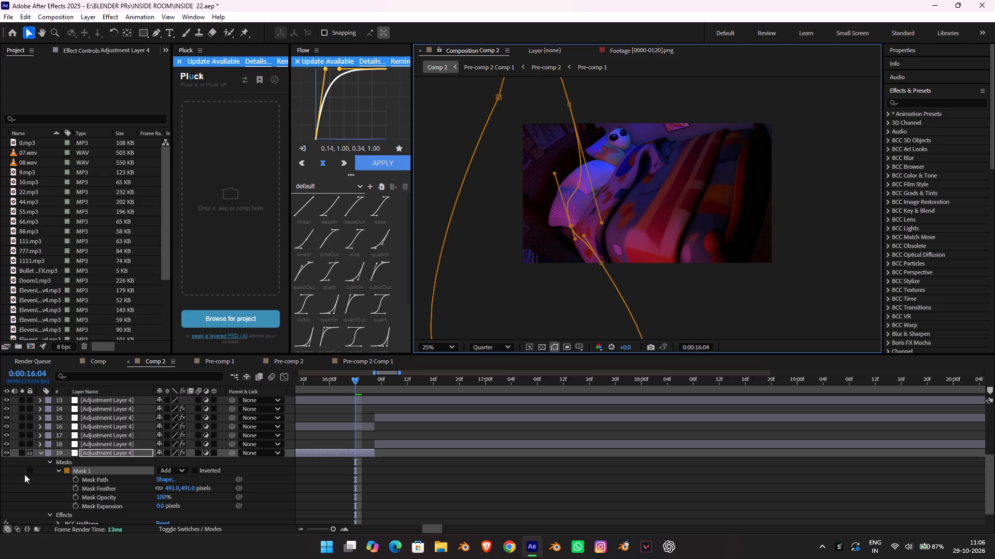
Delete Mask 1 from adjustment layer 19 so its halftone covers the whole frame.
left_click(85, 472)
key("Delete")
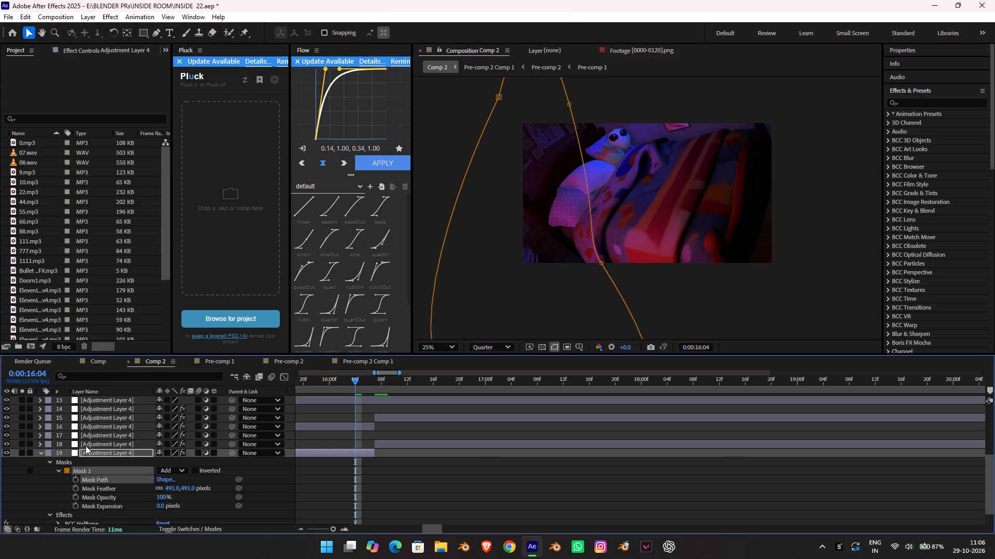
left_click(88, 470)
key("Delete")
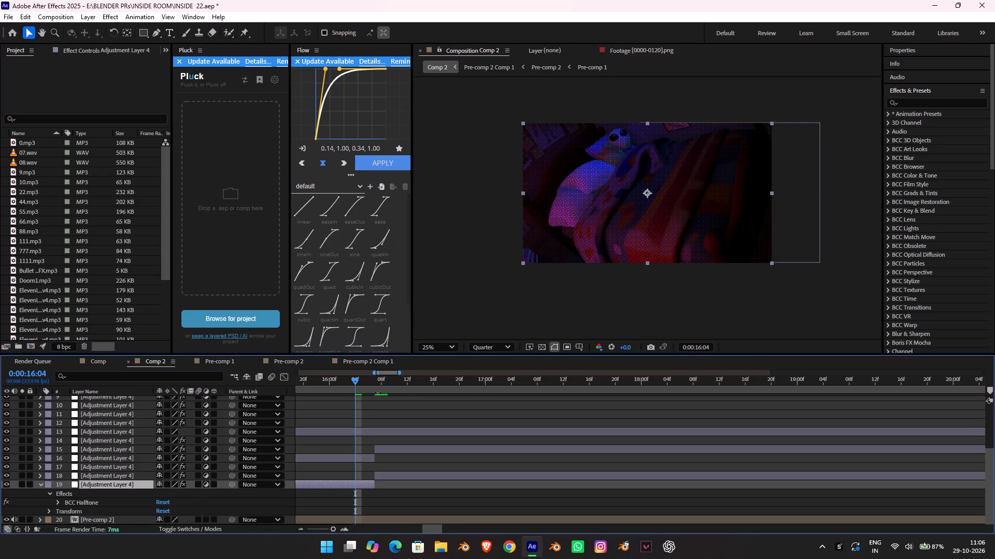
Go back to 0:00:04:09 and delete masked adjustment layer 16.
left_click_drag(351, 383, 272, 376)
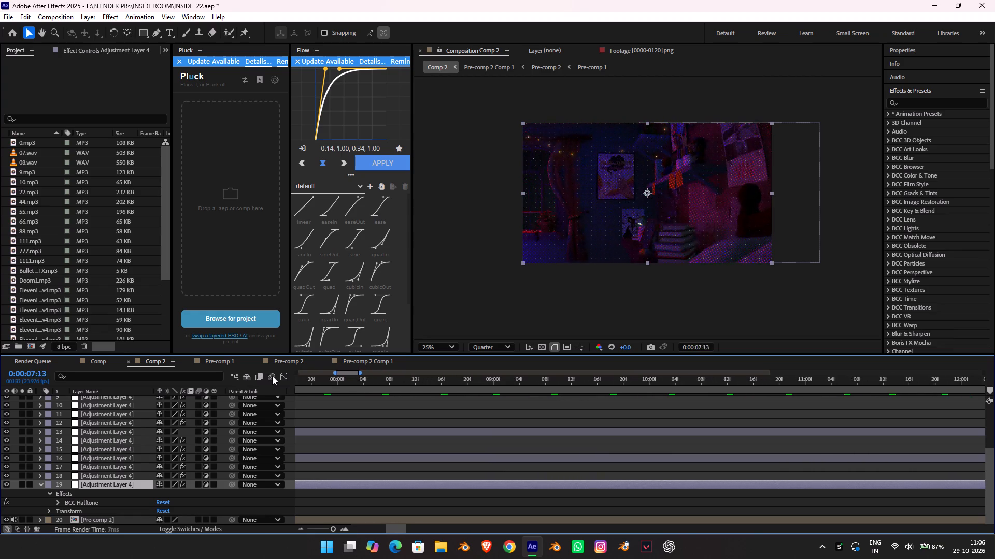
left_click_drag(272, 376, 378, 384)
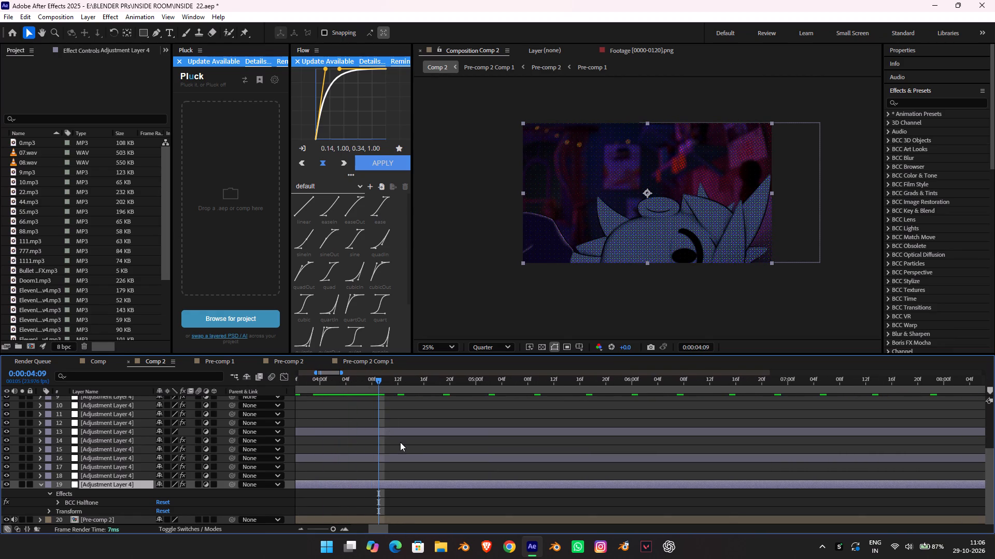
left_click(392, 459)
key("Delete")
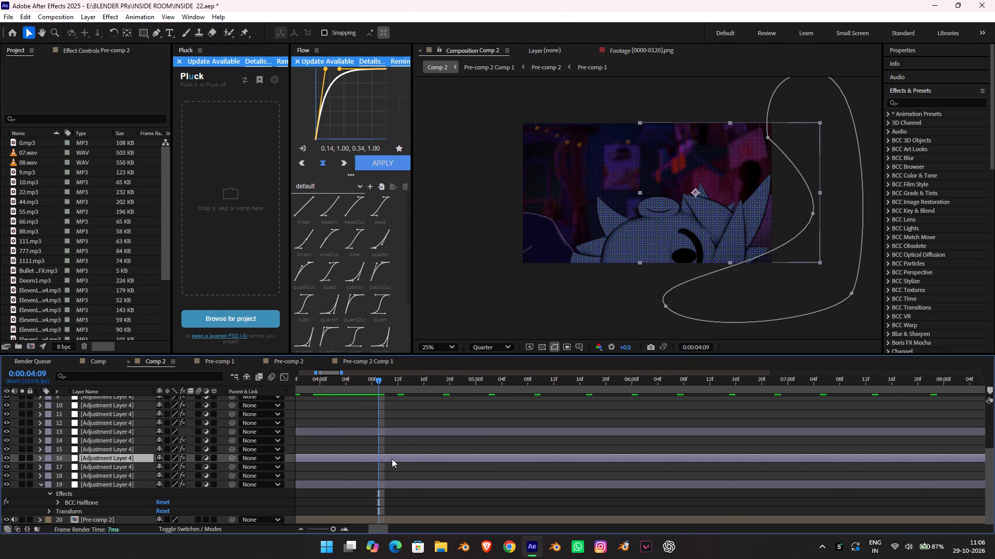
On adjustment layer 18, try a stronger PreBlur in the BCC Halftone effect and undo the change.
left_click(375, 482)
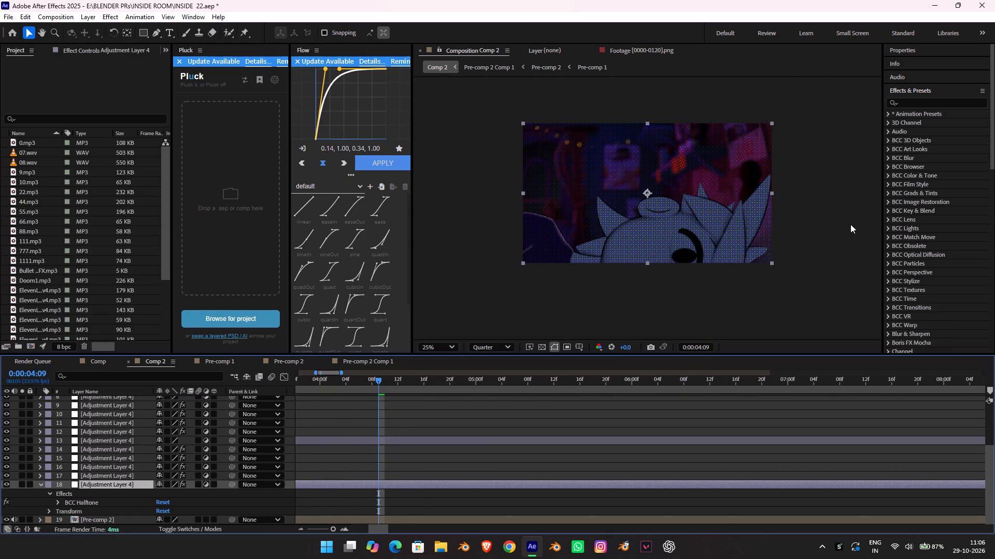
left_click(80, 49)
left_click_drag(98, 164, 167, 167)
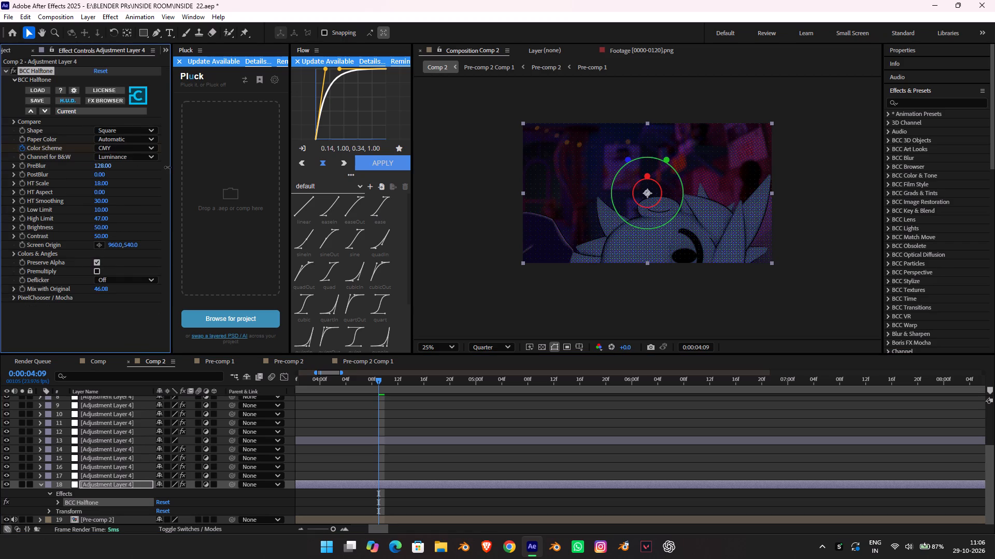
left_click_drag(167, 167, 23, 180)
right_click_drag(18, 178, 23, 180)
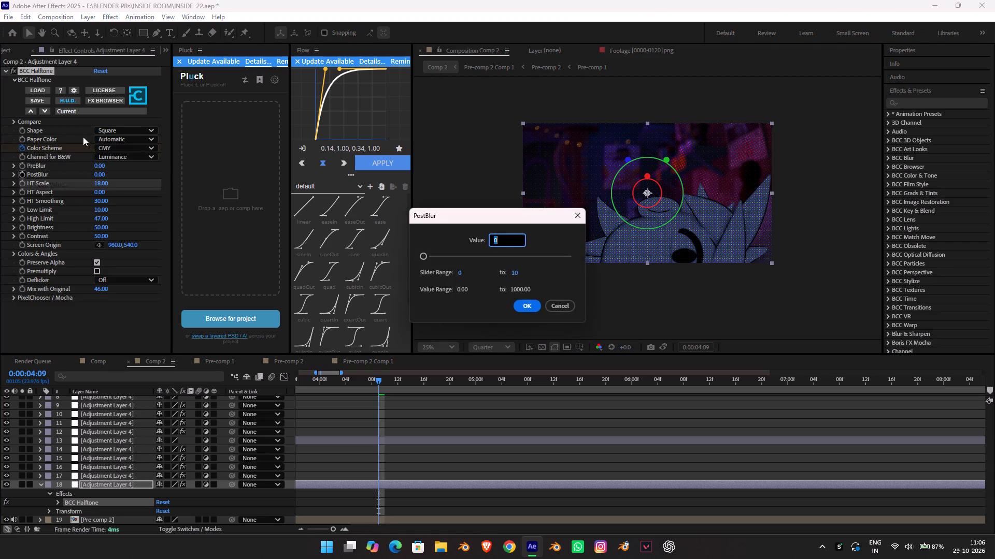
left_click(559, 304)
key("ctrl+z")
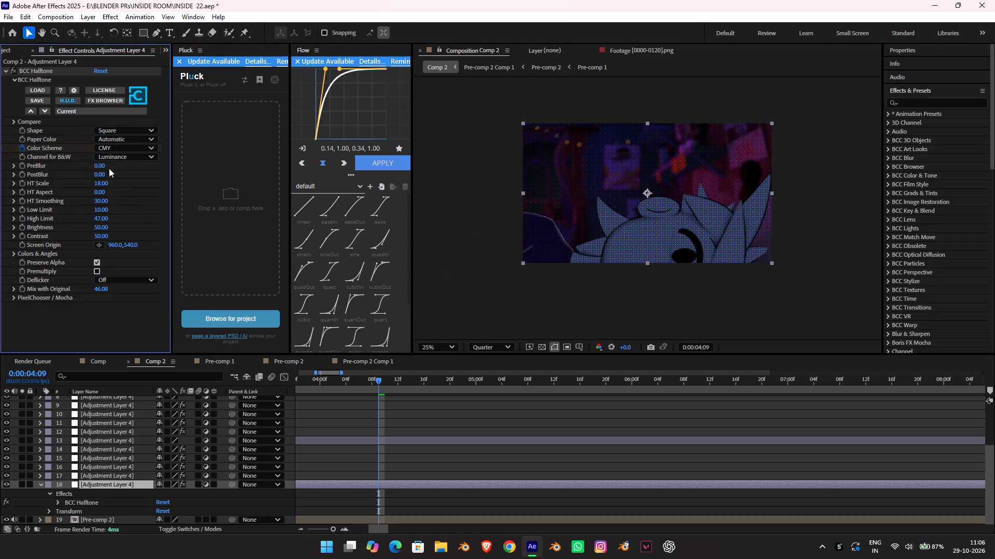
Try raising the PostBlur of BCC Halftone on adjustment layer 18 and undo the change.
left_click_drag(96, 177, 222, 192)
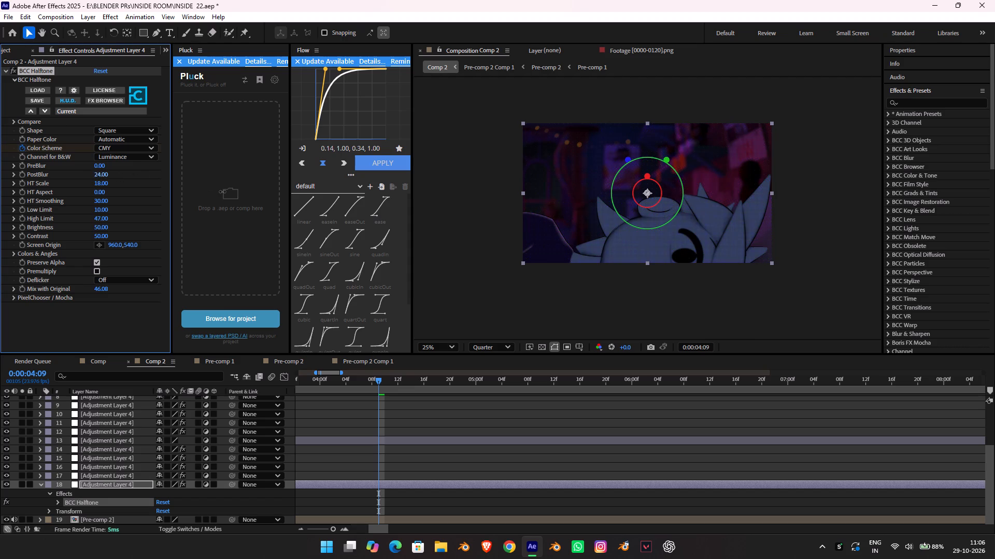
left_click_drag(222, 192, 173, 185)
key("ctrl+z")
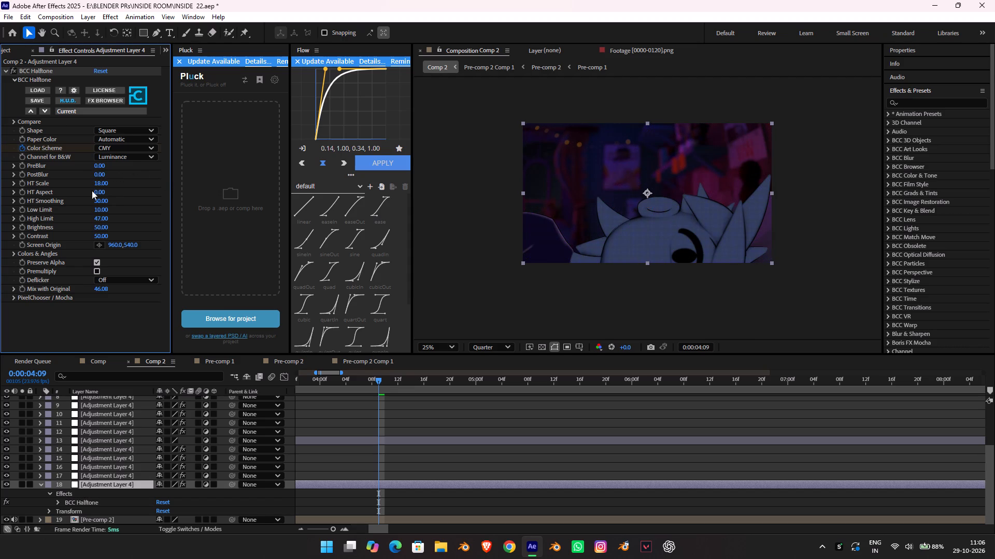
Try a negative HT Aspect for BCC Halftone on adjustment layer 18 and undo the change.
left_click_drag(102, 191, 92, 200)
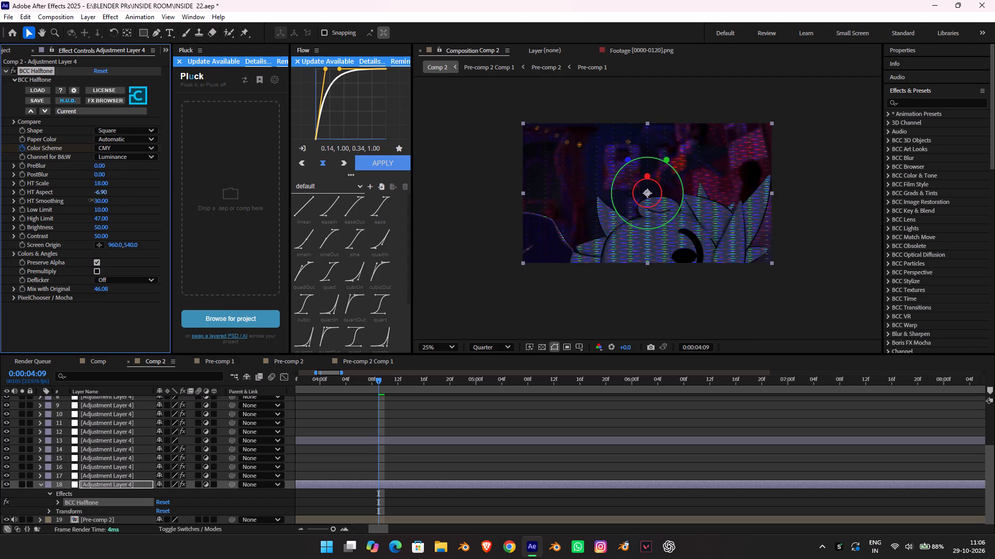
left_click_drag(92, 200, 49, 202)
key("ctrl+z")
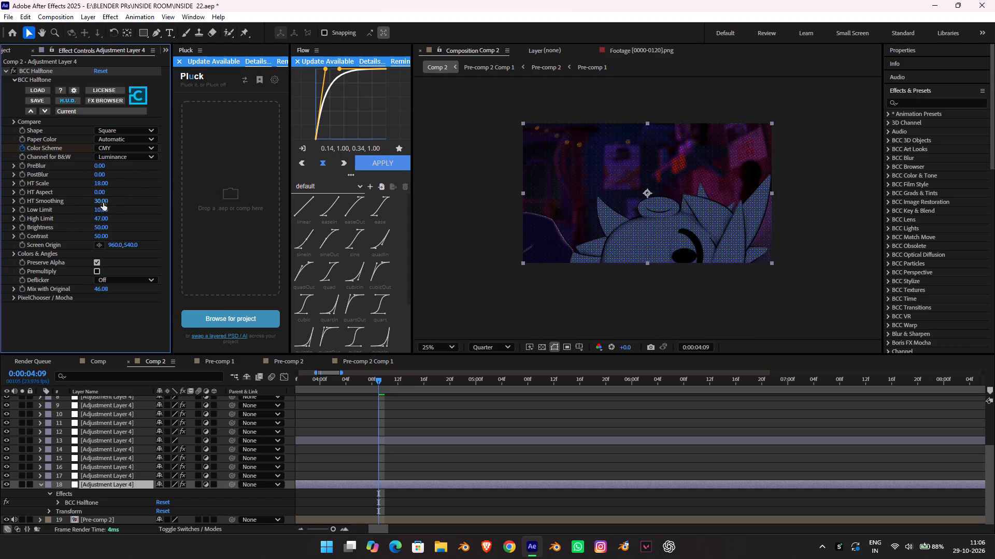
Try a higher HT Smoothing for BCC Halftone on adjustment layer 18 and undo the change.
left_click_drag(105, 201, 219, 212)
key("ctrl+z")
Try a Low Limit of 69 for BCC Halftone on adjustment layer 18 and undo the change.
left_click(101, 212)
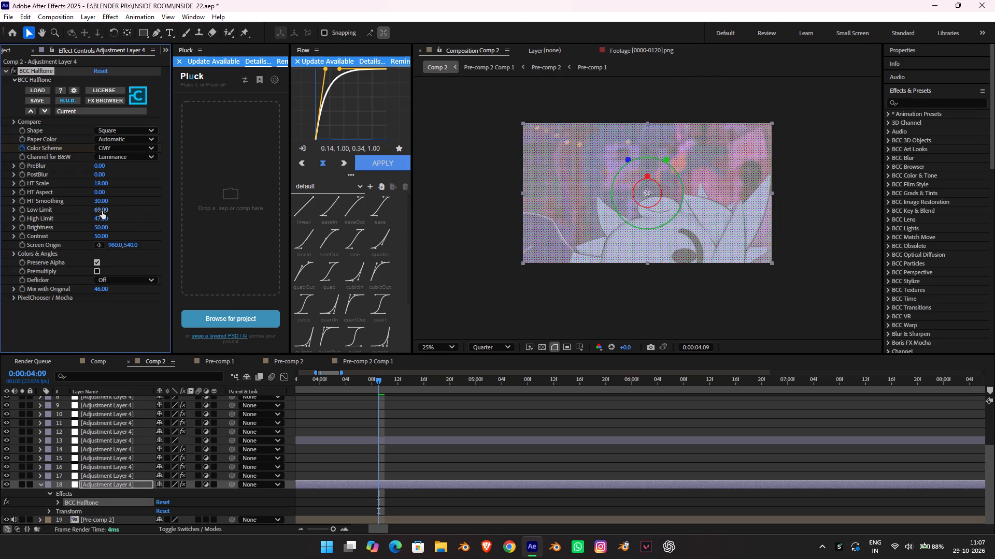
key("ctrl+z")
Set the High Limit of BCC Halftone on adjustment layer 18 to 83.
left_click_drag(101, 216, 67, 214)
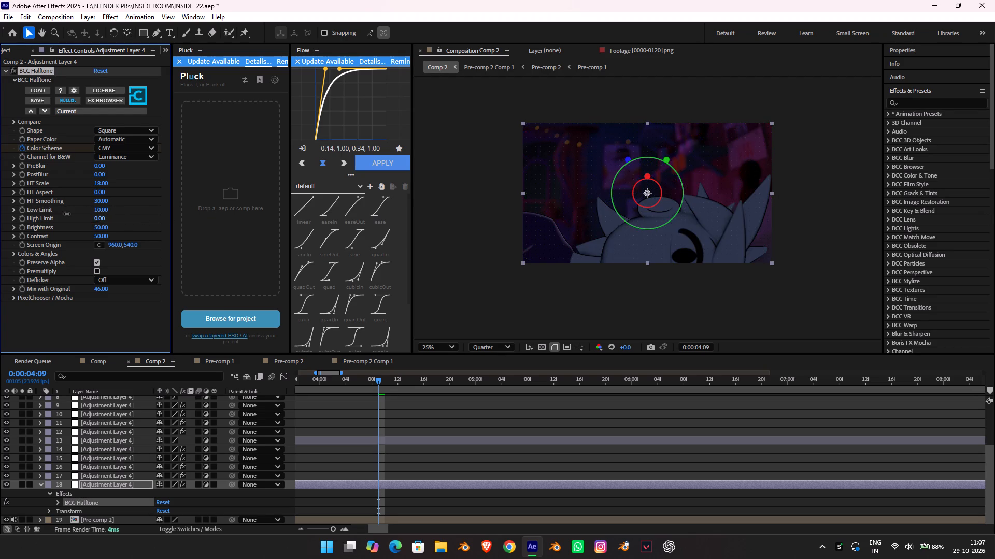
left_click_drag(67, 214, 113, 217)
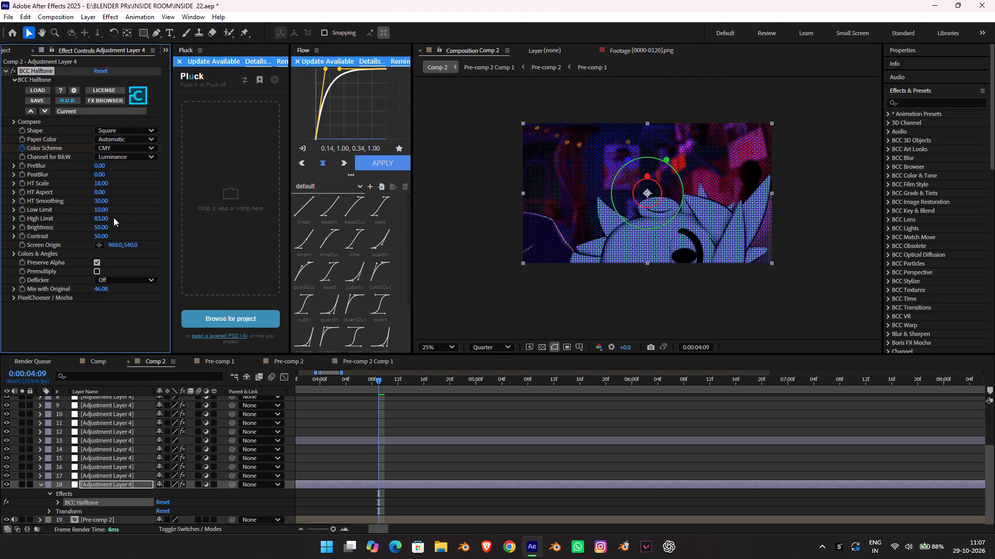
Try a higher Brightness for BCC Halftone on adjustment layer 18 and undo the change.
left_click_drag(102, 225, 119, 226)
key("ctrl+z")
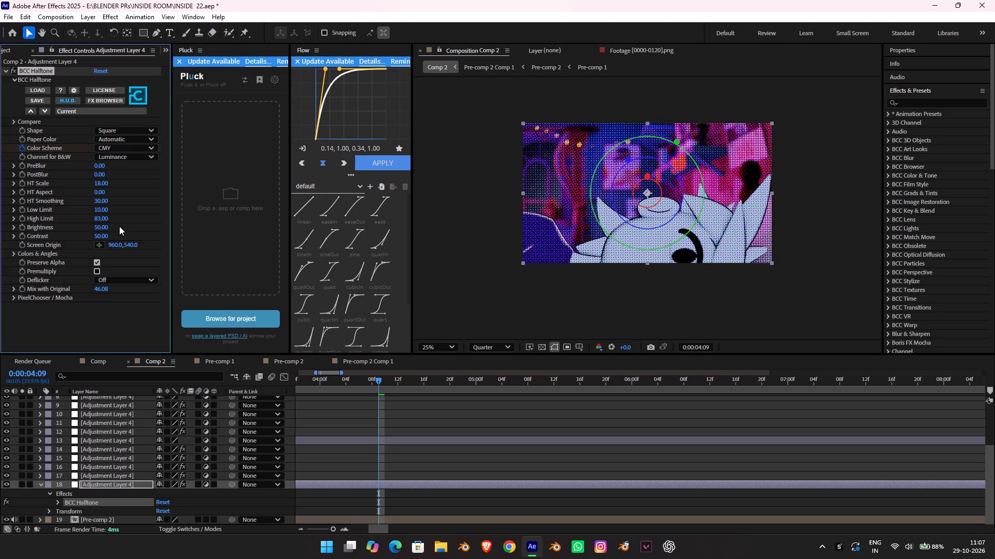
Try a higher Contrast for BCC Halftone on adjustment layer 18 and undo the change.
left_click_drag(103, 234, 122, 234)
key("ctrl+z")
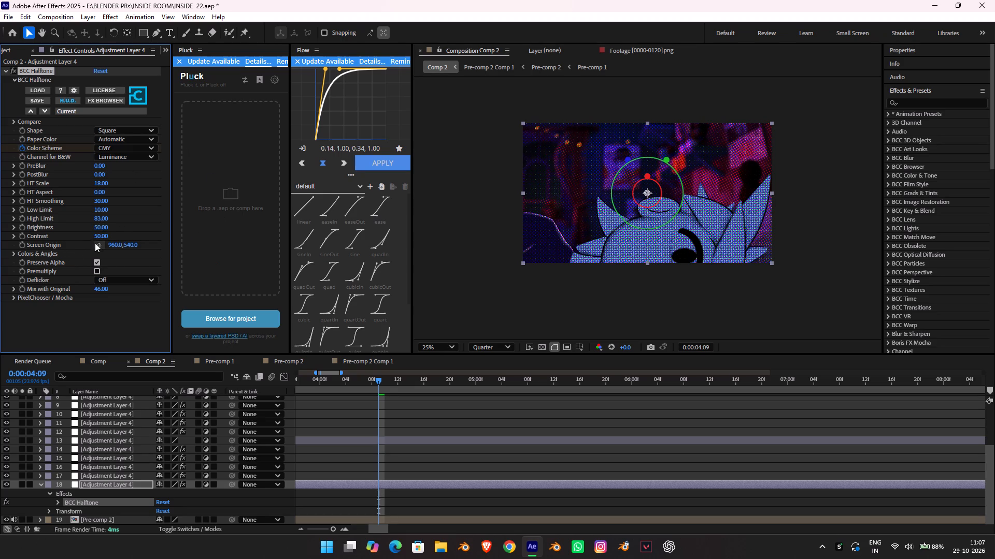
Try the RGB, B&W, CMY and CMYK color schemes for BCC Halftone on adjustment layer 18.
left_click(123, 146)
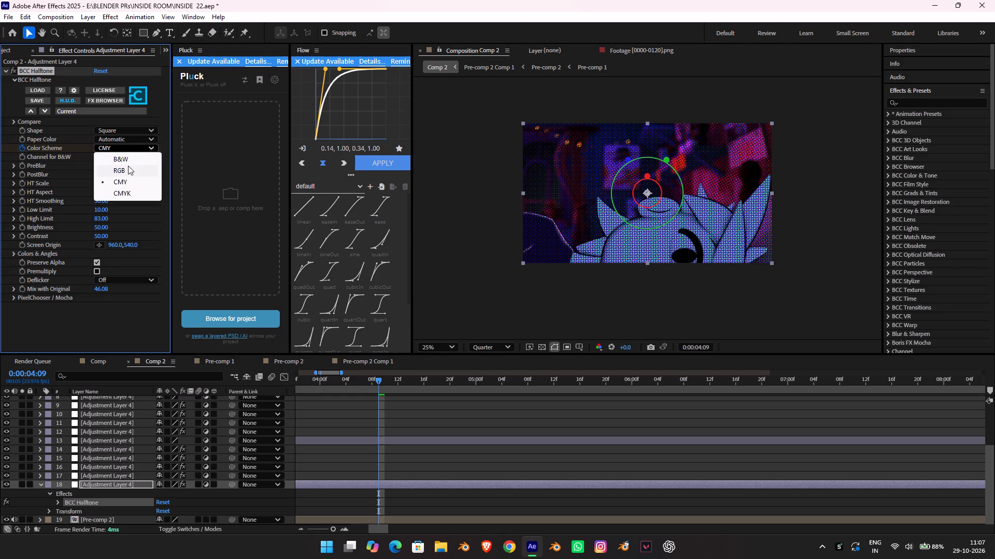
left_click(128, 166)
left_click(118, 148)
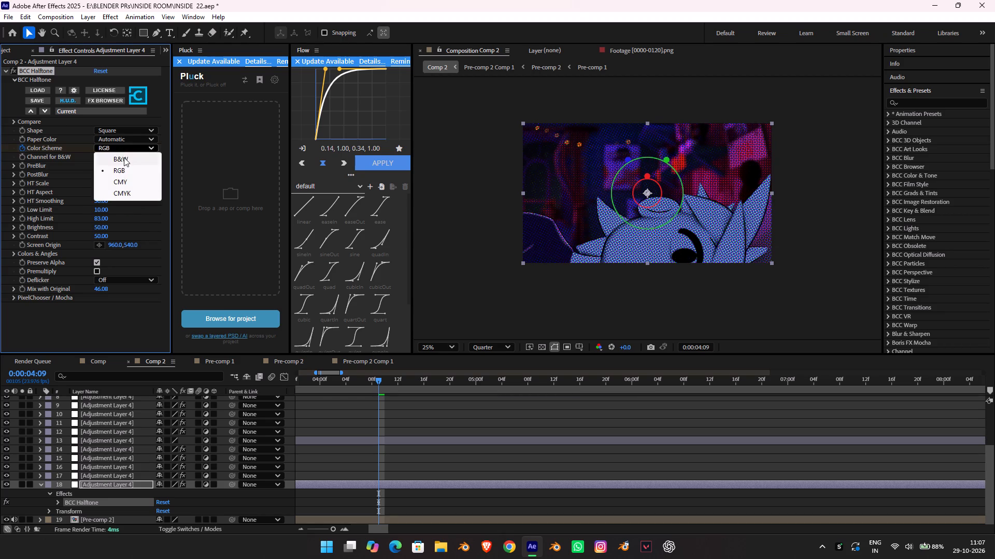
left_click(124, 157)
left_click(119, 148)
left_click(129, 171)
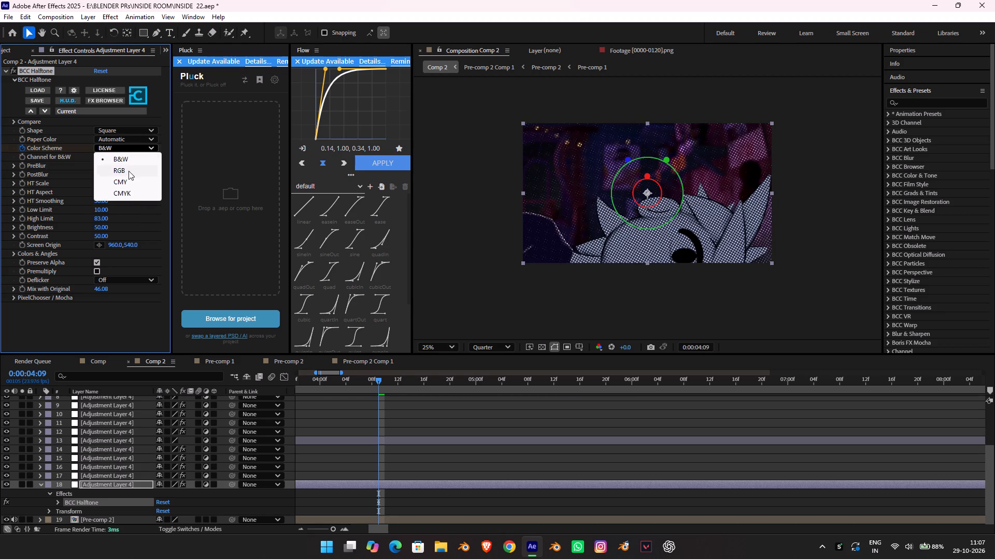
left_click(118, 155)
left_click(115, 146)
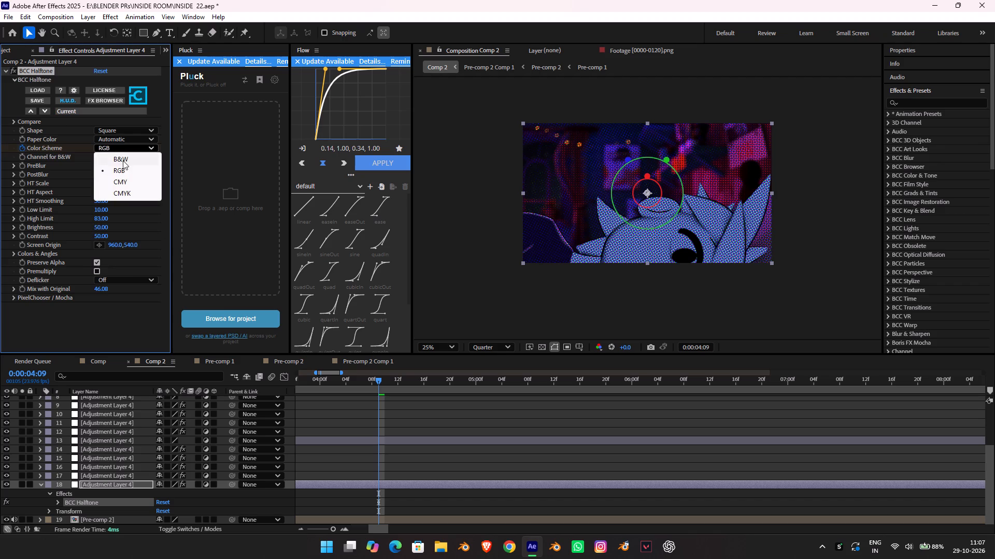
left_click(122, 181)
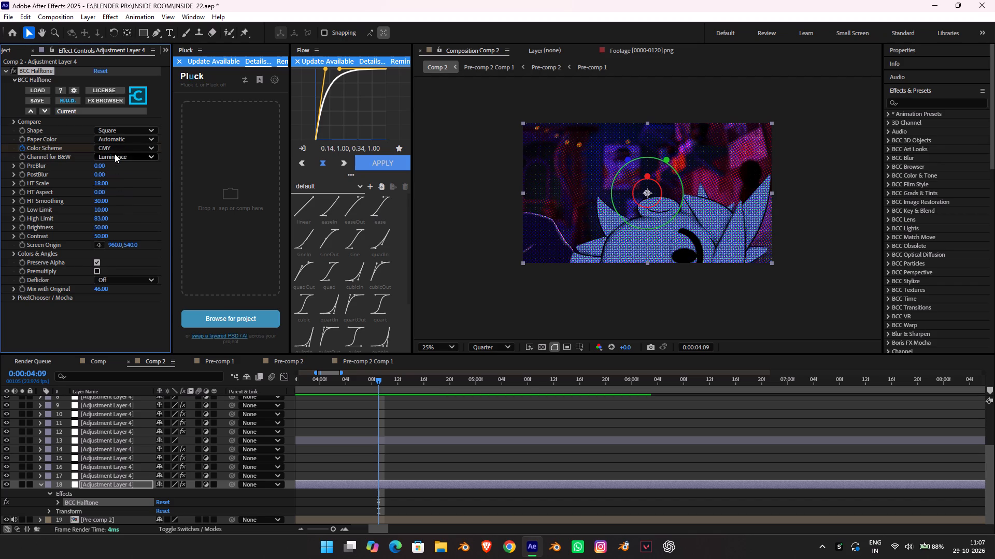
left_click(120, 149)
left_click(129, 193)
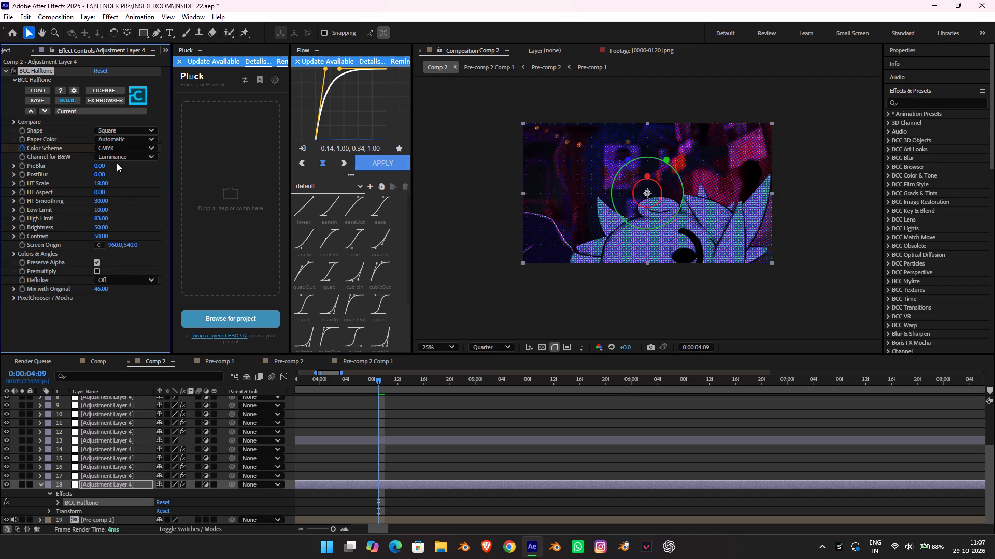
Set the Color Scheme of BCC Halftone on adjustment layer 18 to RGB.
left_click(113, 150)
left_click_drag(126, 174, 121, 168)
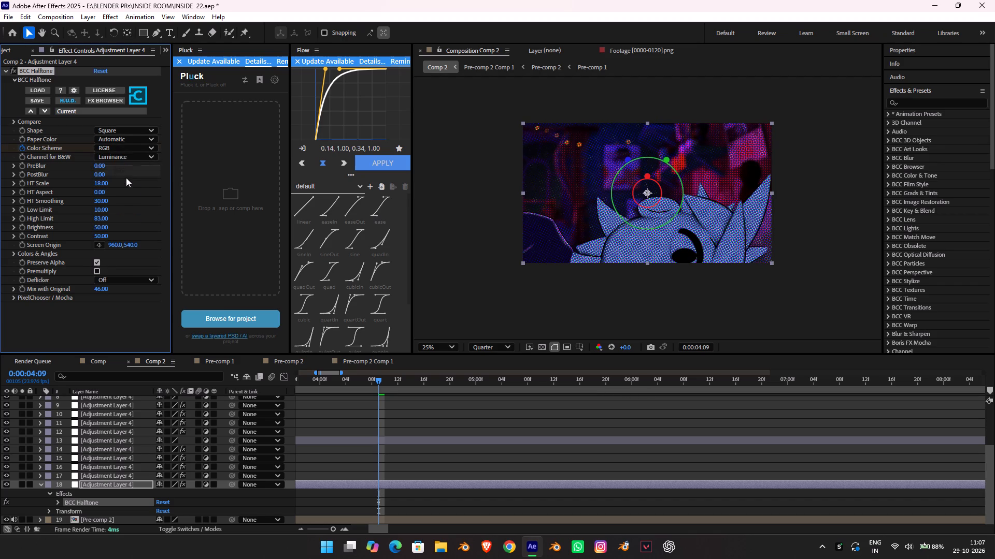
double_click(114, 158)
left_click(55, 144)
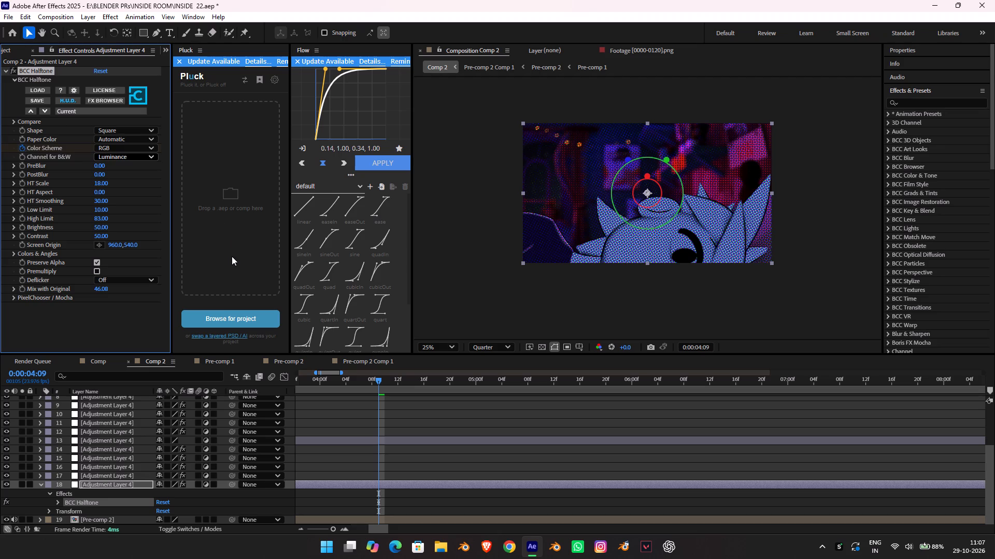
With the Pen tool, start a curved mask on adjustment layer 18 from outside the frame's lower-left corner up past its top edge.
double_click(154, 40)
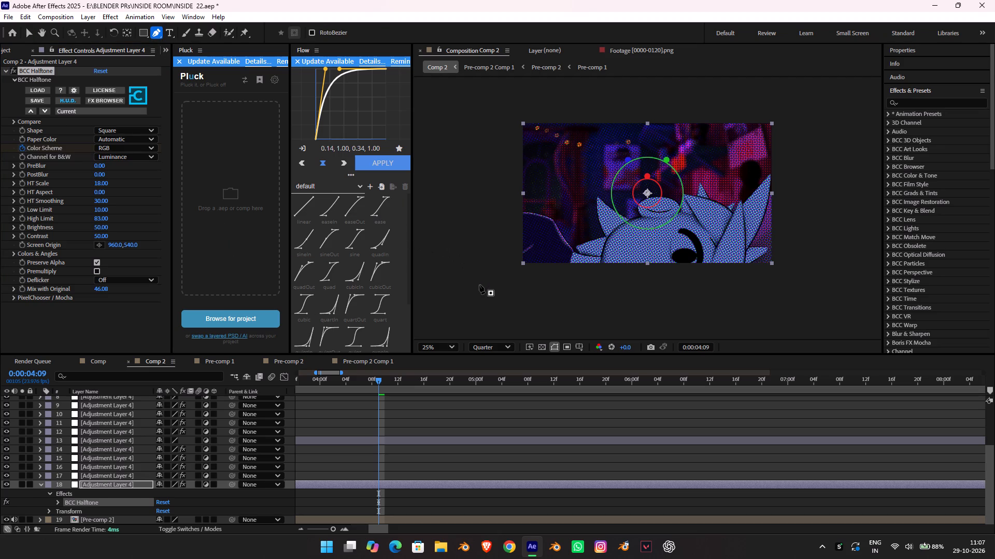
left_click(479, 284)
left_click_drag(536, 251, 549, 222)
left_click_drag(550, 181, 552, 155)
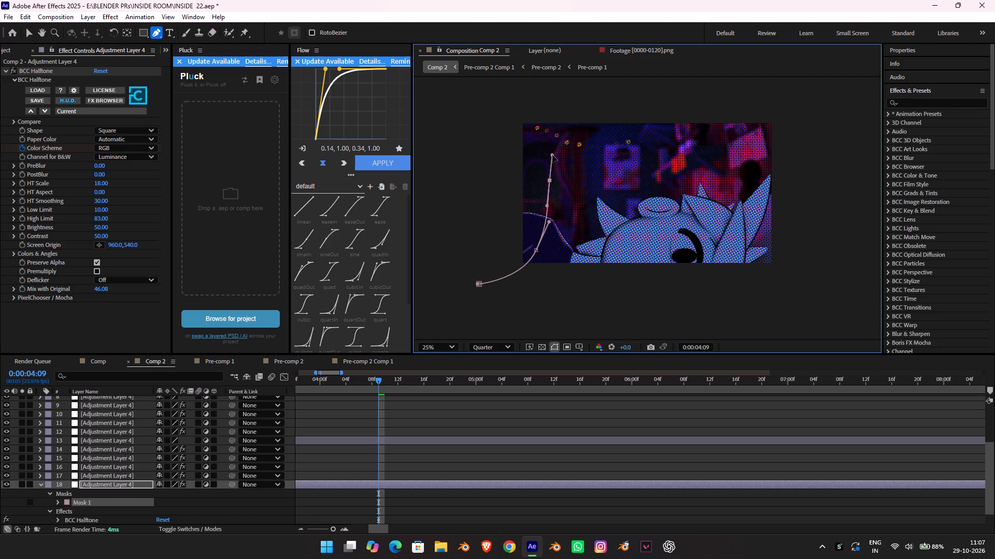
left_click_drag(552, 155, 551, 151)
left_click_drag(562, 128, 604, 111)
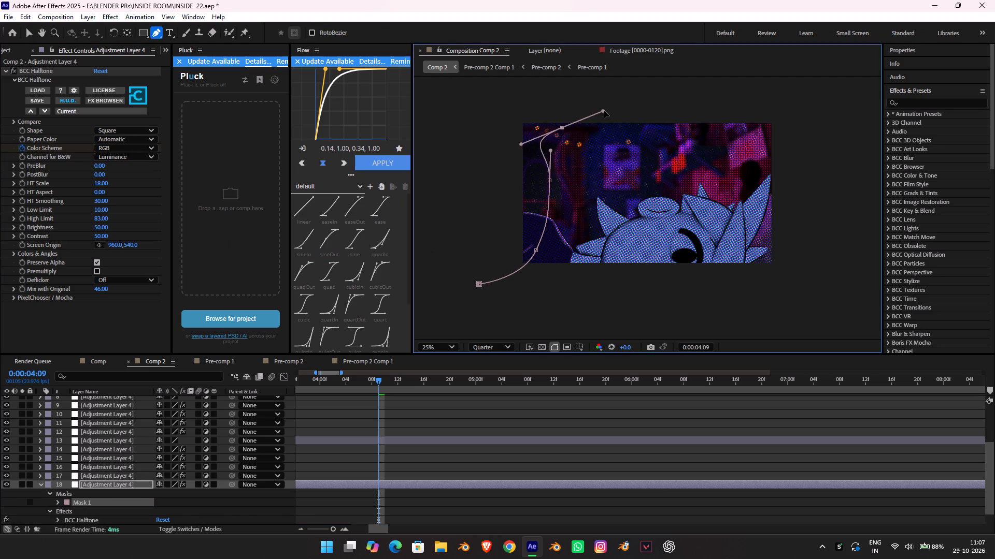
left_click_drag(604, 111, 550, 94)
key("ctrl+z")
left_click_drag(588, 130, 619, 116)
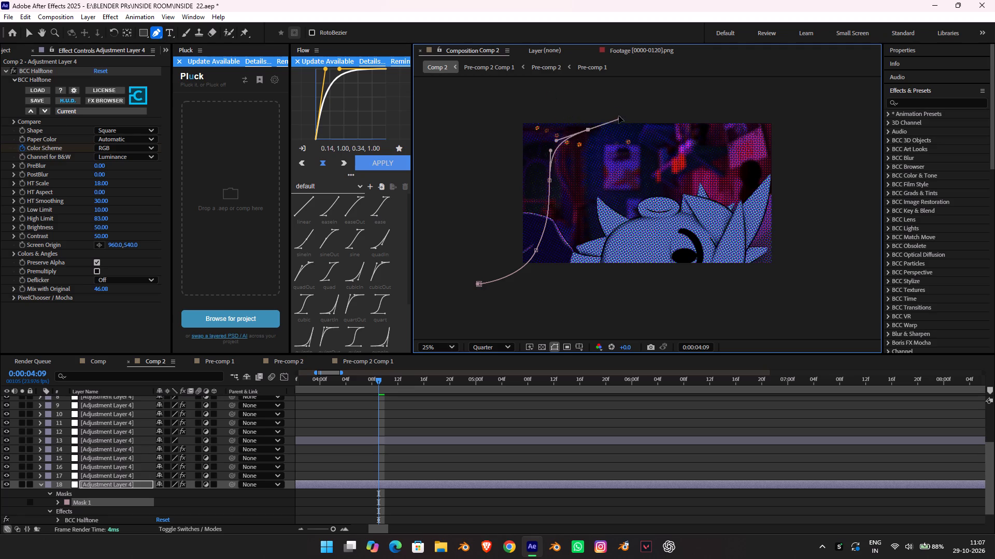
left_click_drag(619, 116, 599, 113)
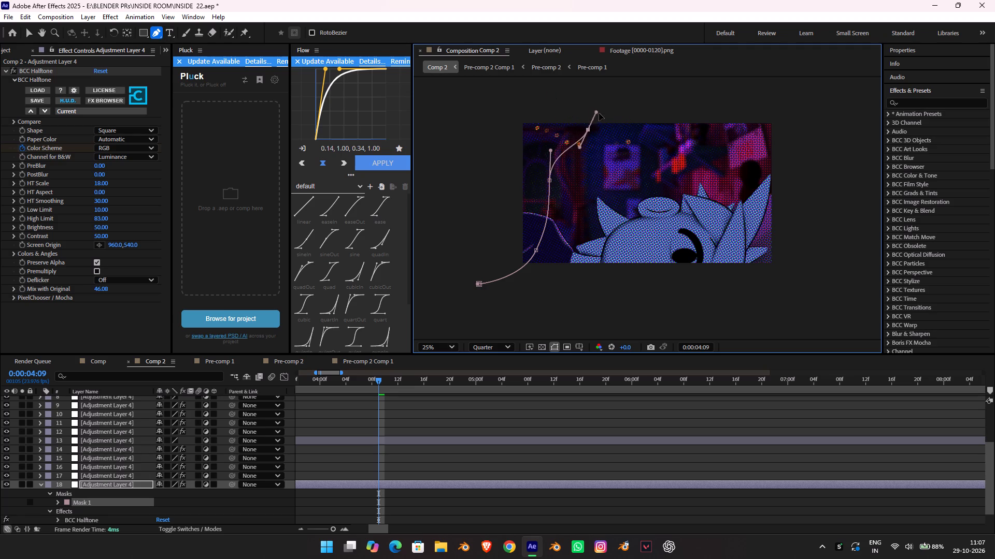
left_click_drag(599, 113, 604, 114)
key("ctrl+z")
left_click_drag(581, 111, 591, 101)
left_click_drag(591, 101, 591, 101)
Continue the mask path over the frame's top, around its right side and underneath, and close it at the first point.
left_click_drag(679, 116, 712, 137)
left_click_drag(786, 141, 826, 146)
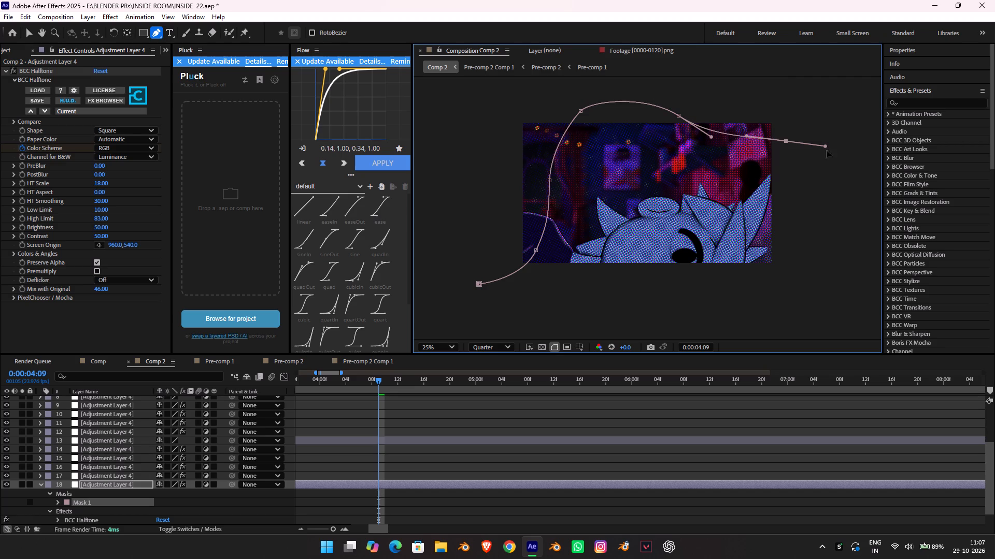
left_click_drag(832, 252, 805, 305)
left_click_drag(600, 302, 549, 286)
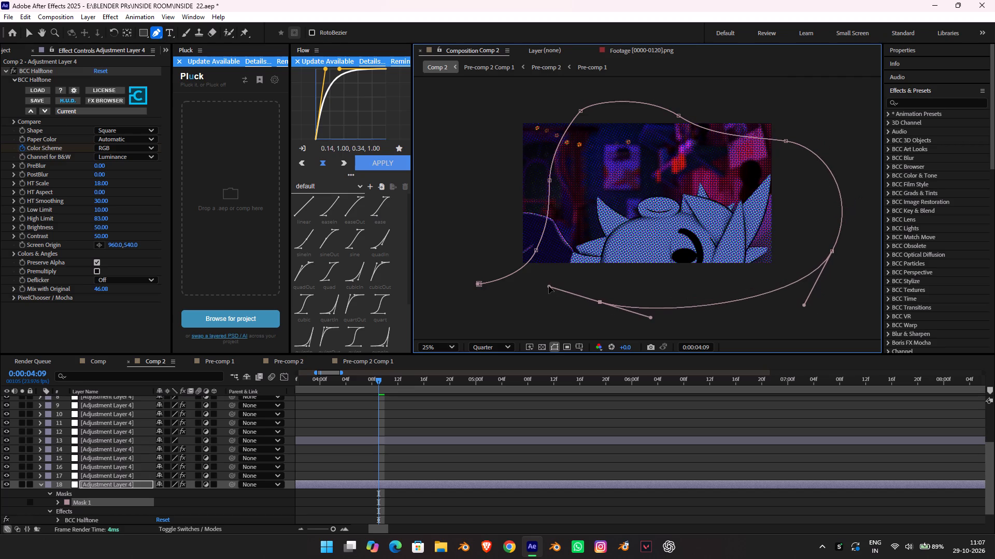
left_click_drag(549, 286, 545, 277)
left_click_drag(494, 291, 466, 292)
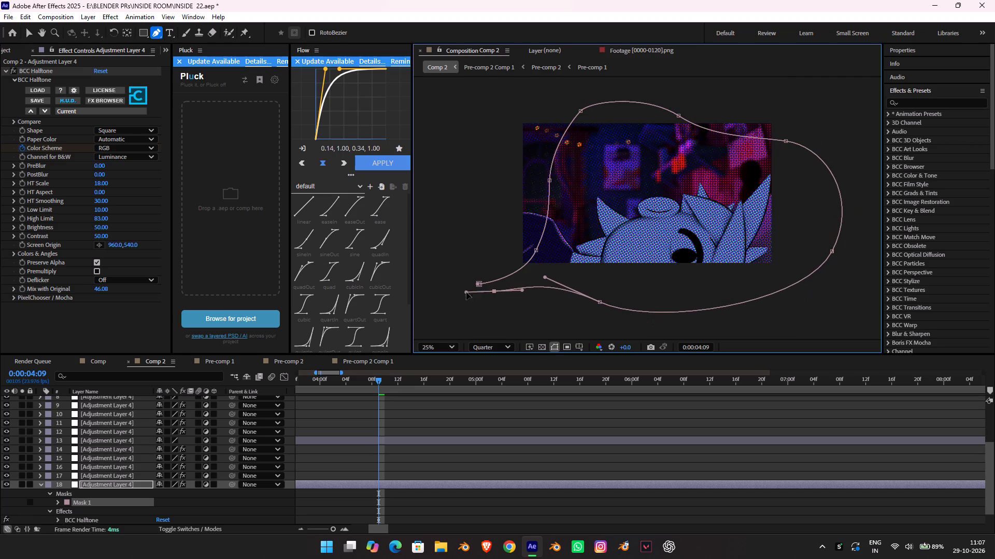
left_click_drag(466, 292, 468, 287)
left_click(479, 283)
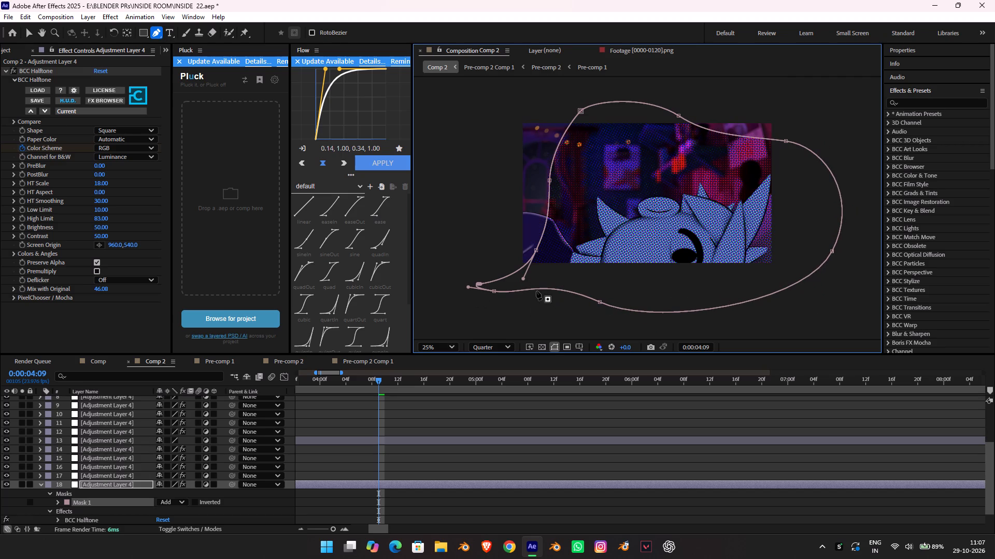
Invert Mask 1 on adjustment layer 18.
scroll(124, 443, "down", 2)
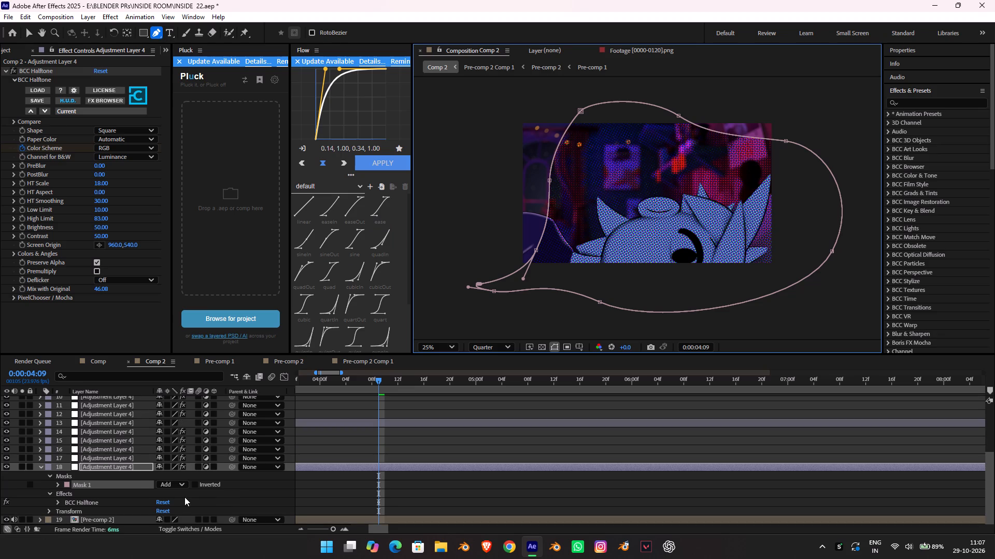
left_click(195, 481)
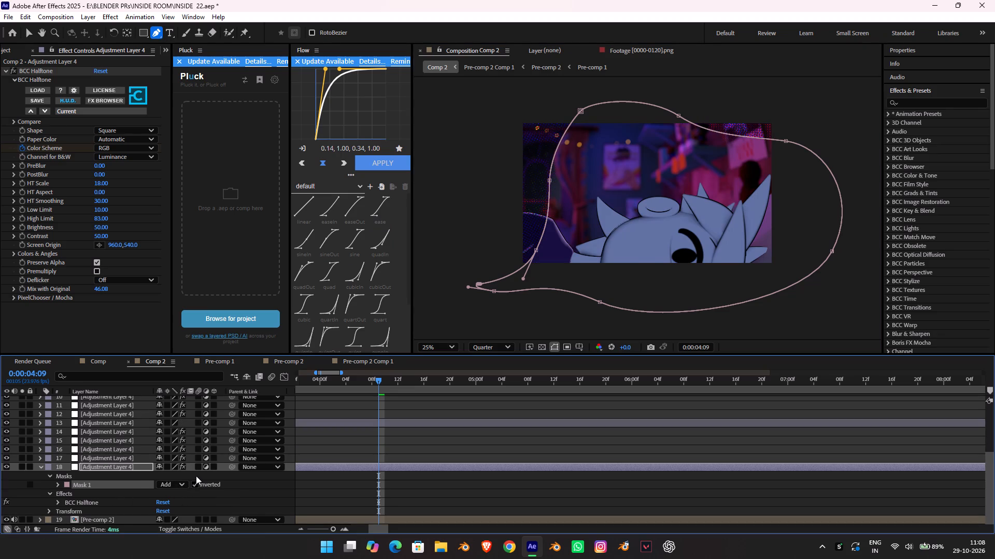
Add a point to the mask's lower-right curve and pull that side inward so it cuts across the frame's lower-right corner.
left_click(802, 281)
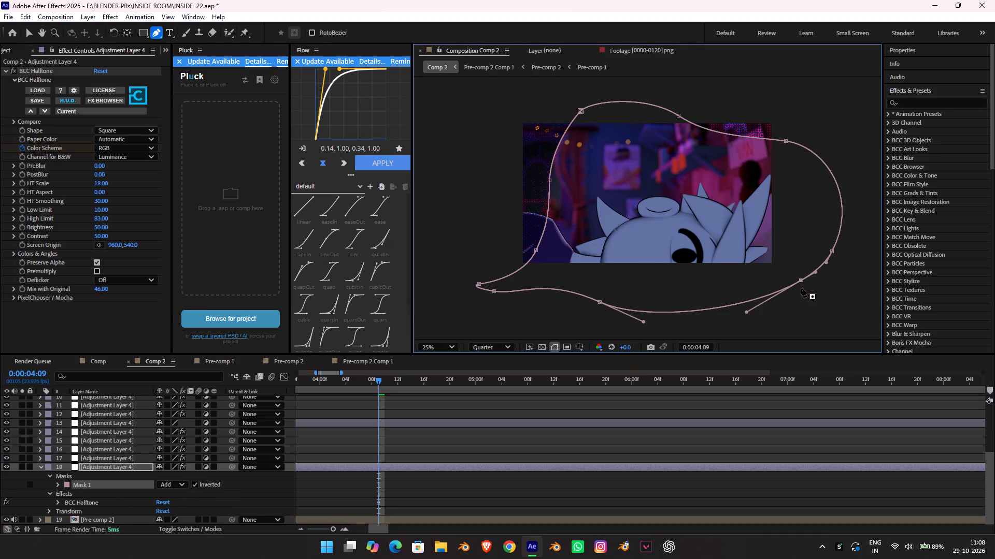
left_click_drag(803, 280, 763, 240)
left_click_drag(833, 250, 816, 194)
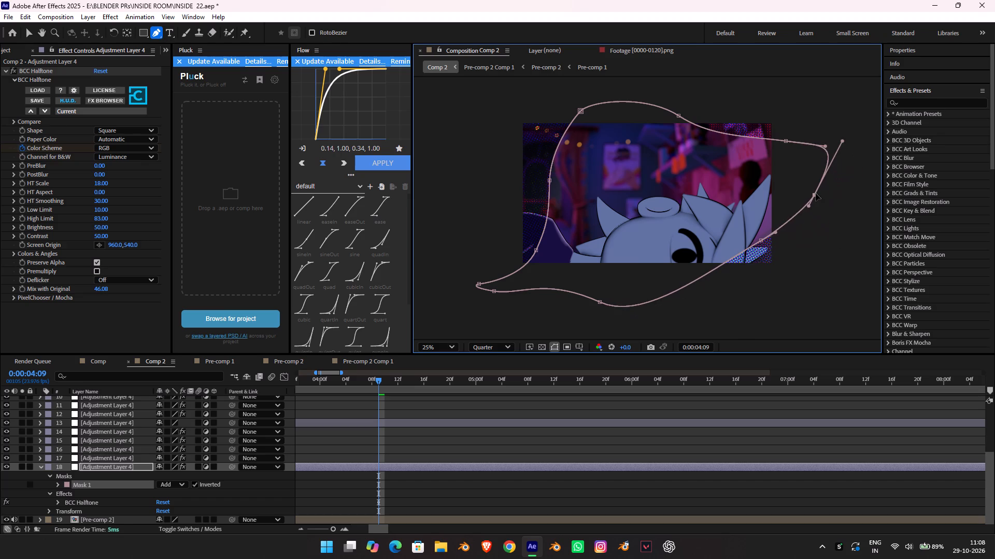
left_click_drag(816, 194, 815, 205)
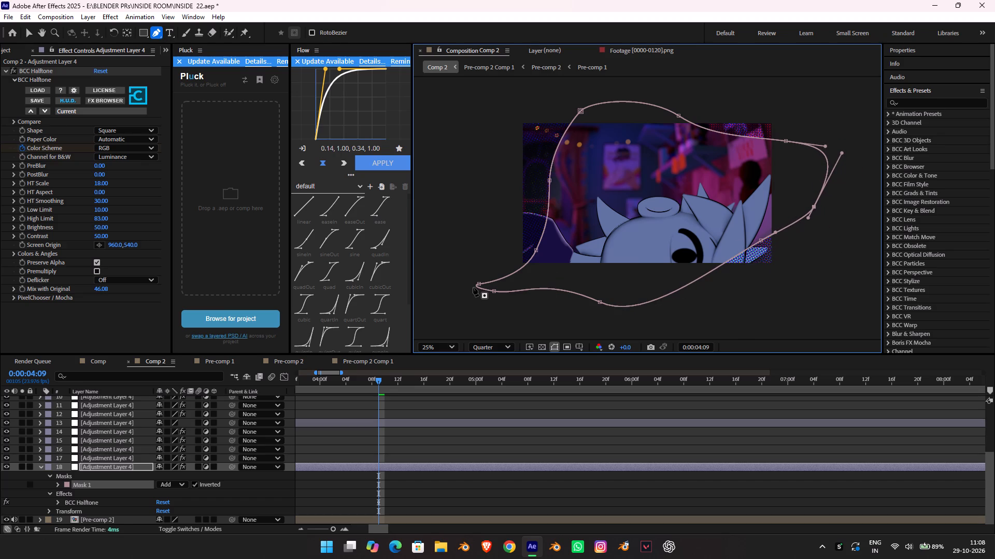
Reshape the mask's left side by moving its lower-left tip and the two points along the frame's left edge outward, and deselect the layer.
left_click_drag(479, 285, 468, 263)
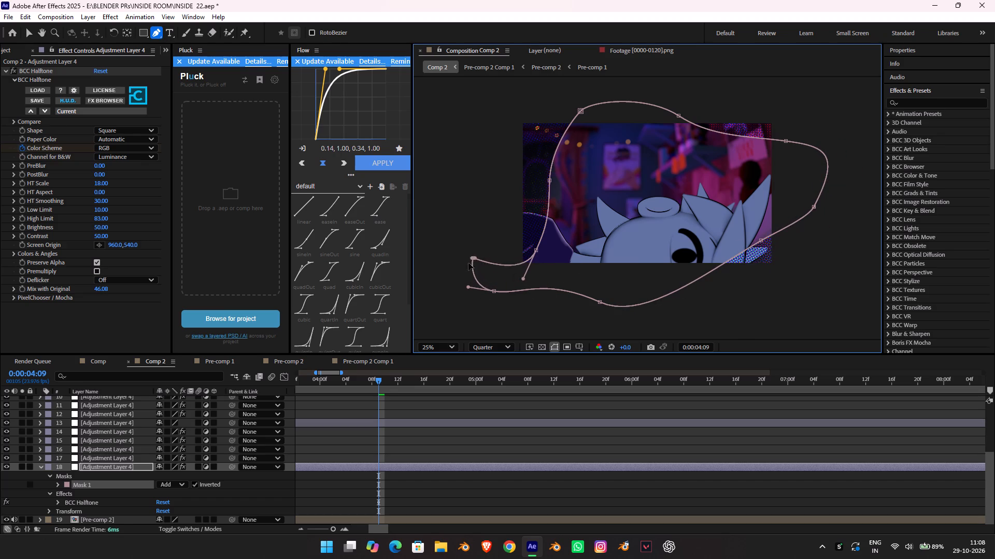
left_click_drag(468, 263, 464, 274)
left_click_drag(552, 181, 549, 179)
left_click_drag(549, 179, 560, 168)
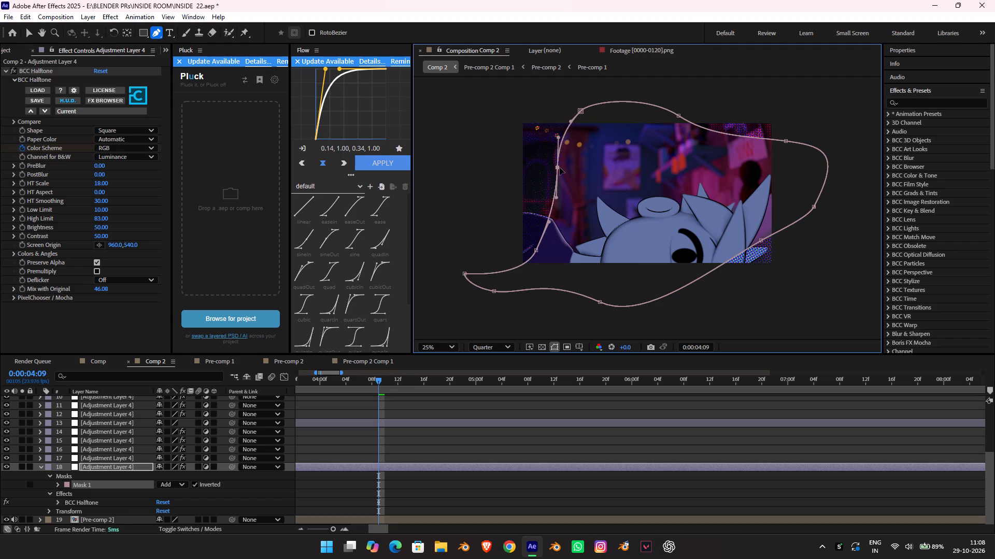
left_click_drag(560, 168, 551, 172)
left_click_drag(536, 250, 509, 228)
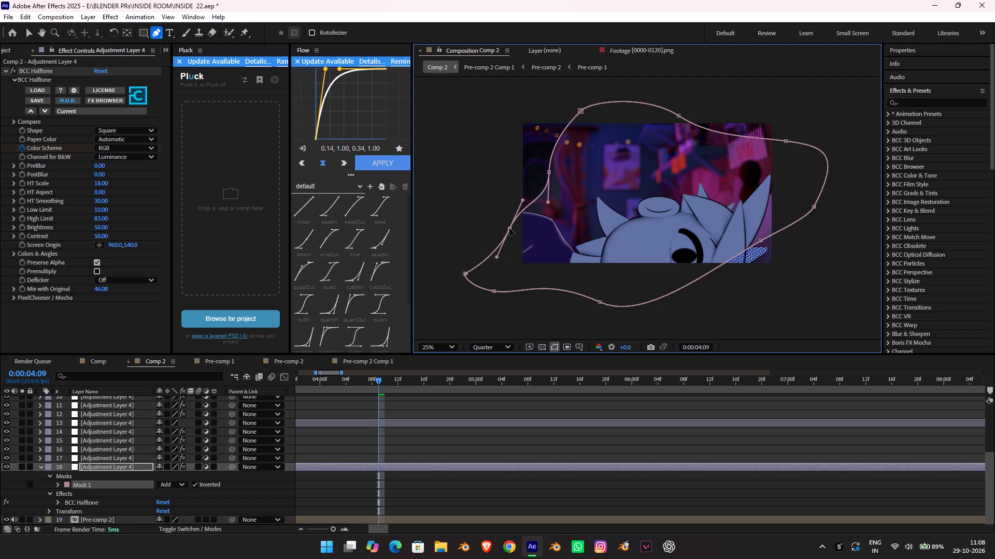
left_click_drag(509, 228, 520, 251)
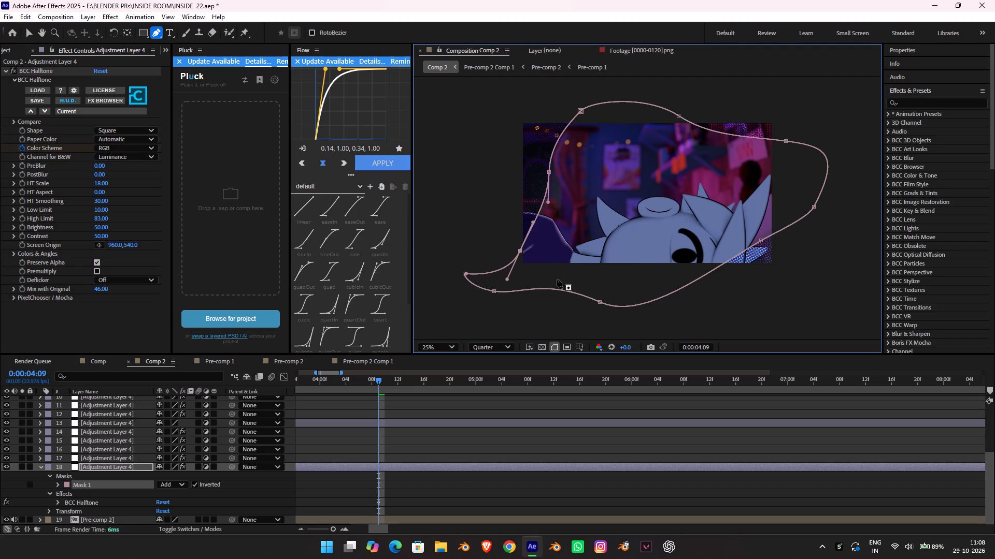
left_click(460, 483)
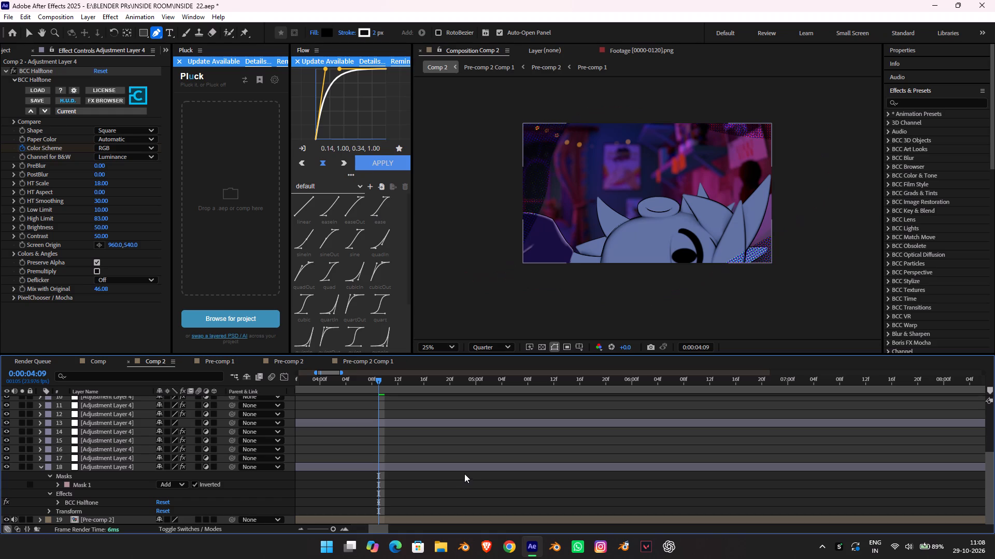
Set Mask 1's feather on adjustment layer 18 to 315 pixels.
left_click(374, 465)
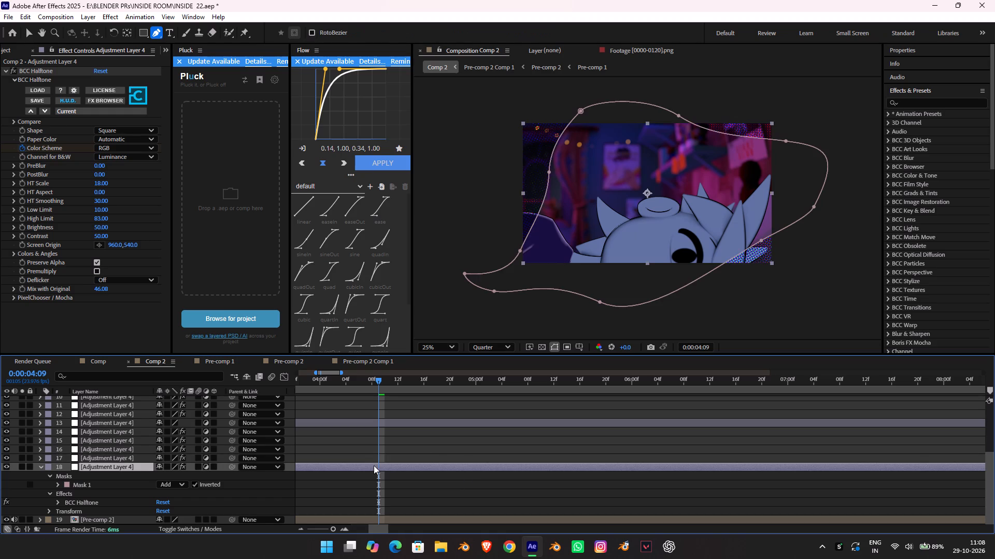
left_click(53, 483)
scroll(87, 470, "down", 3)
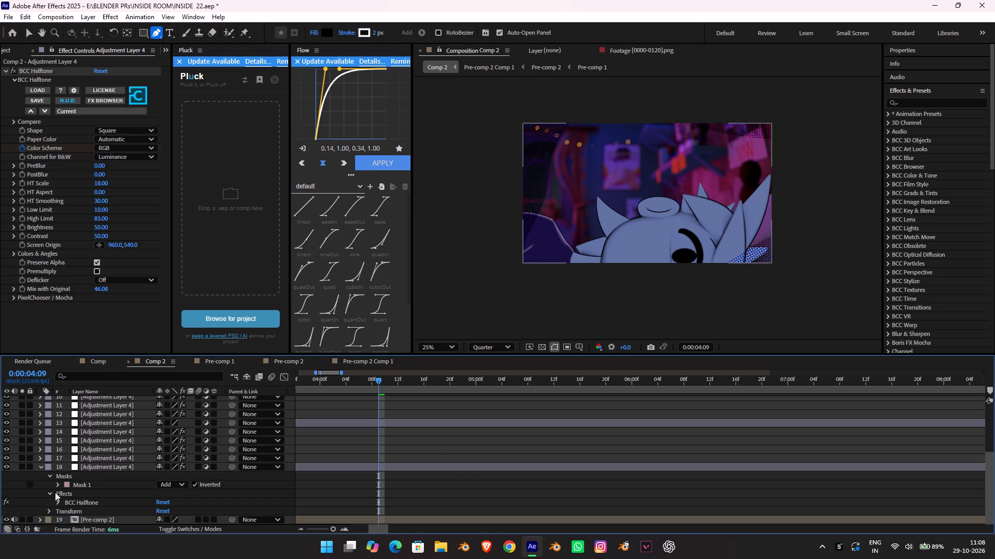
left_click(55, 487)
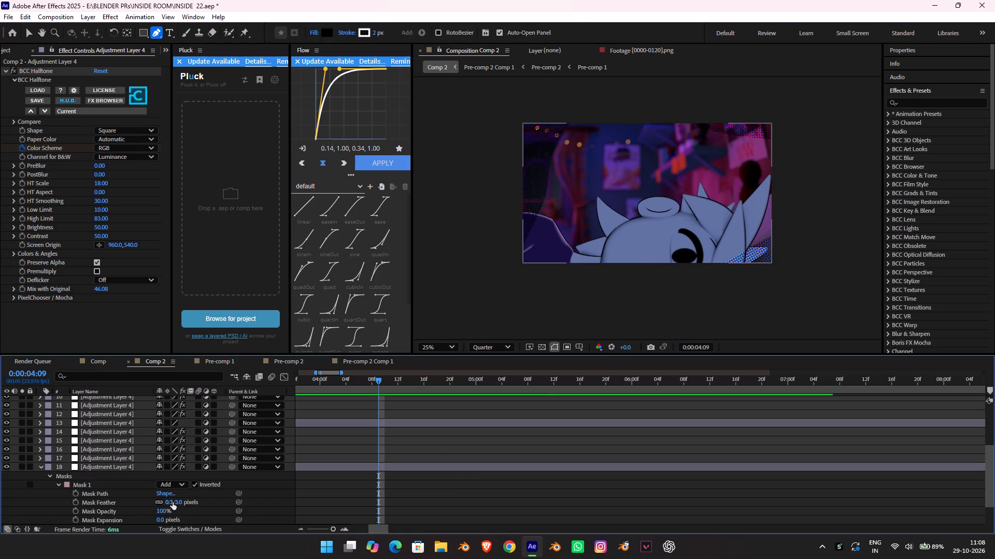
left_click_drag(173, 505, 994, 558)
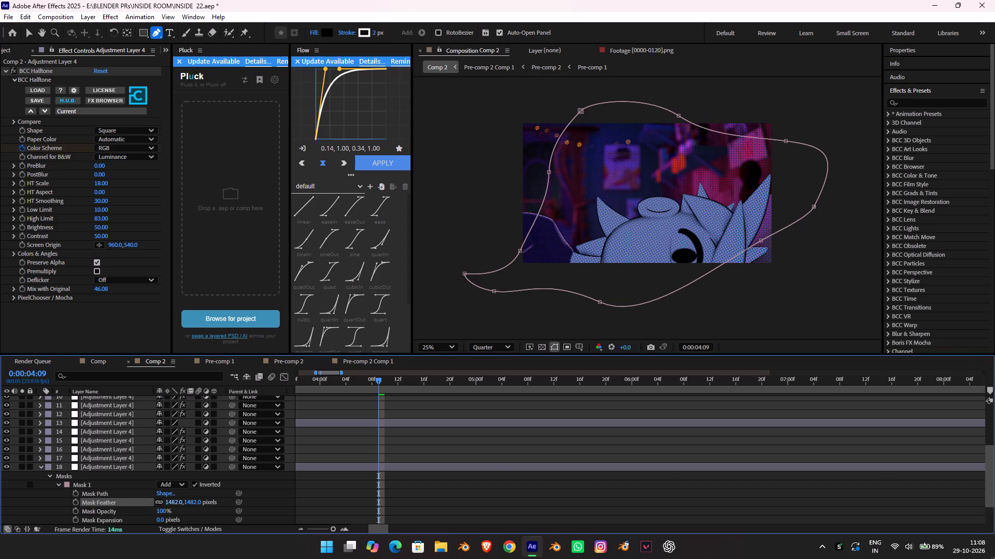
left_click_drag(994, 558, 262, 503)
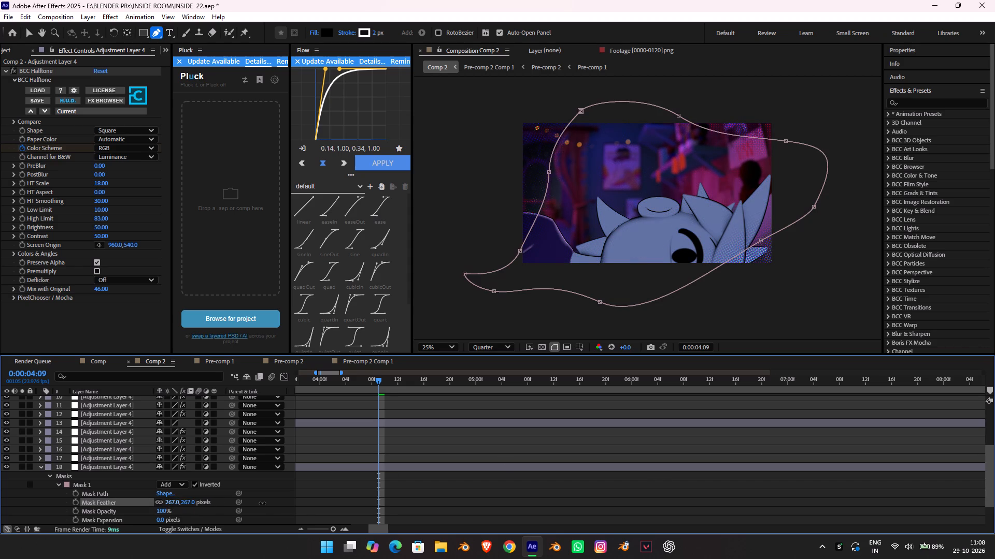
left_click_drag(262, 503, 290, 506)
left_click(556, 512)
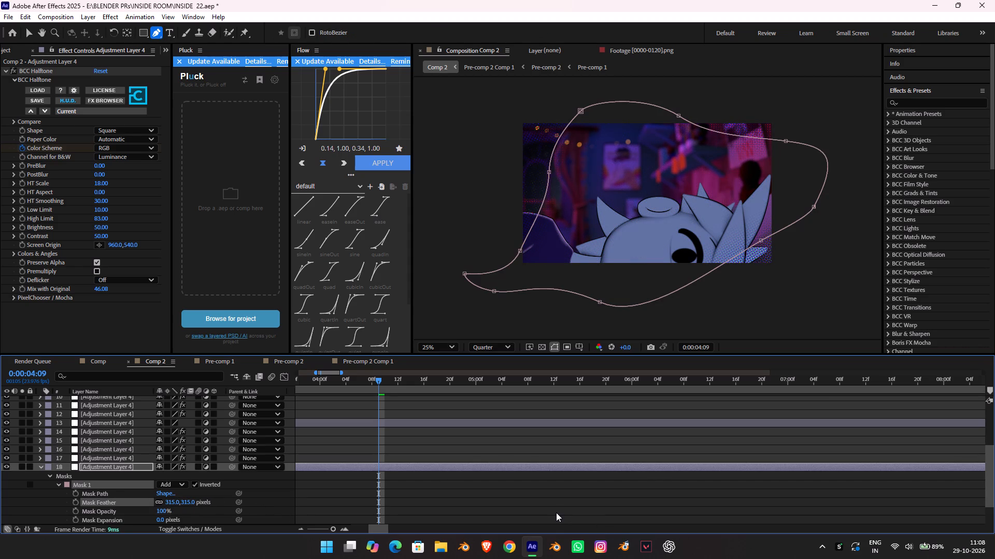
Play Comp 2 from 0:00:04:09 to check the masked halftone, stopping at 0:00:14:11.
key("space")
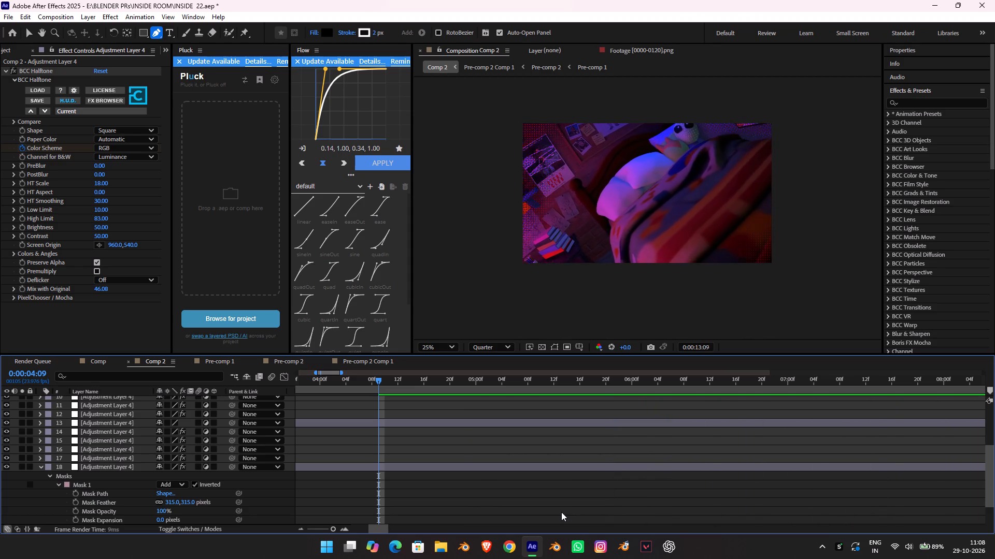
key("space")
Set the composition's preview resolution to Full.
scroll(519, 125, "up", 1)
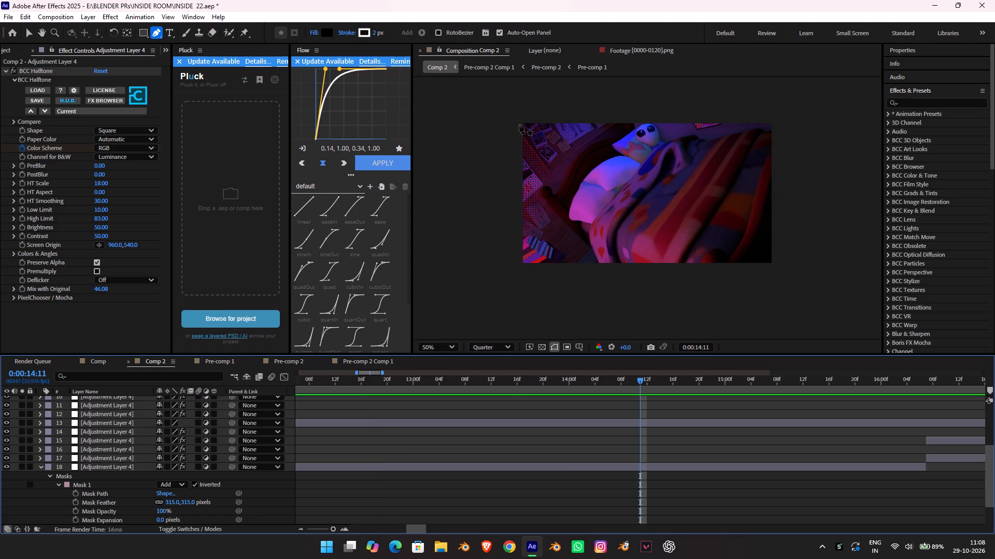
left_click(492, 348)
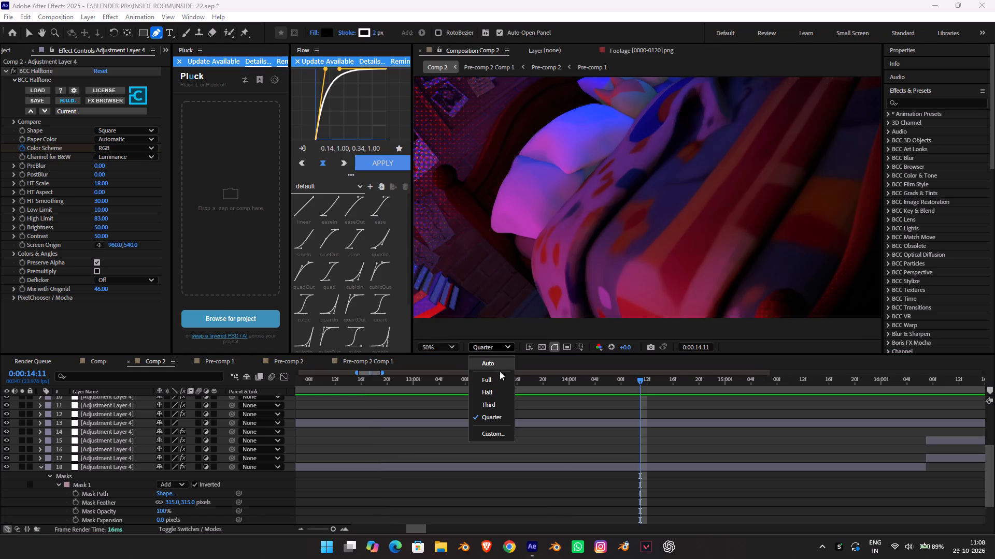
left_click(498, 376)
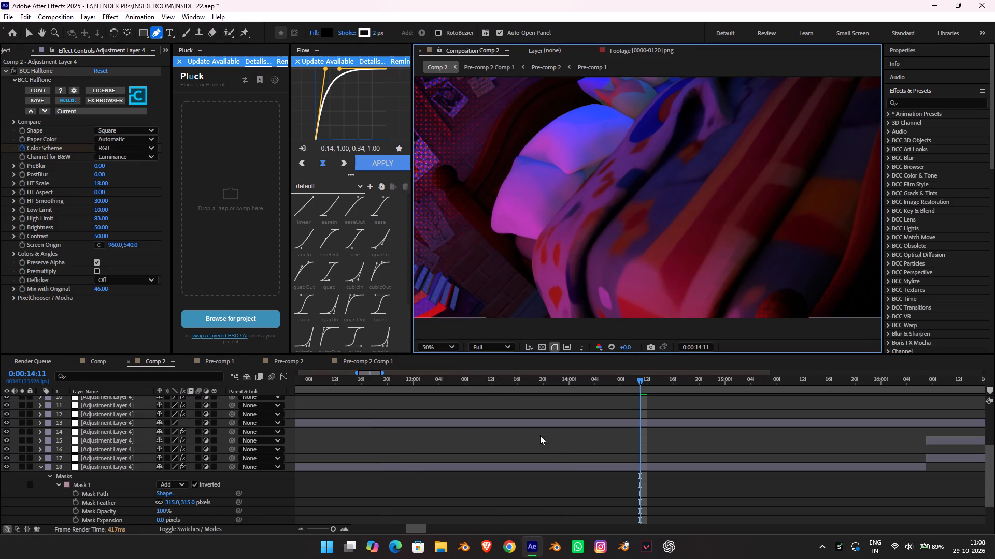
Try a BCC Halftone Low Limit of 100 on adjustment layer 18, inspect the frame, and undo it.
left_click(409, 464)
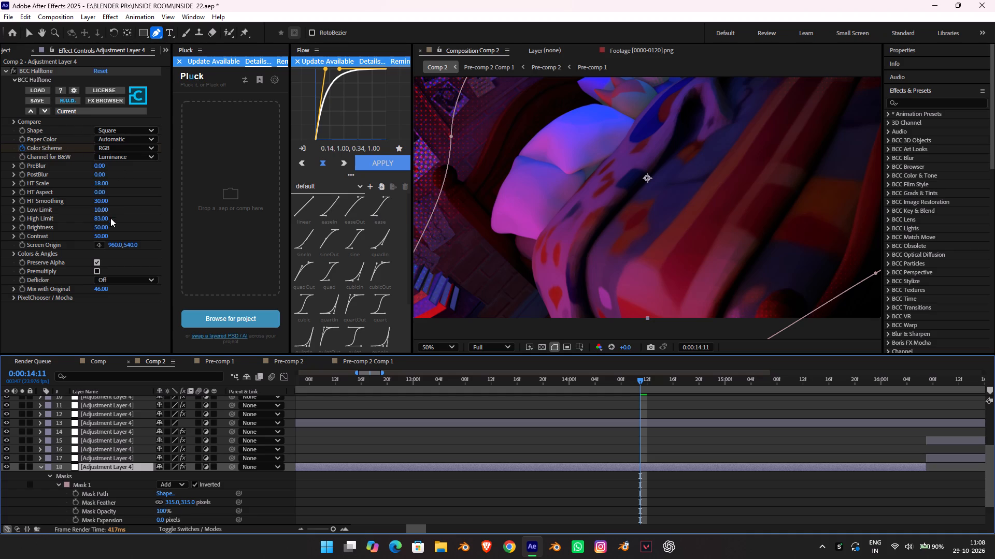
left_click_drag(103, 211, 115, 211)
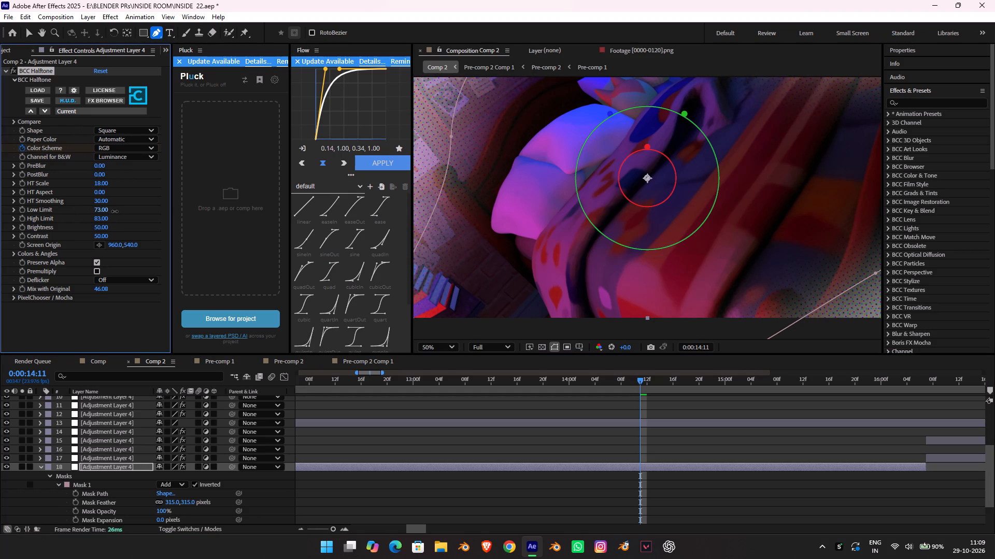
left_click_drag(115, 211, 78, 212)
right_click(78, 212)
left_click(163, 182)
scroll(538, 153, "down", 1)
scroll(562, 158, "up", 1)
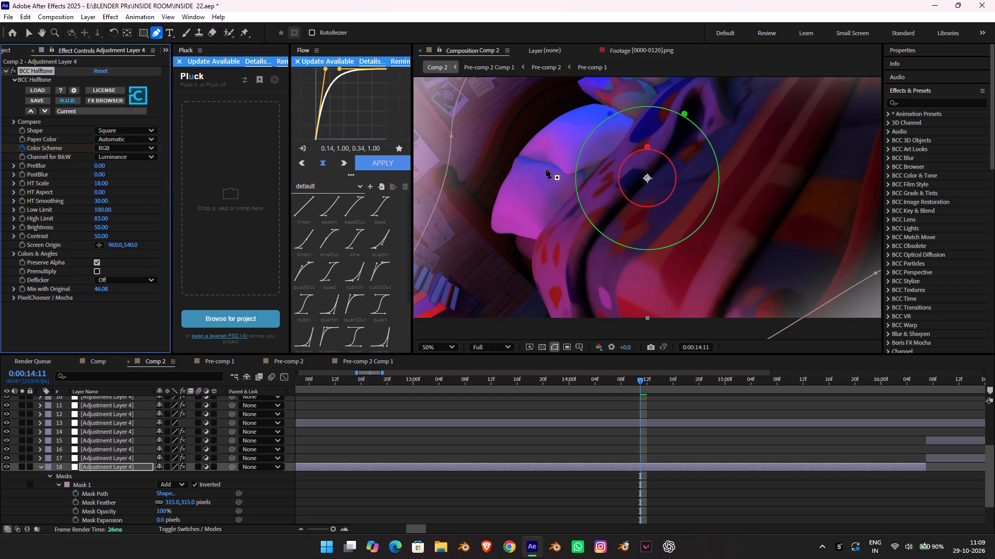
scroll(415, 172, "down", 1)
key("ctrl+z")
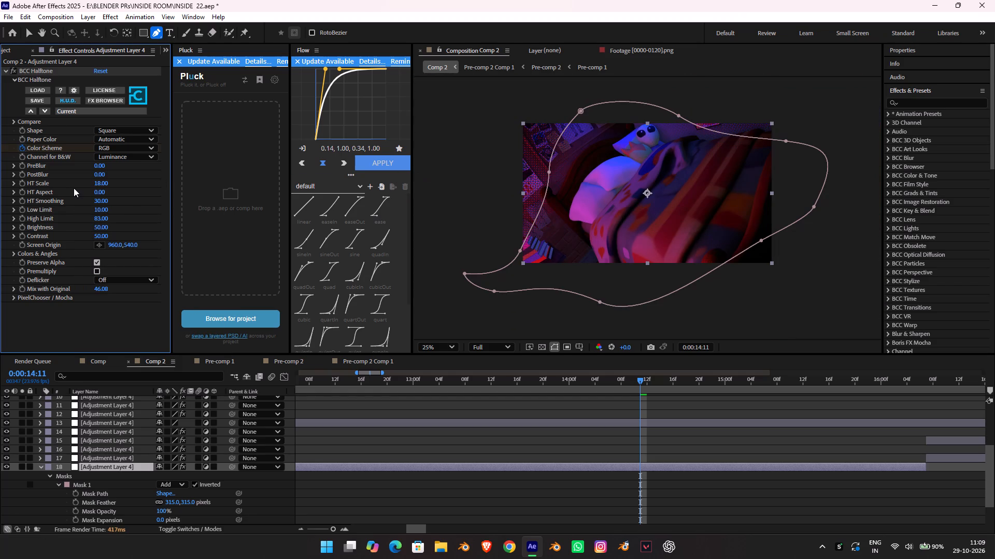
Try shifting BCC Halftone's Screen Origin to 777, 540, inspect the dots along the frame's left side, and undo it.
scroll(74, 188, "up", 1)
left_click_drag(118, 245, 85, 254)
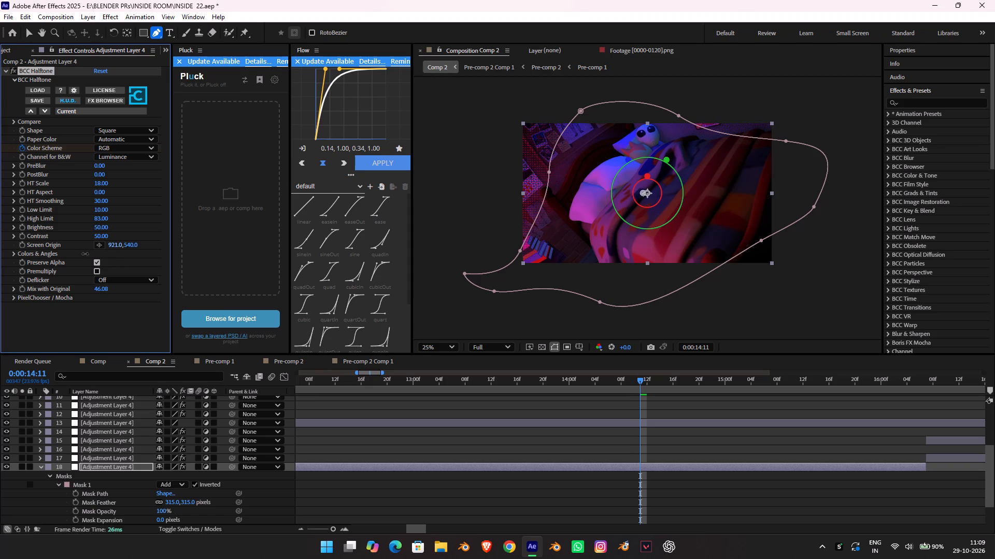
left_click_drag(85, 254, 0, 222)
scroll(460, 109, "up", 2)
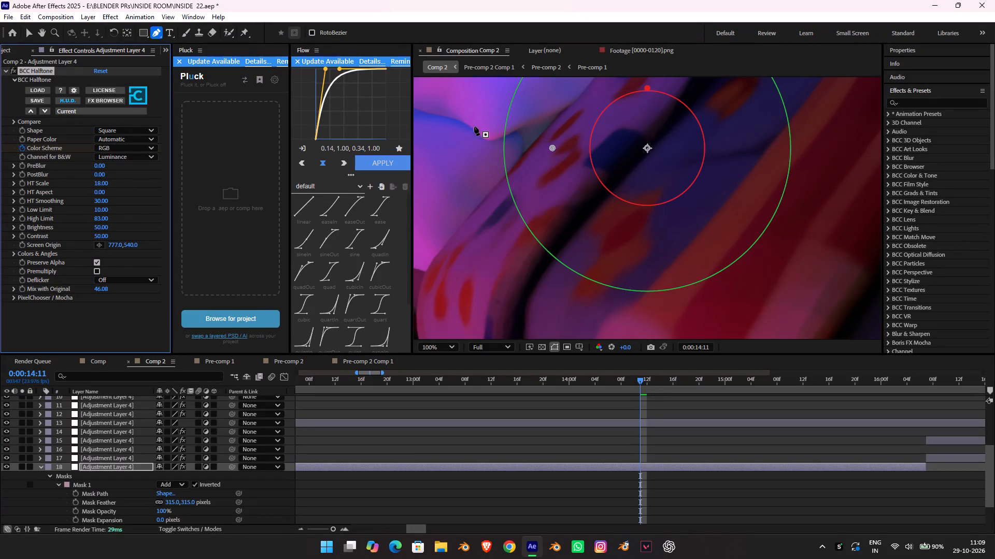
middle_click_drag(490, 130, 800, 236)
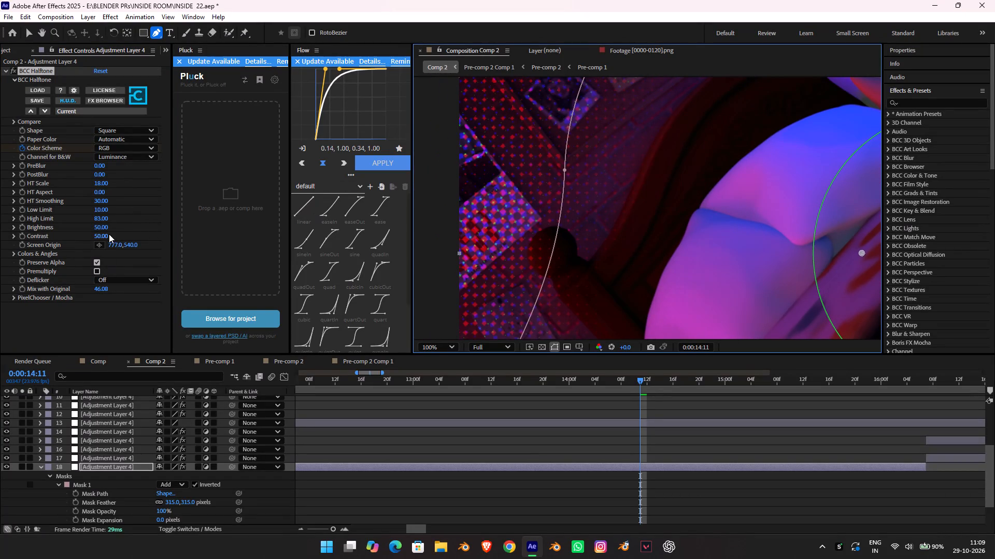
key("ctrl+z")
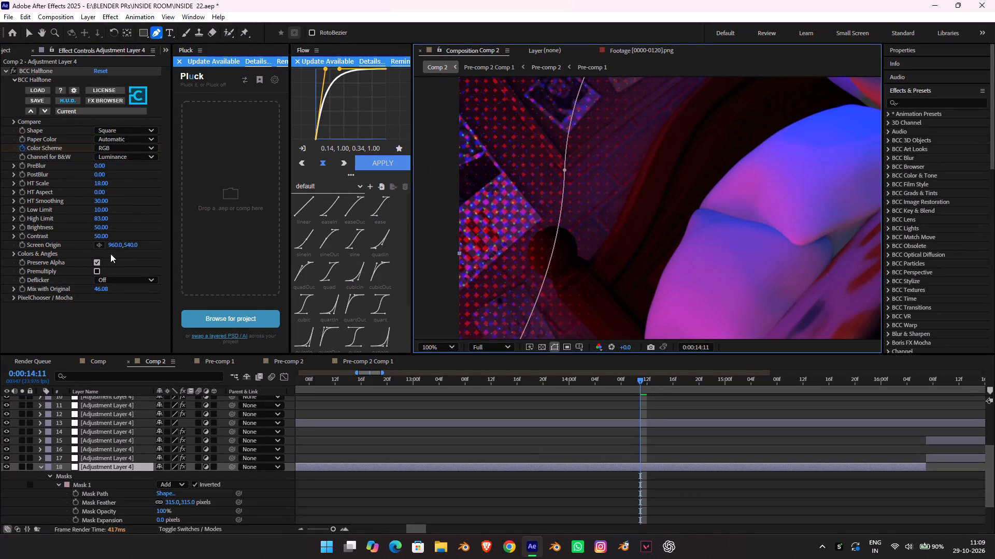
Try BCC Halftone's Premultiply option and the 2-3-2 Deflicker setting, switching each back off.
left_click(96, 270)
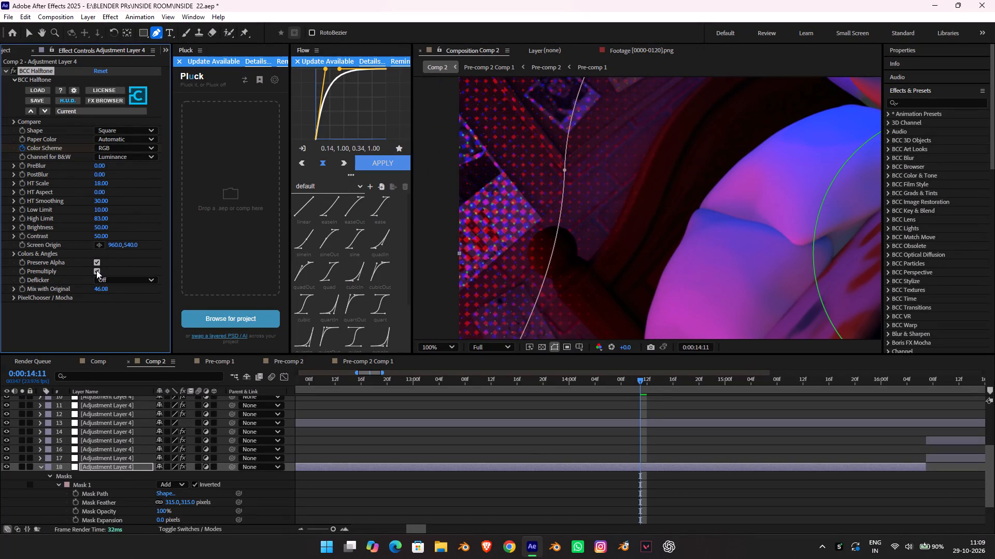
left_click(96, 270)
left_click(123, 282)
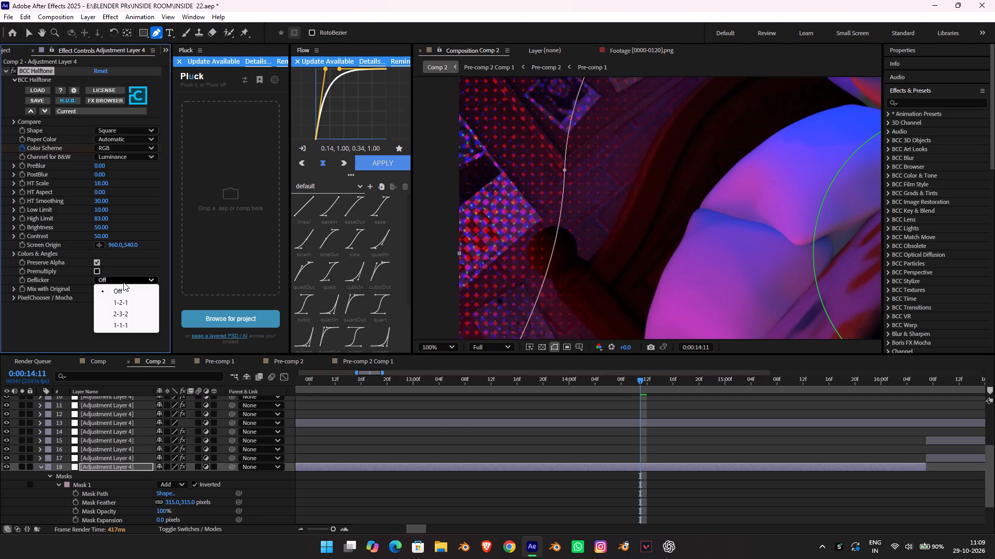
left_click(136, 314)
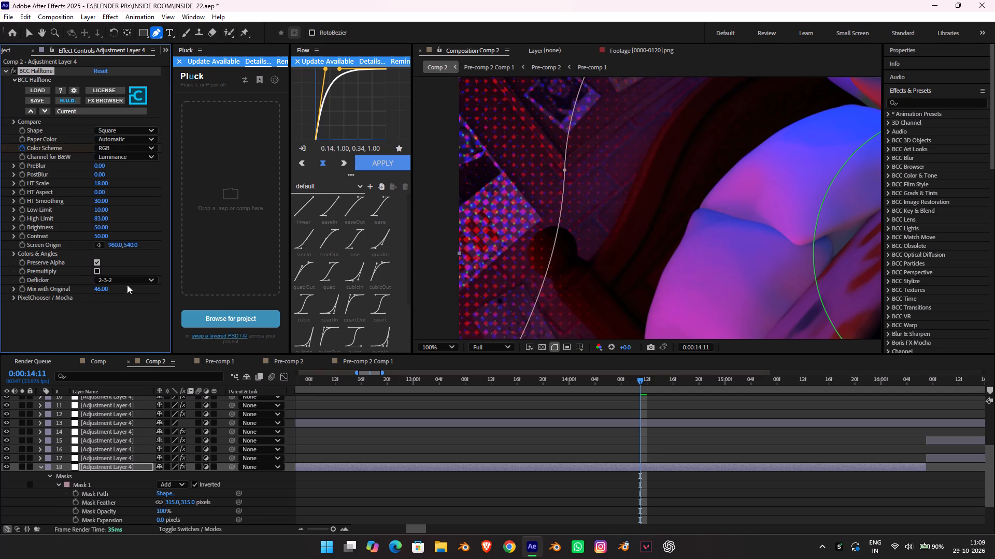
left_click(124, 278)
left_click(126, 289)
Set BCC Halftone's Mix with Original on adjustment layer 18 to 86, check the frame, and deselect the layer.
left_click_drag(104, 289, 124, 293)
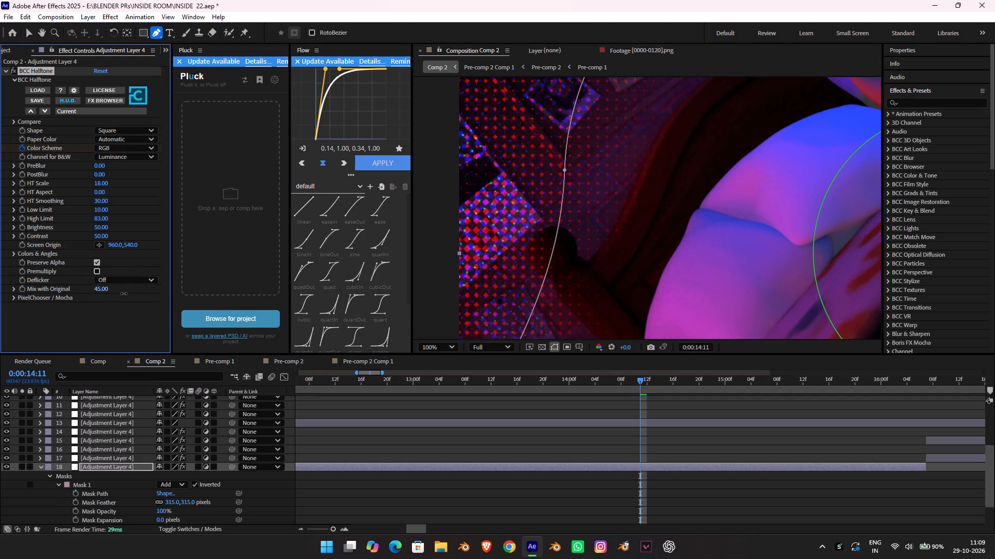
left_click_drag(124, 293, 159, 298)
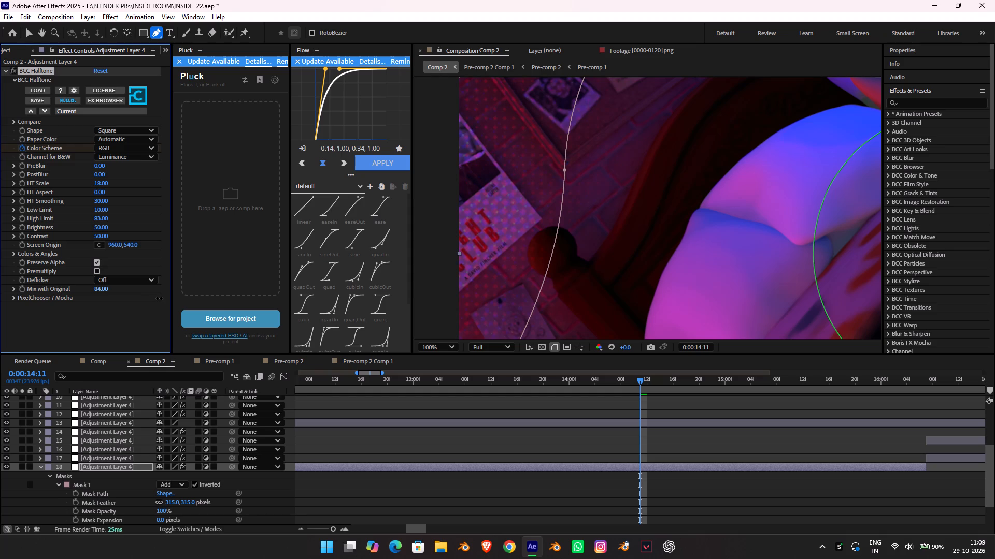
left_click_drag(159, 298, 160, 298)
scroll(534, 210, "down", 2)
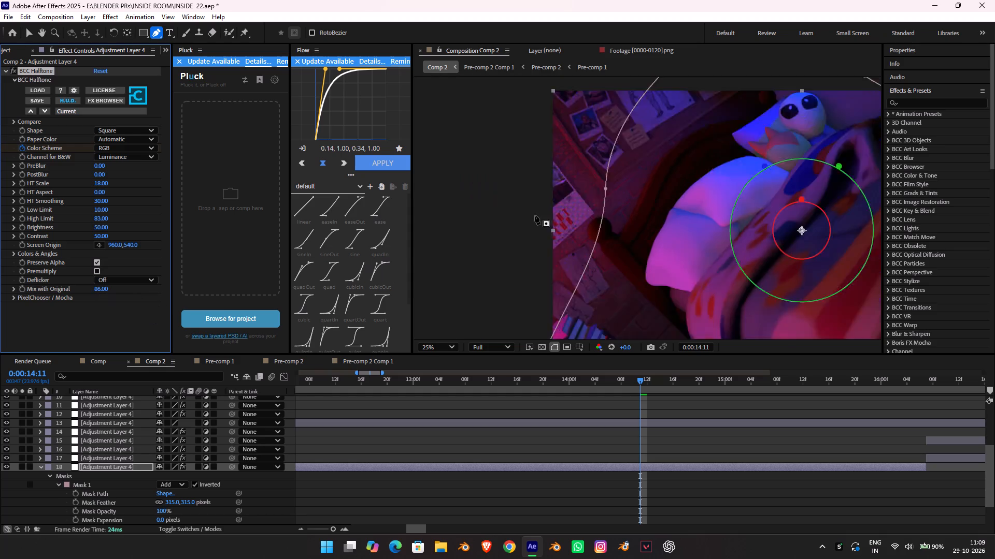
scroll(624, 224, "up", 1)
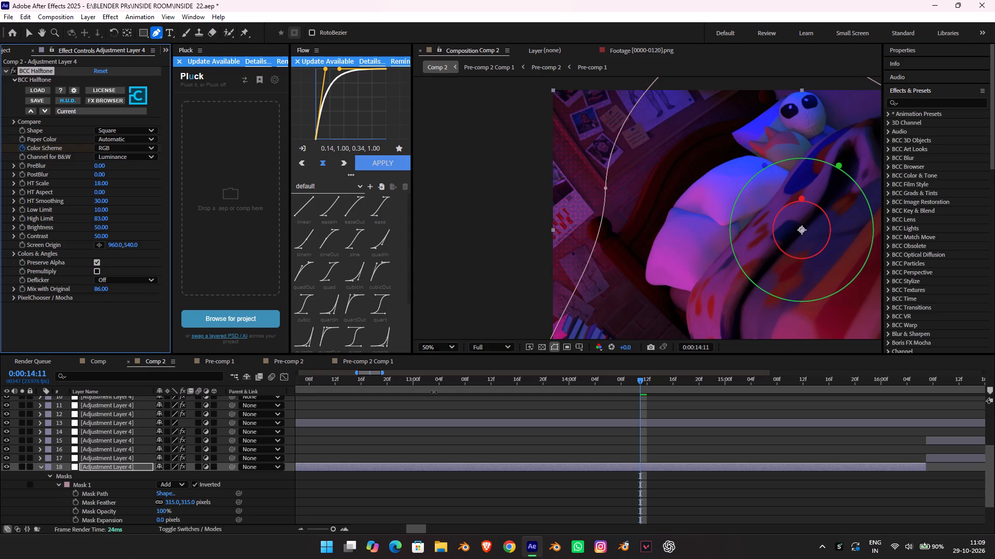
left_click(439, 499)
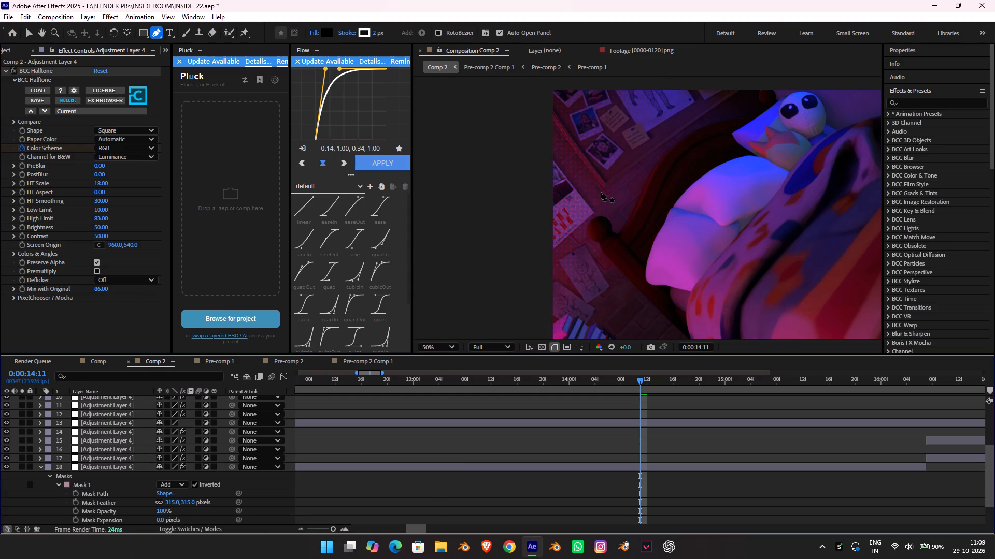
Play the bed shot from 0:00:14:11 and stop at 0:00:14:20.
key("space")
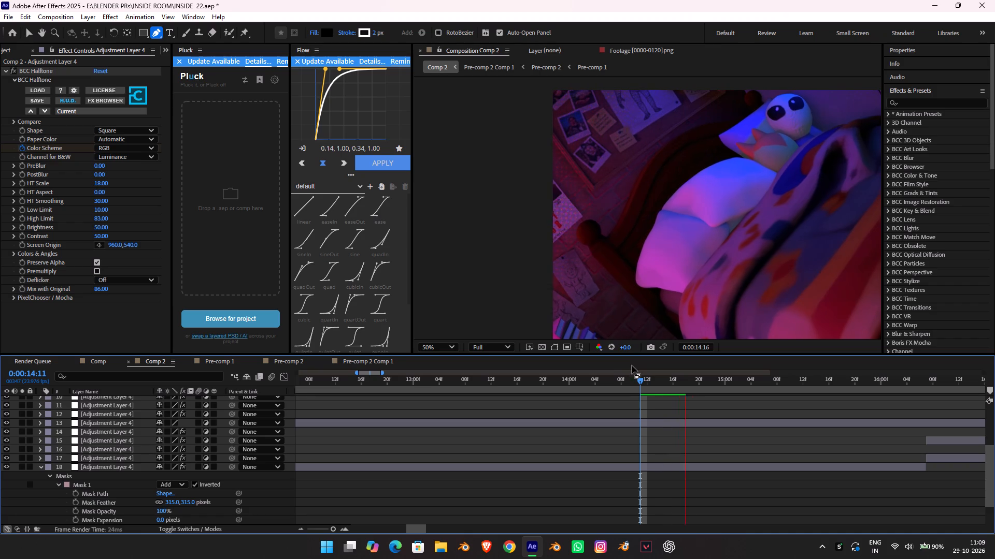
scroll(605, 260, "down", 2)
key("space")
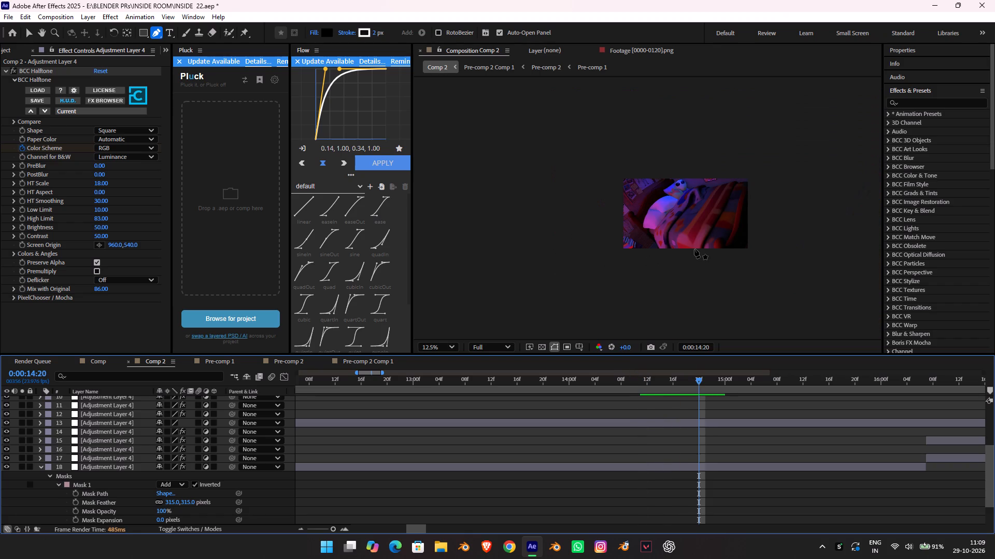
Set BCC Halftone's Mix with Original on adjustment layer 18 to 76 at 0:00:14:20.
scroll(694, 248, "up", 1)
scroll(874, 186, "up", 1)
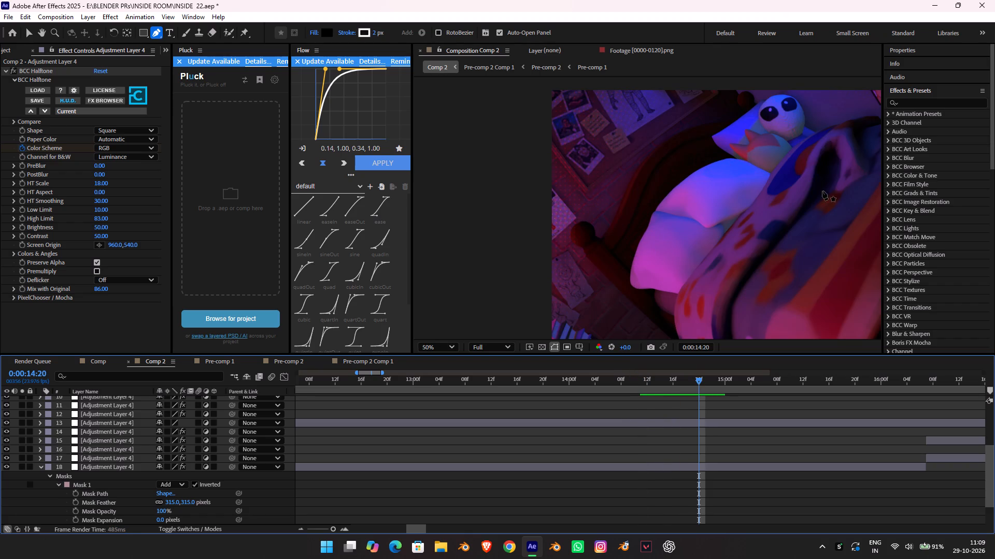
middle_click_drag(734, 210, 396, 245)
scroll(396, 243, "up", 1)
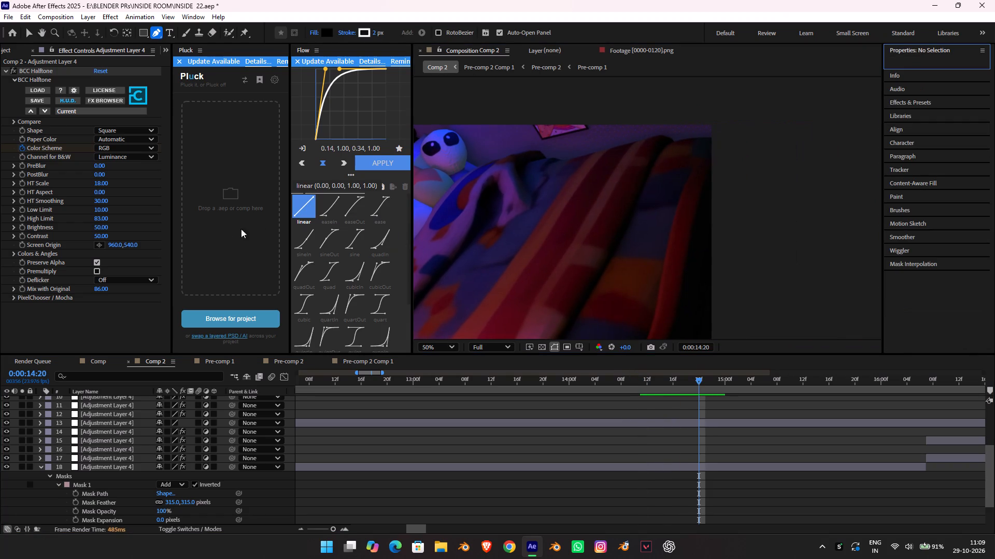
left_click_drag(100, 290, 92, 289)
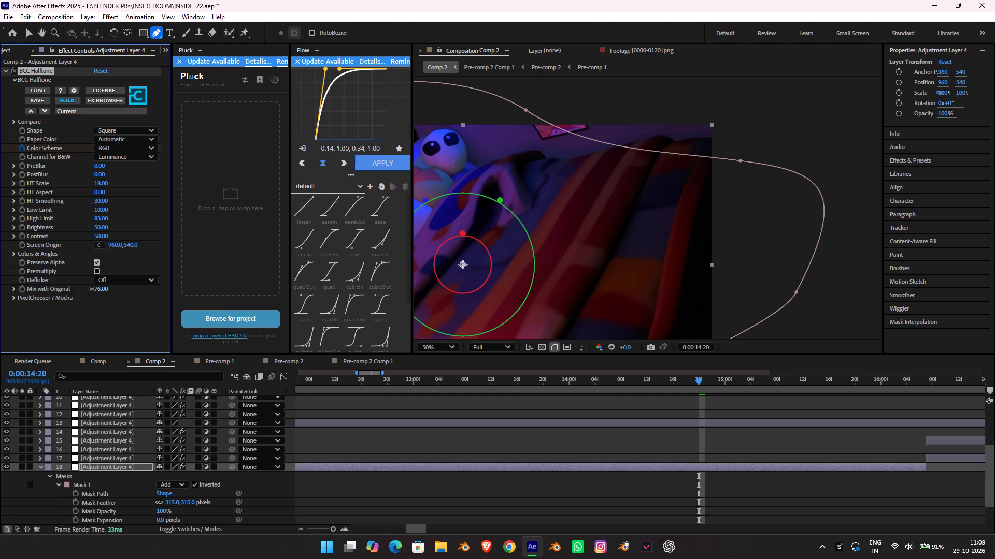
left_click_drag(92, 289, 73, 287)
left_click_drag(73, 287, 60, 283)
Set the composition preview resolution to Quarter, return to the Selection tool and deselect the adjustment layer.
left_click(475, 347)
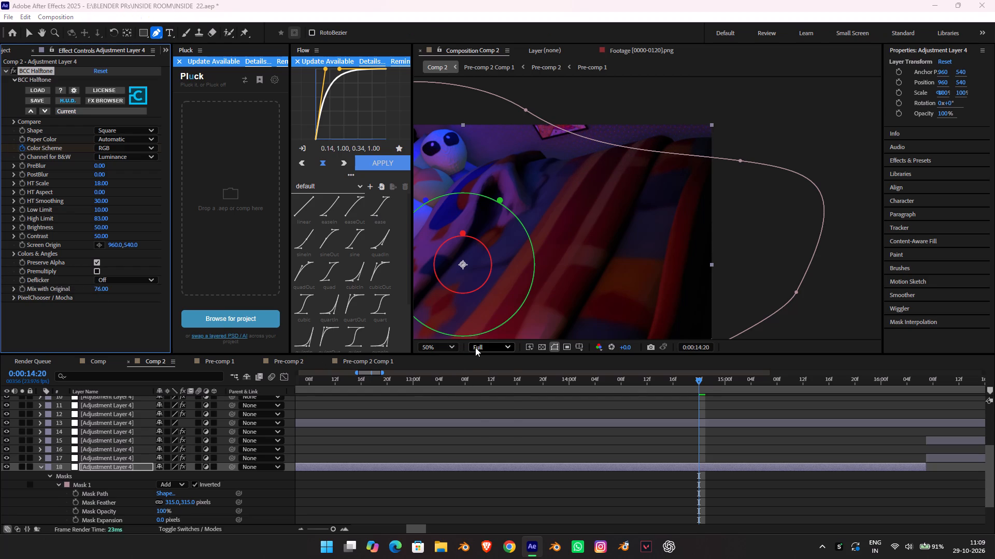
left_click(493, 414)
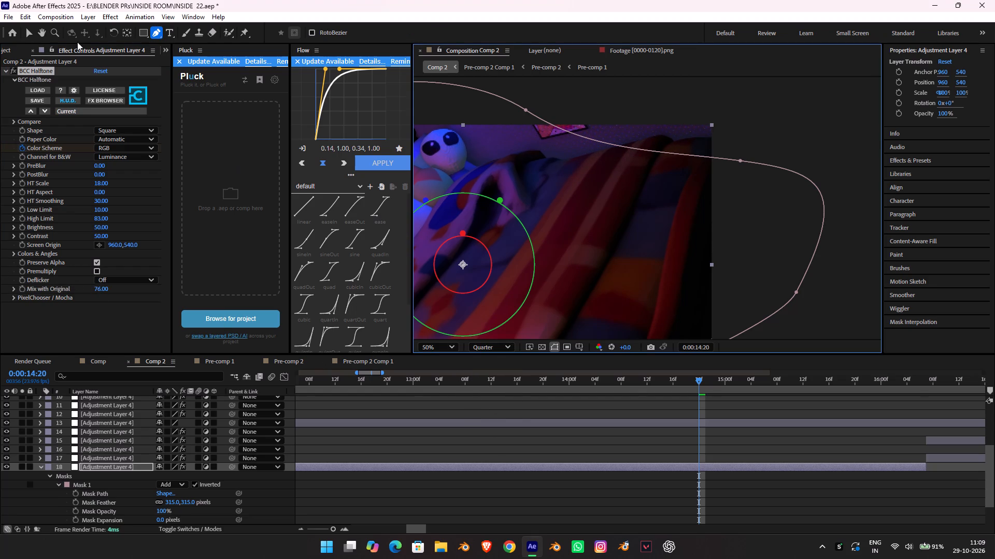
left_click(27, 36)
scroll(625, 247, "down", 1)
left_click(538, 474)
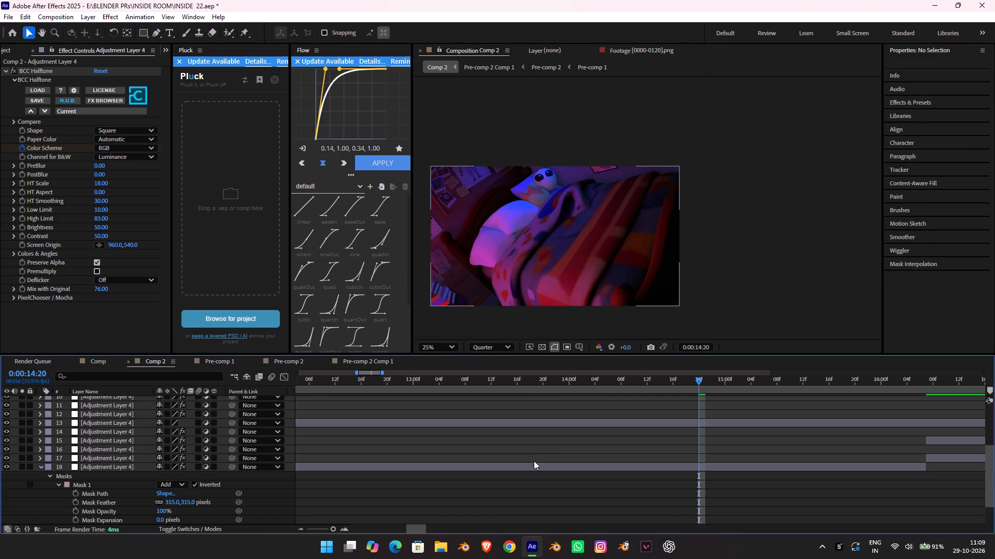
Play Comp 2 onward from 0:00:14:20 to about 0:00:30:01, and replay the cut to the mug close-up from 0:00:27:02.
key("space")
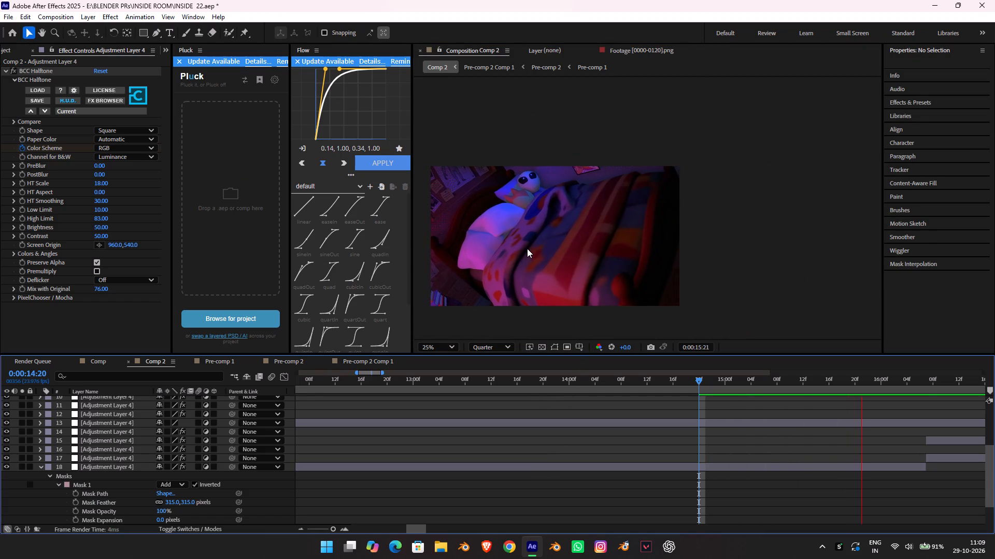
scroll(527, 248, "down", 1)
key("space")
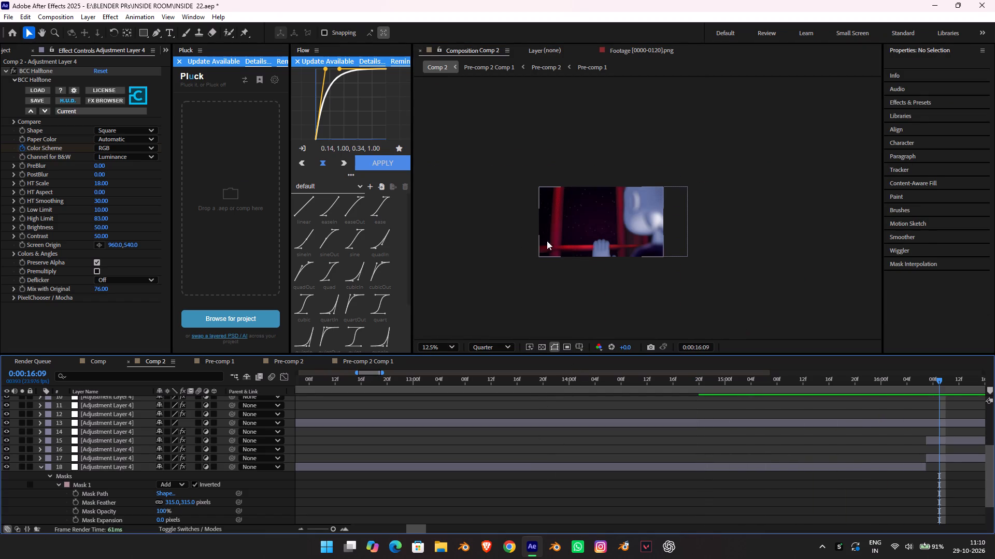
scroll(539, 246, "up", 1)
middle_click_drag(546, 246, 627, 218)
key("space")
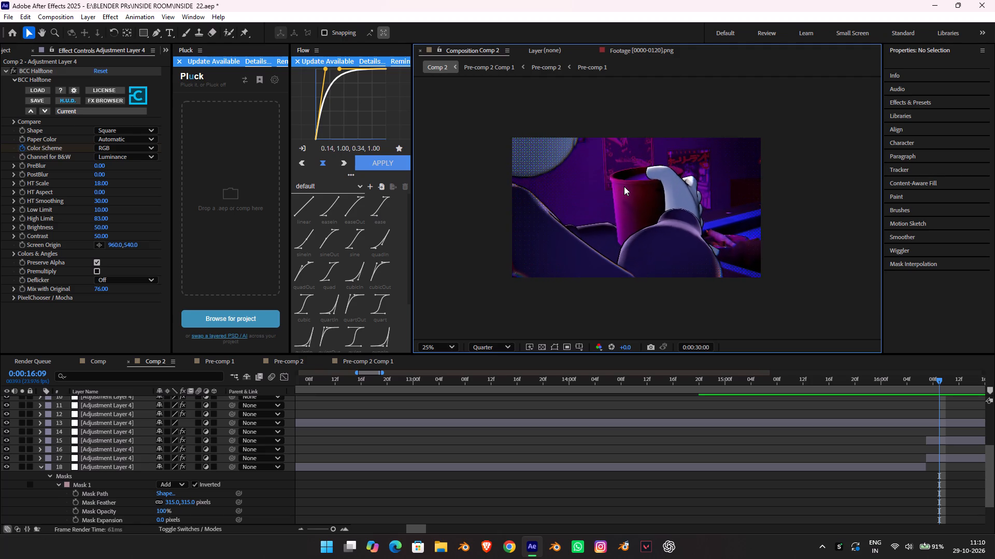
key("space")
left_click_drag(542, 380, 535, 380)
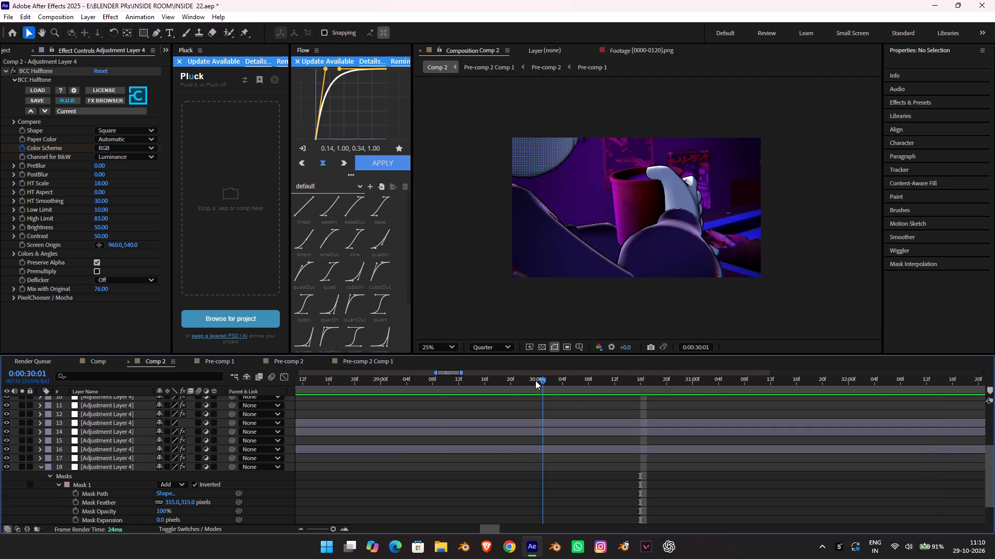
left_click_drag(535, 380, 518, 394)
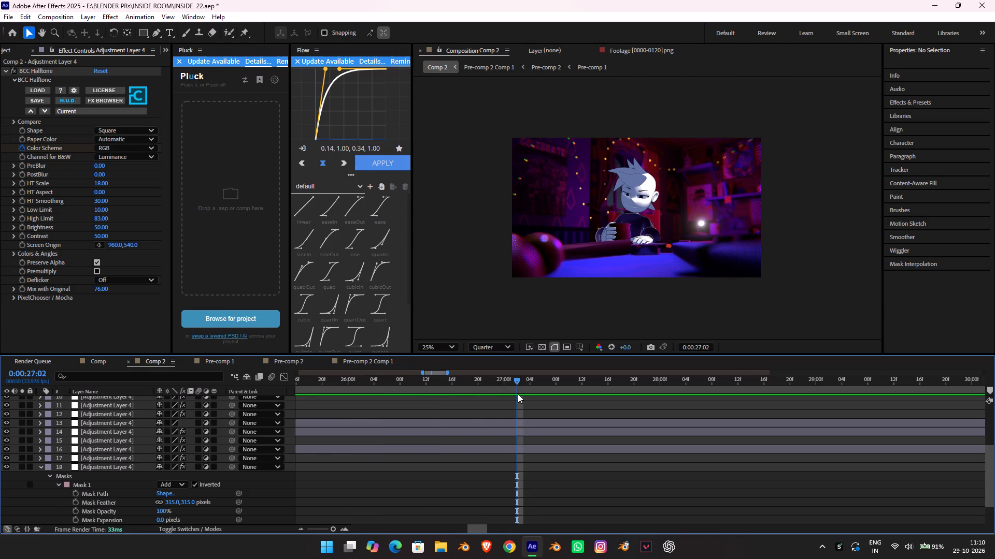
key("space")
key("space")
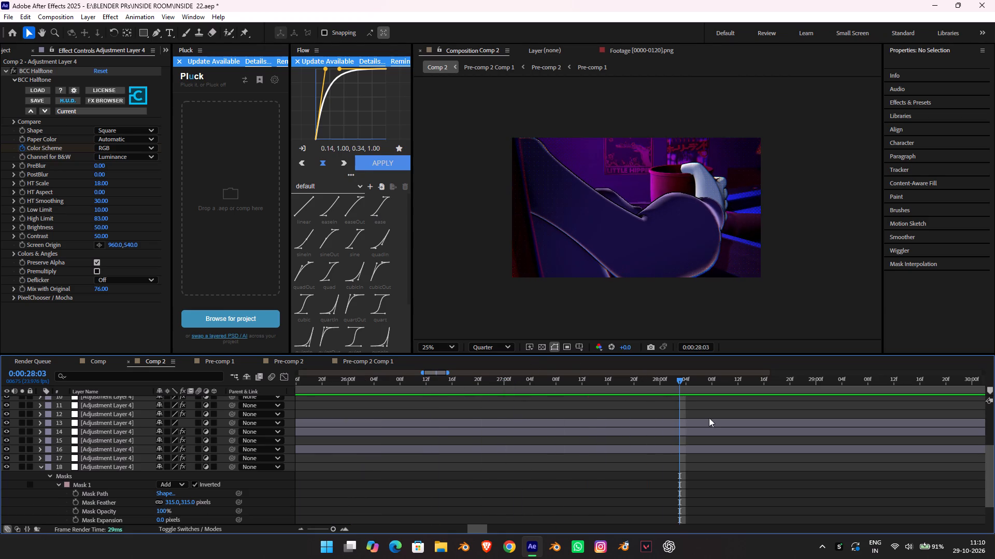
Split adjustment layers 14 and 16 at 0:00:27:17, the start of the mug close-up.
left_click_drag(678, 379, 666, 379)
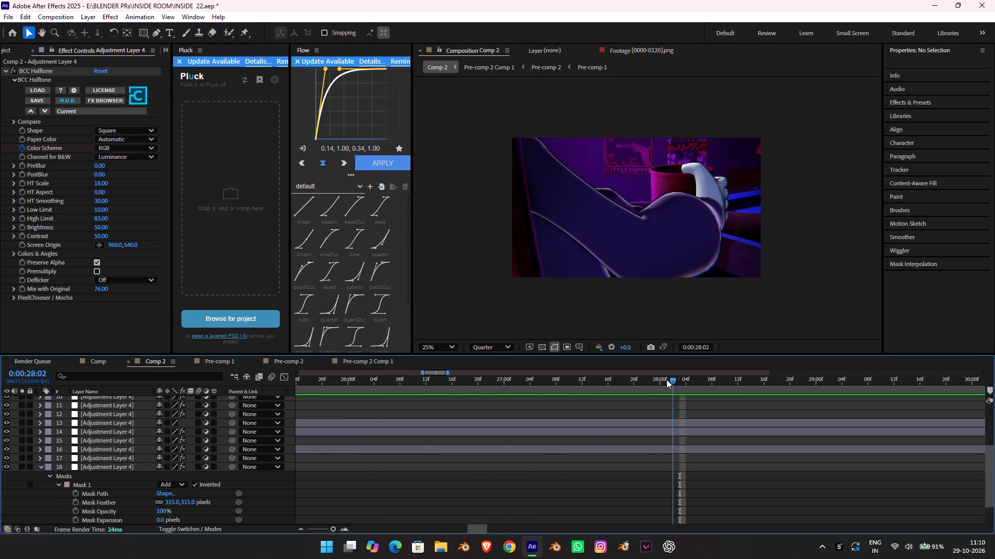
left_click_drag(666, 379, 641, 379)
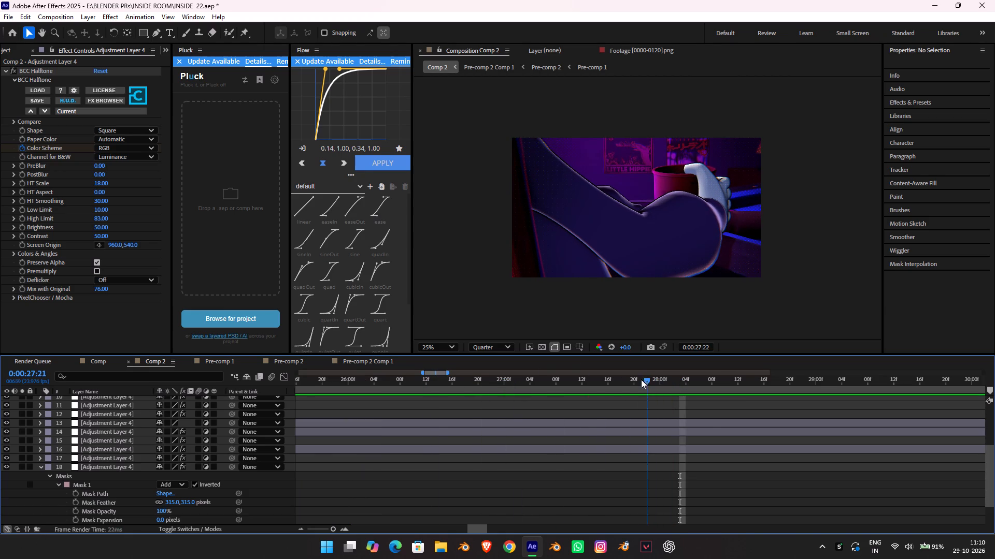
left_click_drag(641, 379, 607, 377)
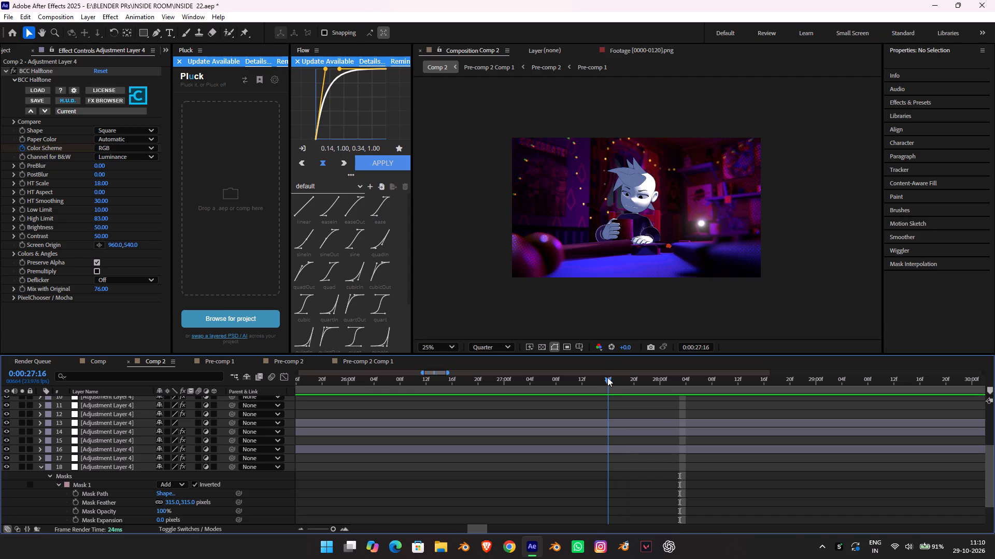
left_click_drag(607, 377, 610, 379)
left_click(617, 431)
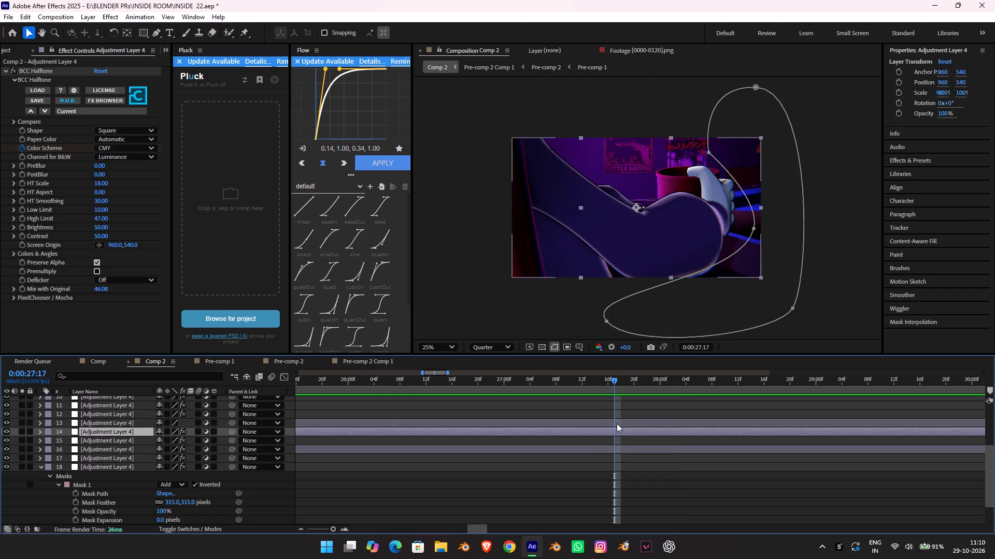
left_click(617, 423)
left_click(614, 448)
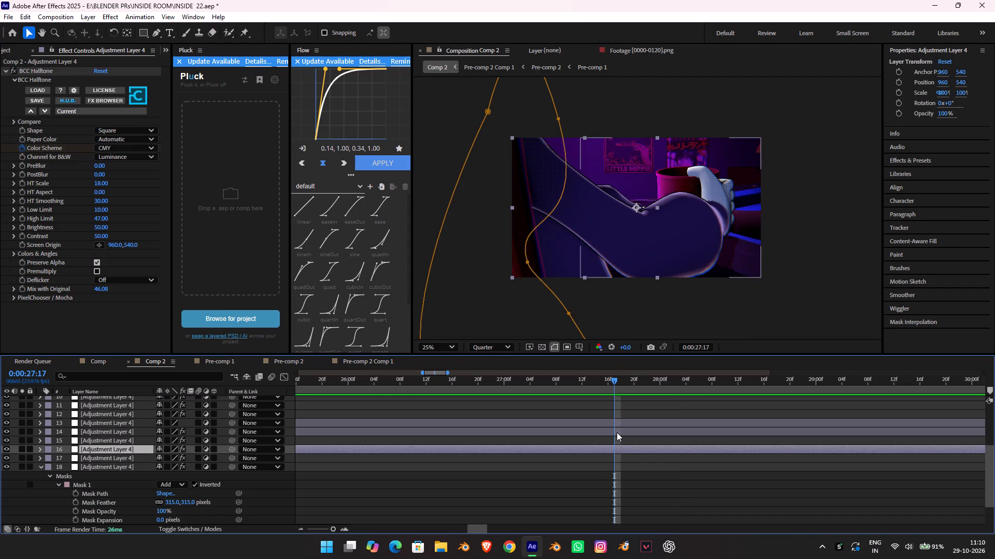
left_click(618, 428, "shift")
left_click(619, 428)
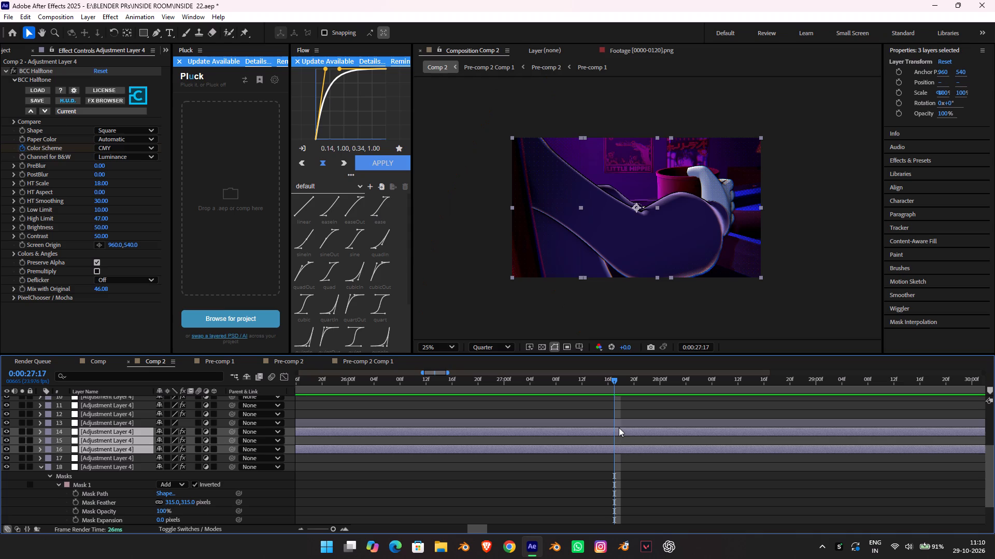
left_click(613, 452)
left_click(595, 466)
left_click(595, 449)
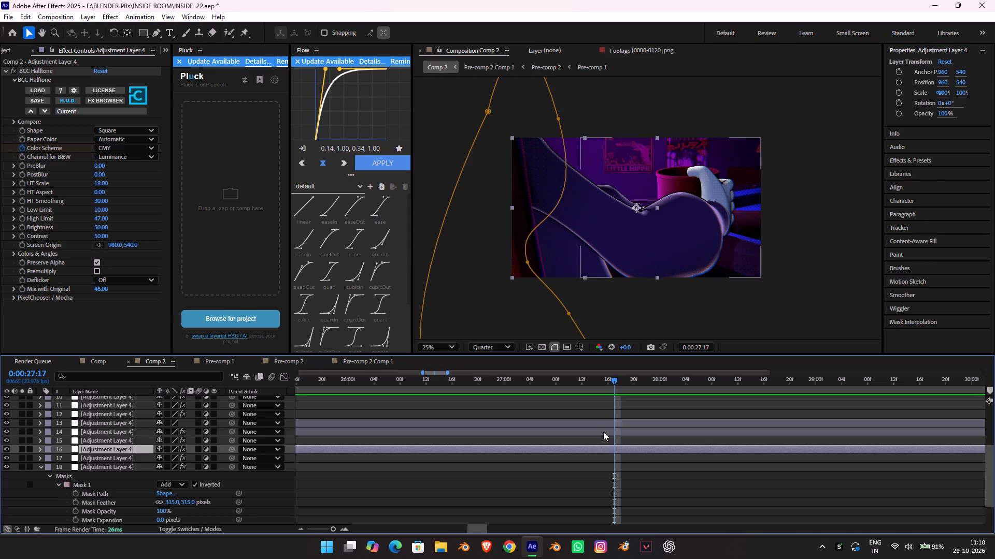
left_click(603, 432, "ctrl")
key("ctrl+shift+d")
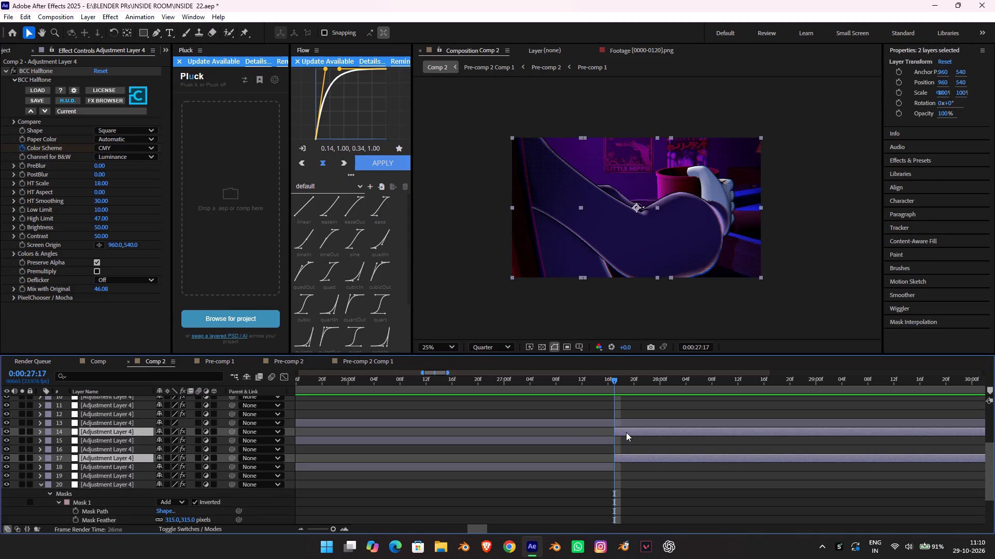
Set BCC Halftone's Mix with Original to 64 on adjustment layer 17, the split part starting at 0:00:27:17.
left_click(626, 432)
left_click(640, 473)
left_click(635, 461)
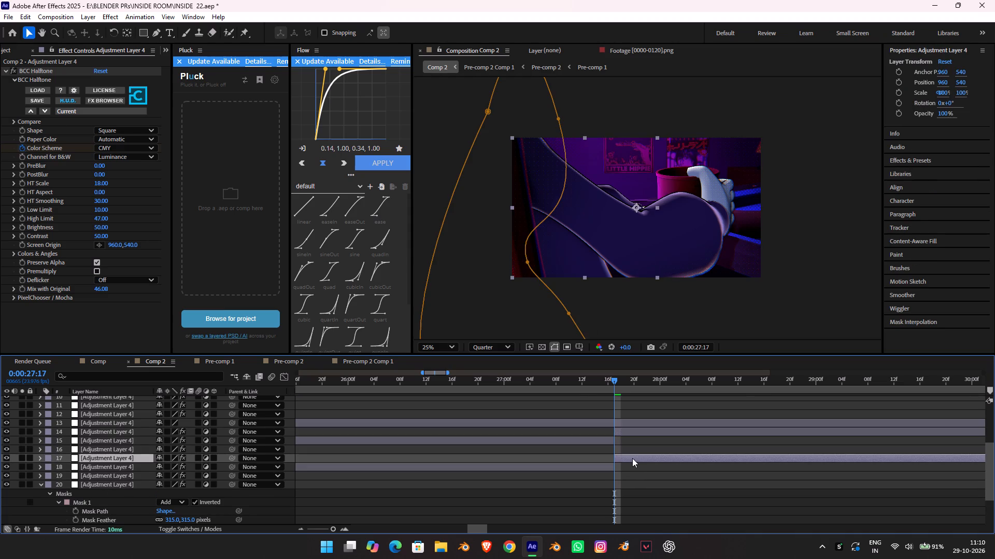
scroll(541, 183, "up", 1)
scroll(508, 179, "down", 1)
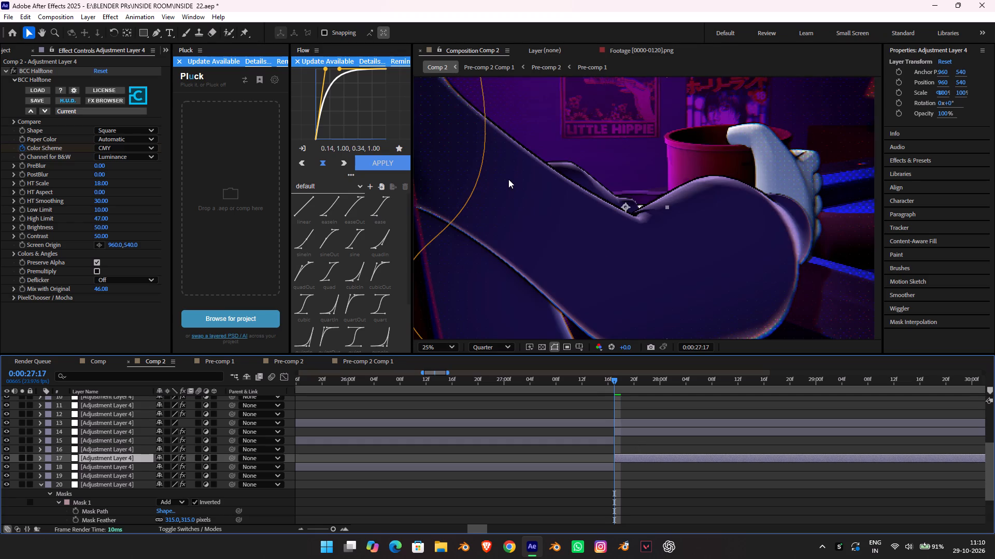
scroll(508, 180, "up", 2)
middle_click_drag(486, 183, 772, 231)
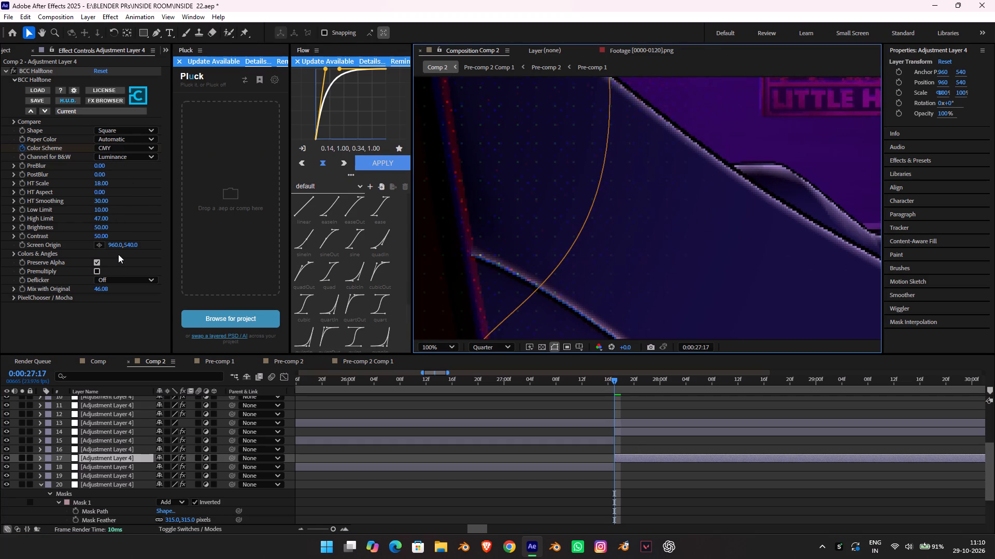
left_click_drag(101, 290, 176, 303)
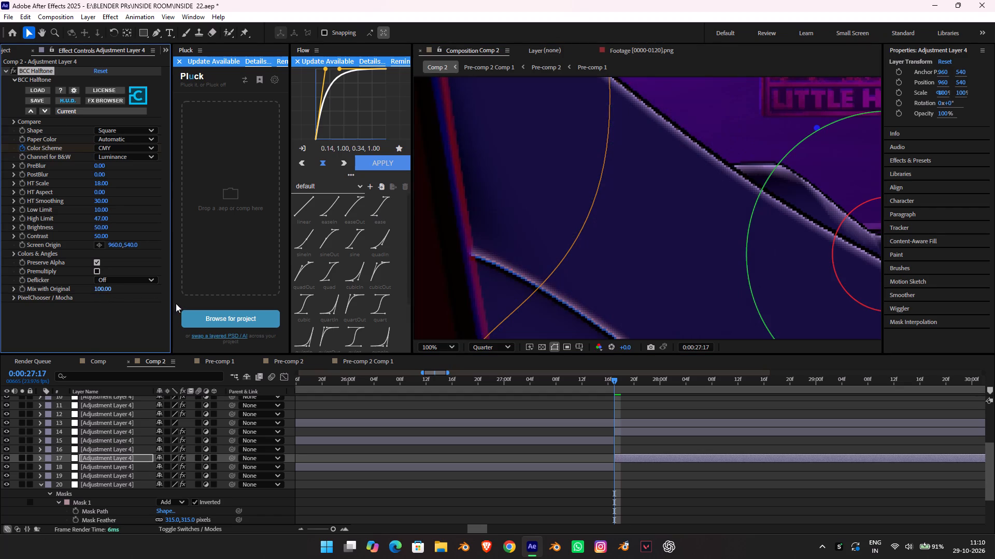
left_click_drag(176, 303, 136, 304)
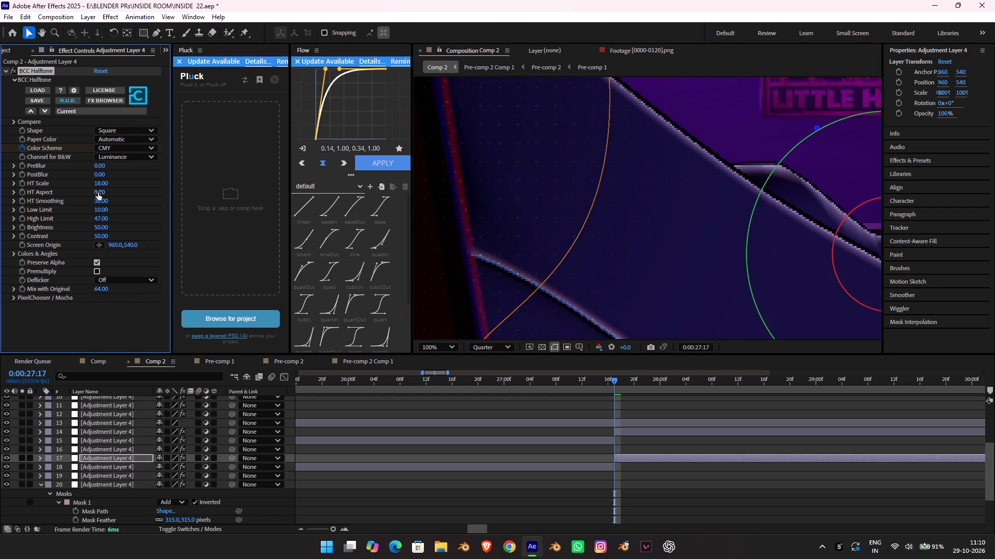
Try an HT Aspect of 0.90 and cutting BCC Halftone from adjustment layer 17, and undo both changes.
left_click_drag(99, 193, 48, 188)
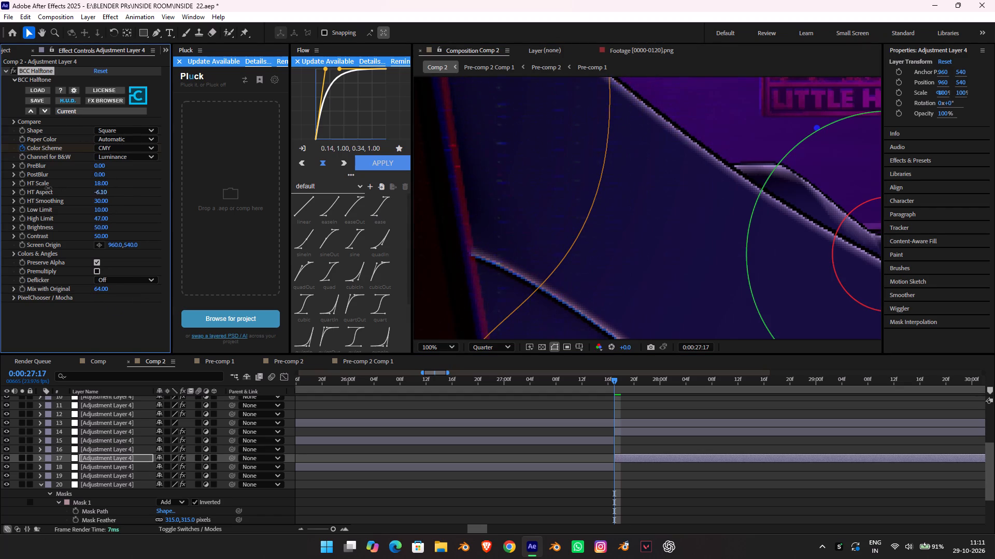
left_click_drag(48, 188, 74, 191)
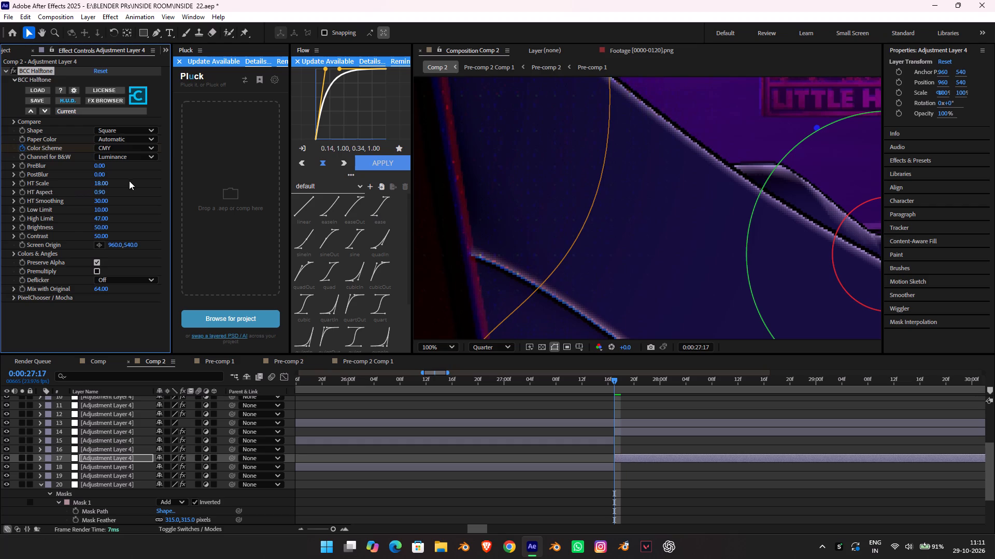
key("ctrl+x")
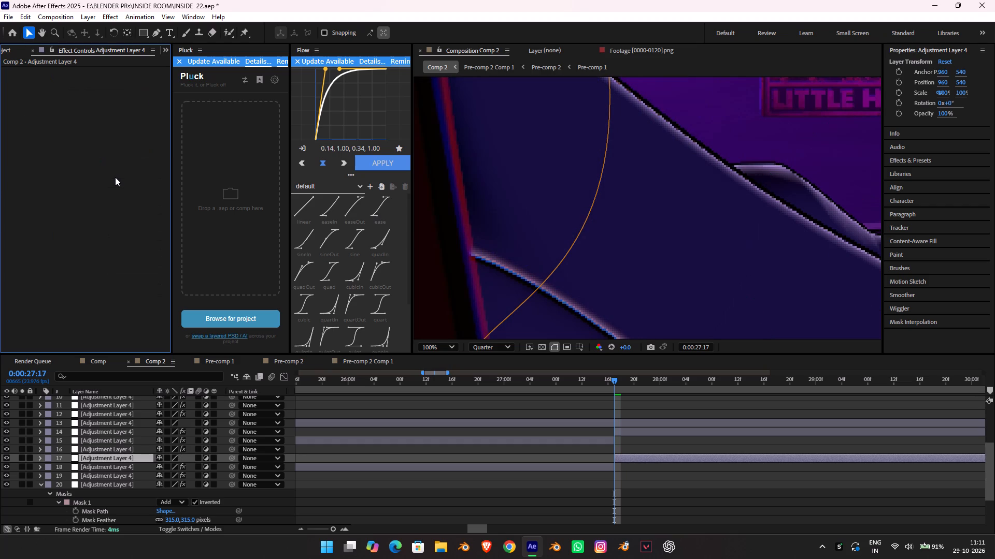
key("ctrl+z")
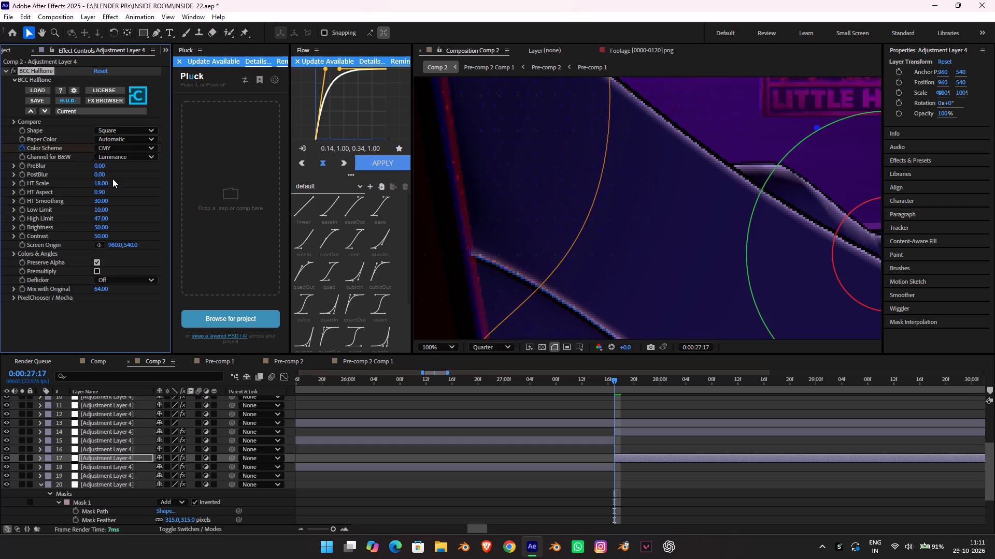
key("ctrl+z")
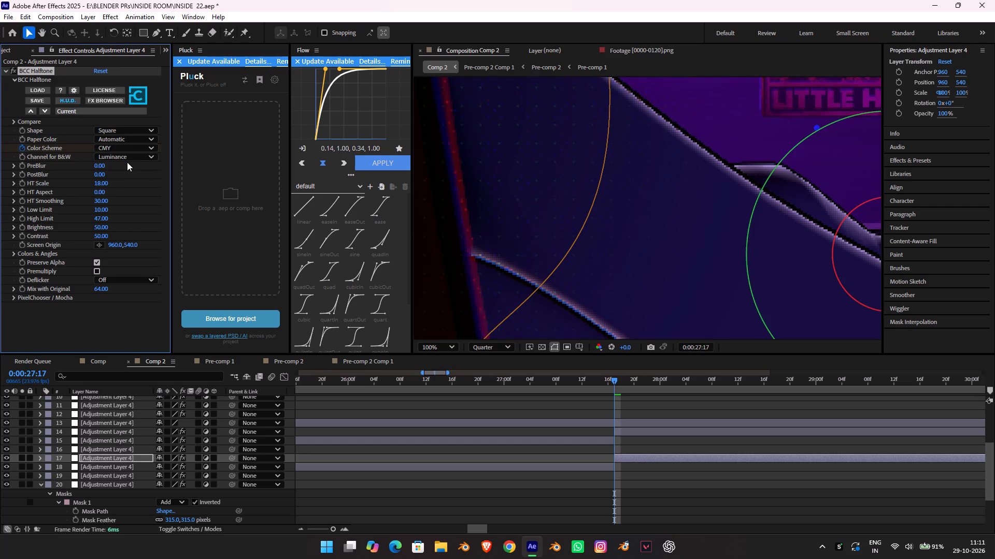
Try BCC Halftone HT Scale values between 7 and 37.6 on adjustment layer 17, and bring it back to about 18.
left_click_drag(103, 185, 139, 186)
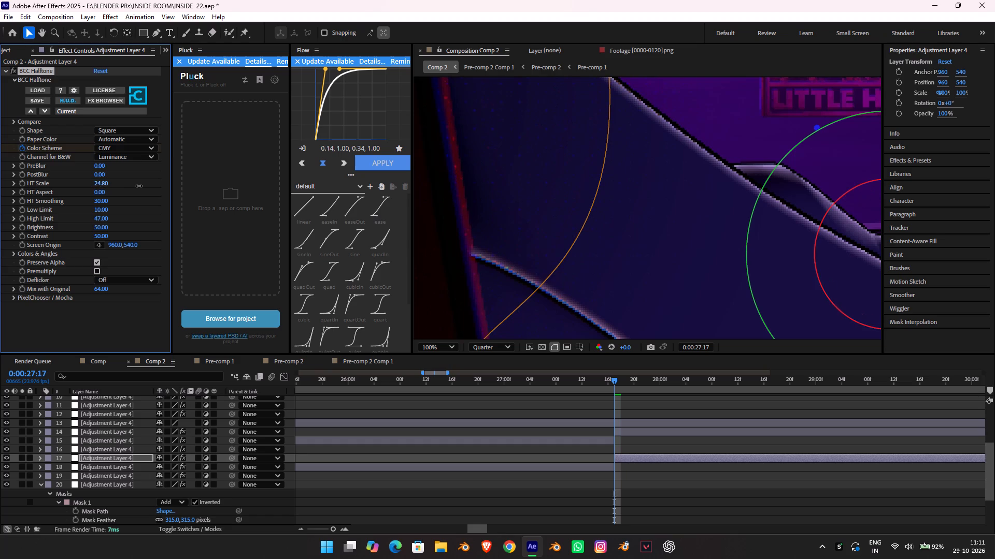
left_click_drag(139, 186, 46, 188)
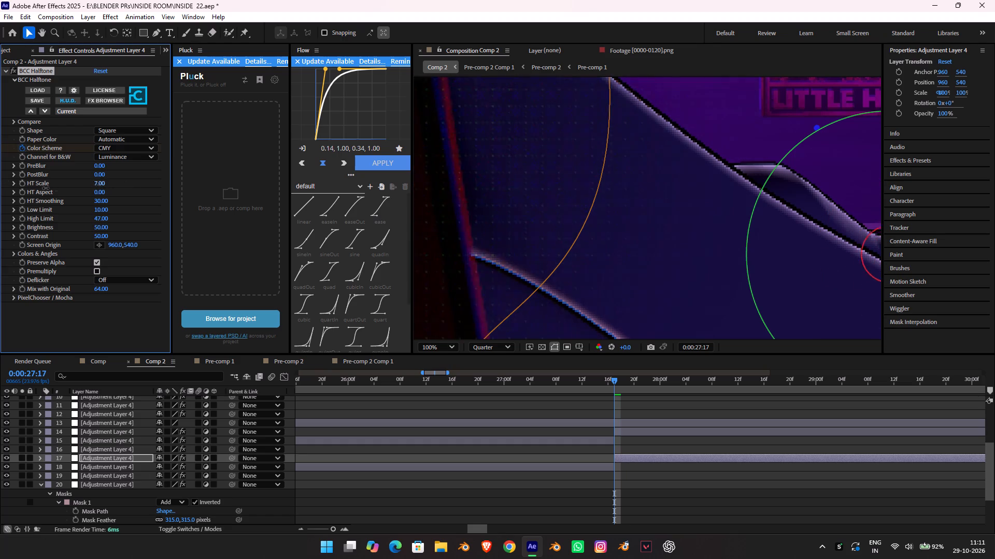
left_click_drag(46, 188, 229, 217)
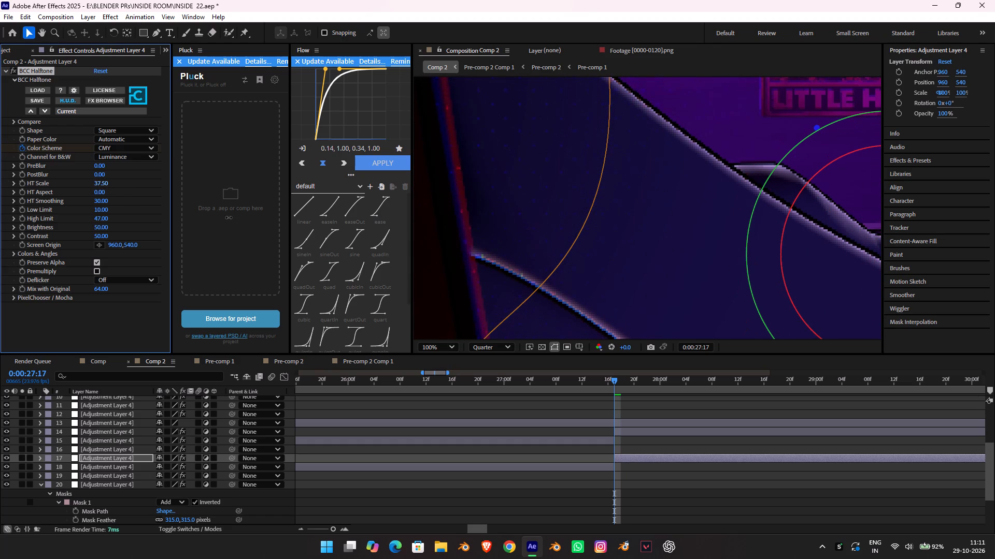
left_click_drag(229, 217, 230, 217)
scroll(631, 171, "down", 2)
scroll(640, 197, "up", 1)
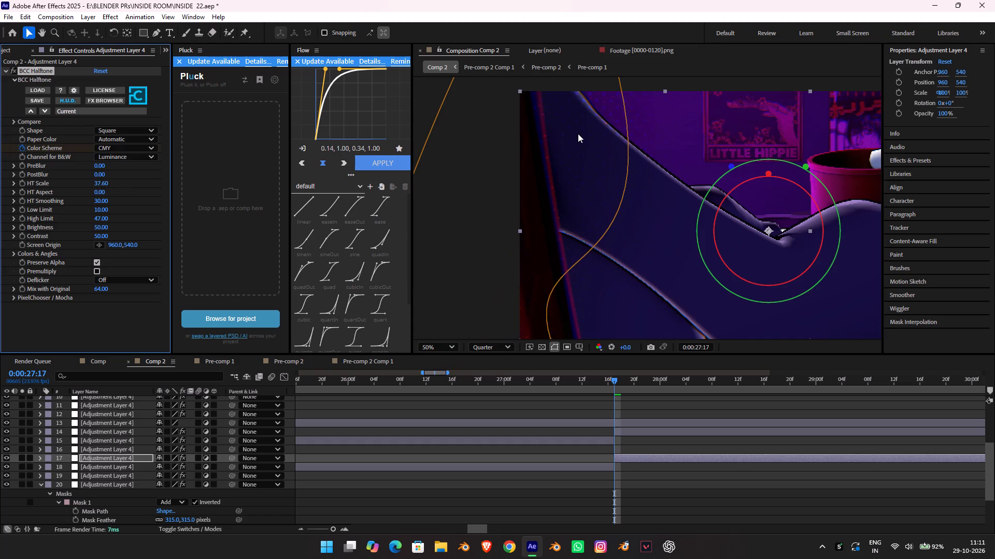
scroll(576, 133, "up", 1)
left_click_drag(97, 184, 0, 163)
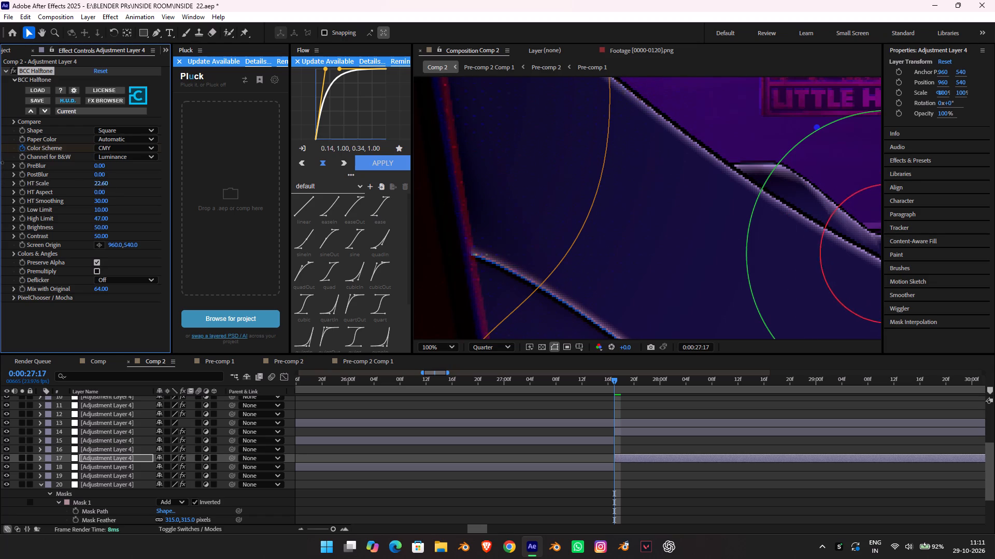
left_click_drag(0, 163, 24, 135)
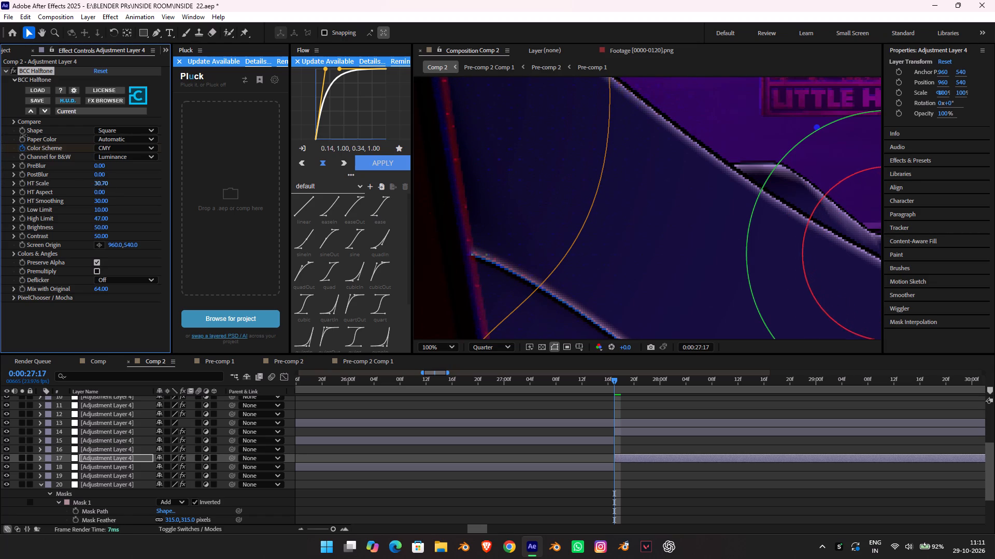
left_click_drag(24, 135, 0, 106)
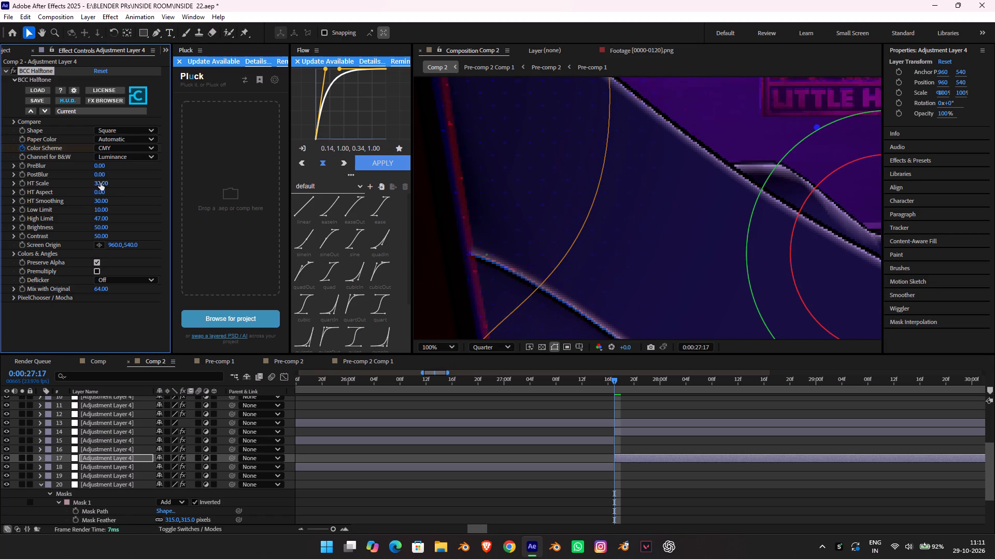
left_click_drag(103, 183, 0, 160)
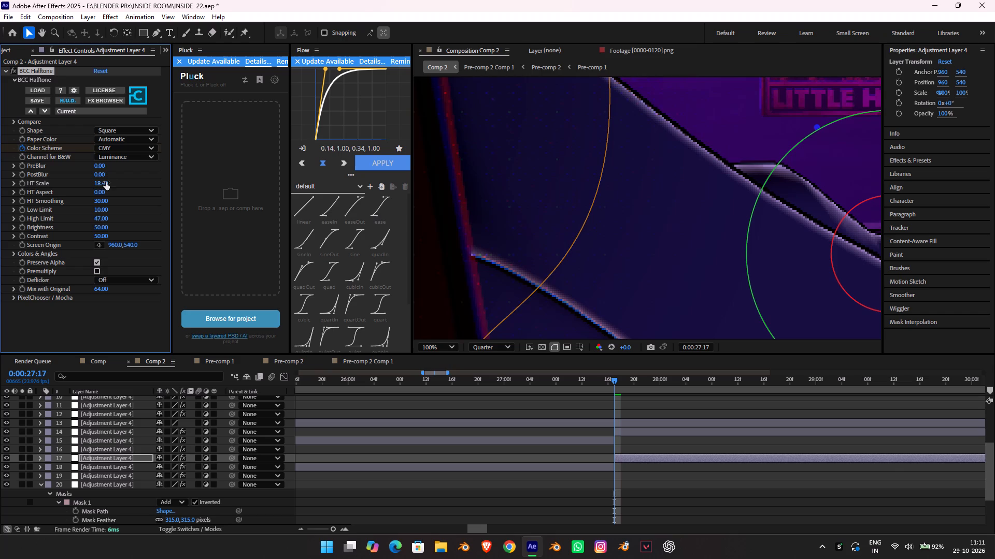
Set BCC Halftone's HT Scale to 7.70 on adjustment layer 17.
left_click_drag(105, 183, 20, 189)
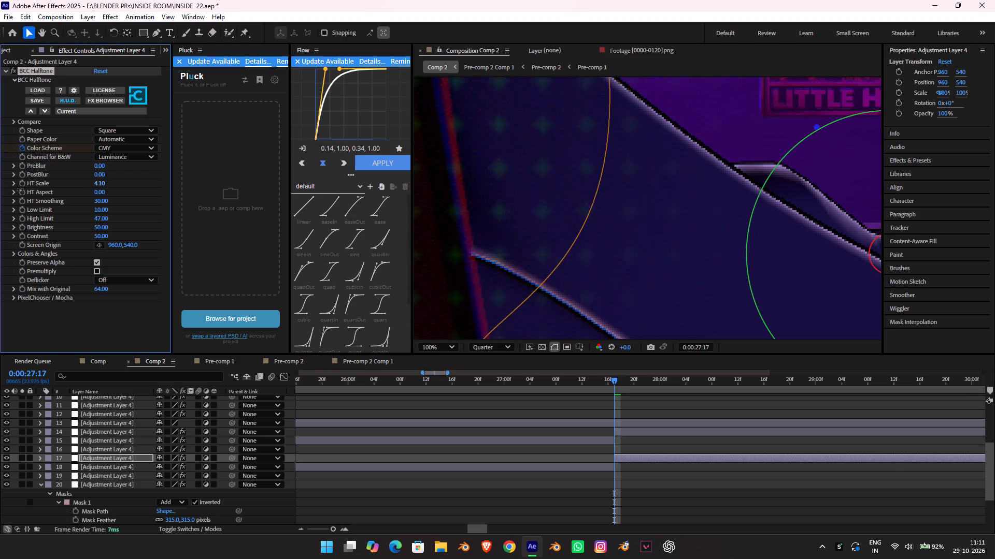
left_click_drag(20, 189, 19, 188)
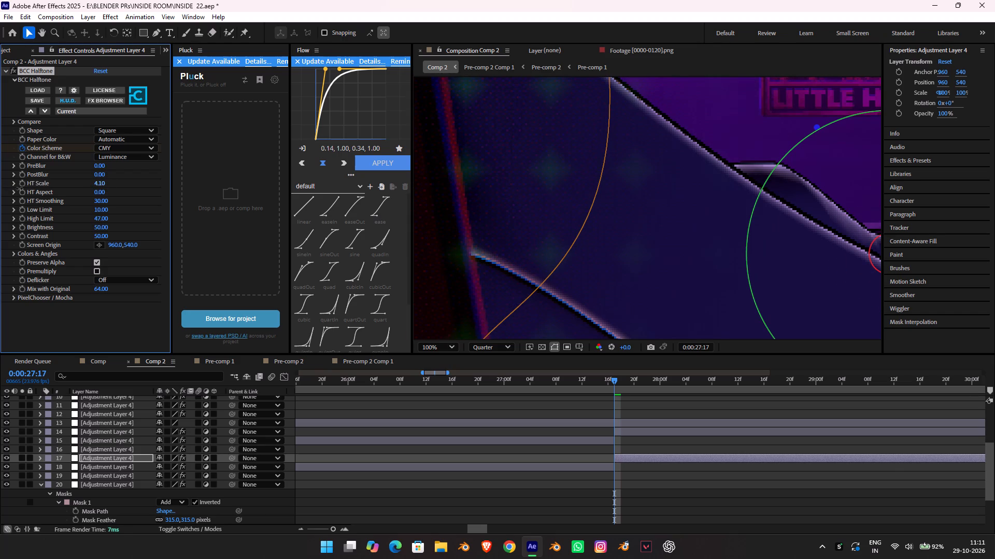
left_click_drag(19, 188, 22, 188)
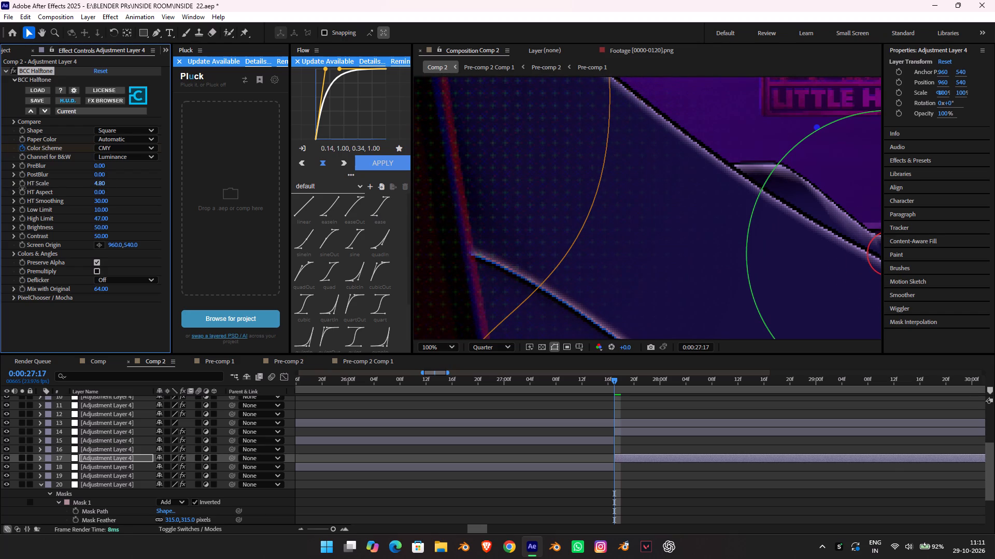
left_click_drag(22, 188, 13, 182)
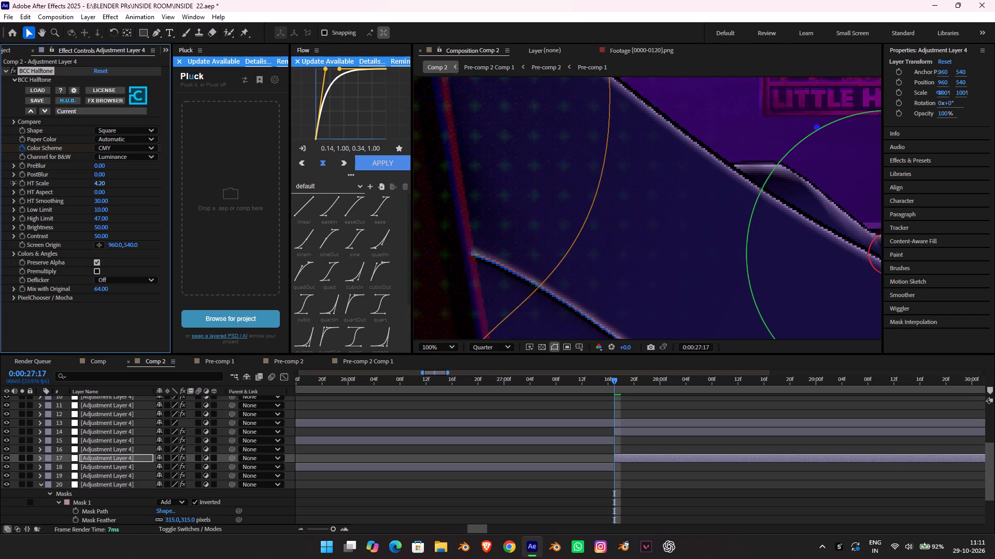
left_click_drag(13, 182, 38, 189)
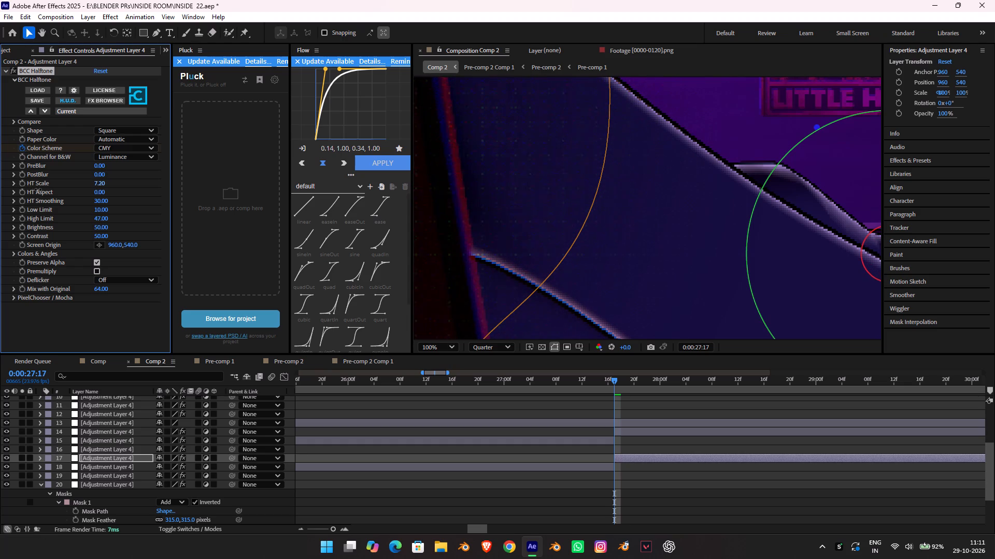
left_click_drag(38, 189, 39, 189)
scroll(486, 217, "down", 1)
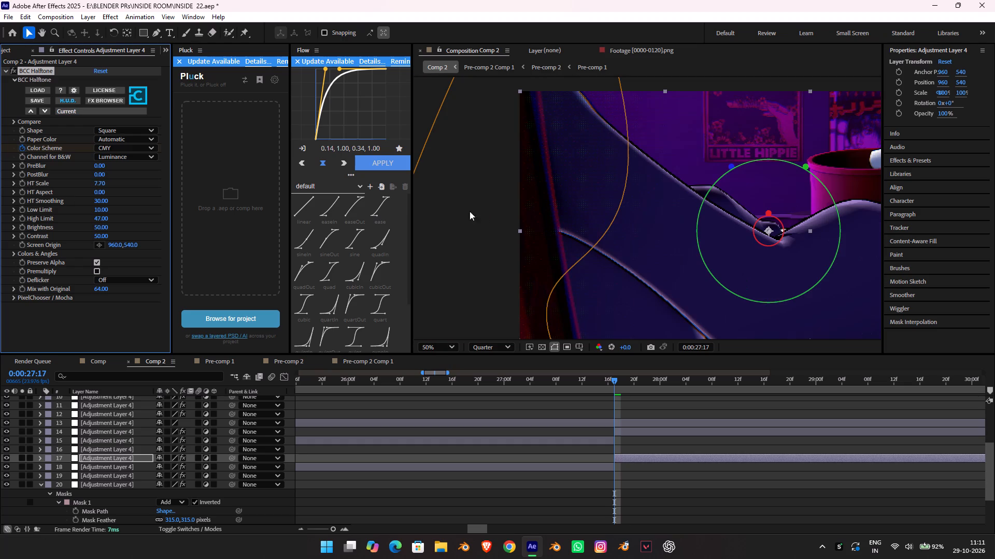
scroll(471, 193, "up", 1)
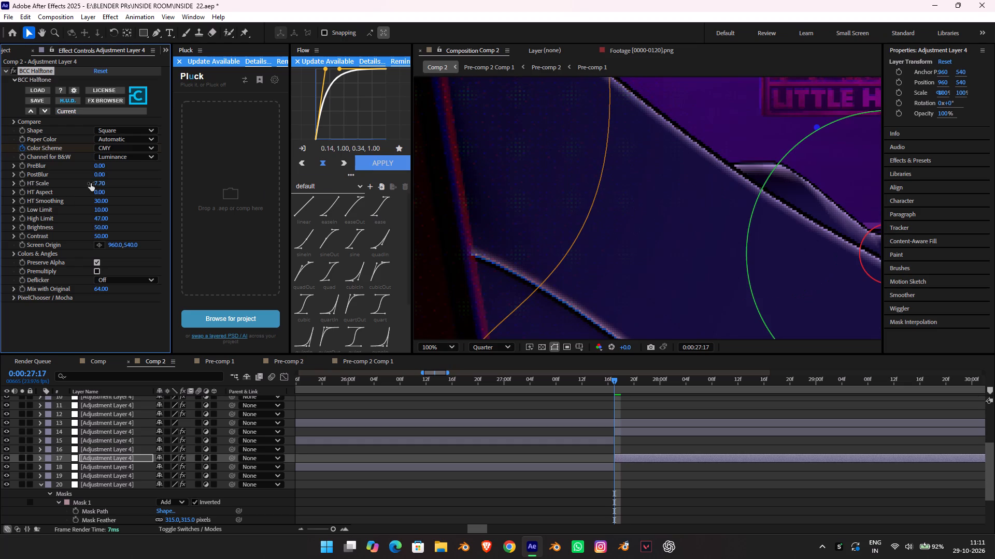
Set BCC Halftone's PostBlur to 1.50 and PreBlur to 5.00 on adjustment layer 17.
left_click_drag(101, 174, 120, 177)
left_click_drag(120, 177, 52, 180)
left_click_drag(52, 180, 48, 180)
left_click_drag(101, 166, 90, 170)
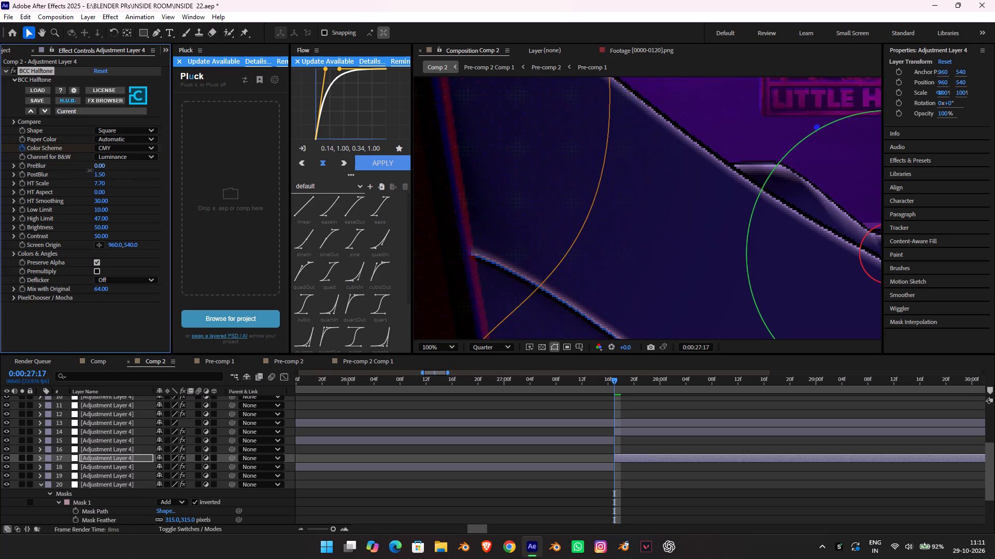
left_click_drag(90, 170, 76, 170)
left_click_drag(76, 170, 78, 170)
Preview the mug close-up from 0:00:27:17 to 0:00:31:21 and examine the halftone on the character, hand and mug.
key("space")
key("space")
scroll(547, 200, "down", 1)
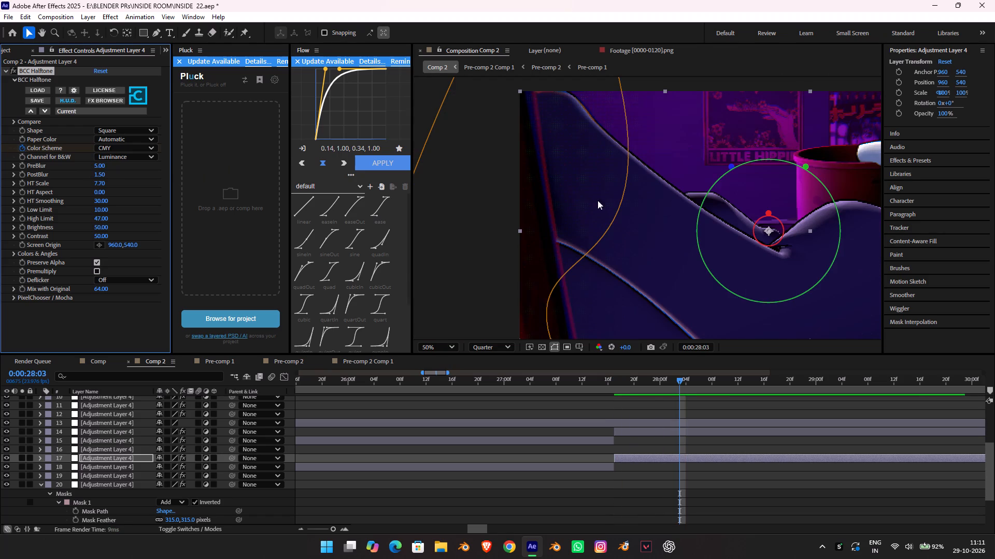
scroll(596, 199, "down", 1)
scroll(584, 191, "up", 2)
scroll(582, 189, "down", 2)
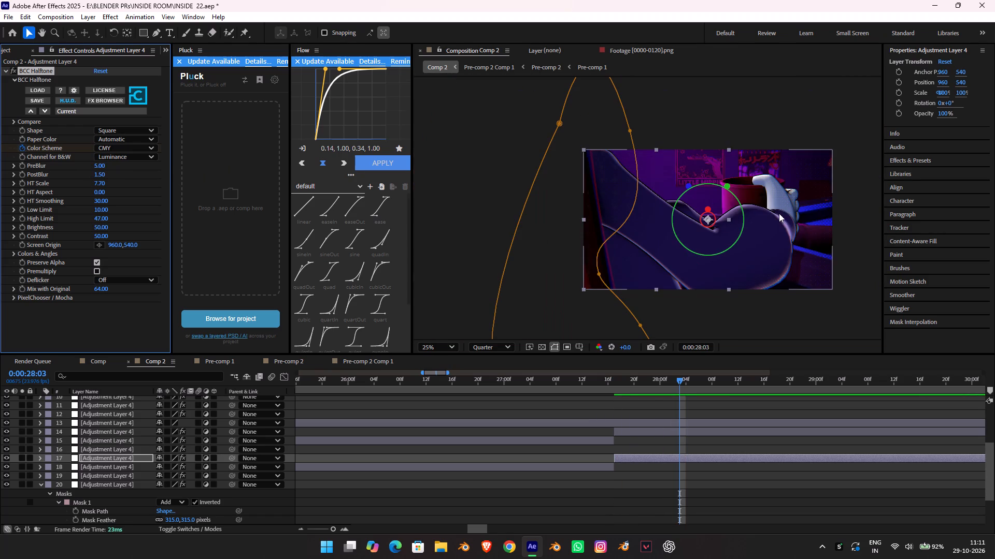
scroll(829, 213, "up", 1)
middle_click_drag(762, 209, 568, 254)
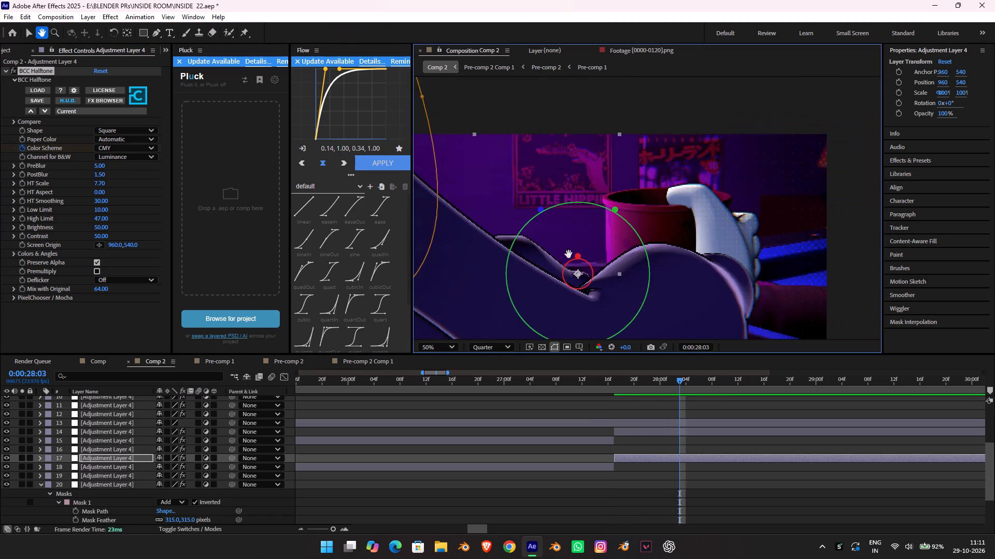
middle_click_drag(568, 254, 563, 254)
scroll(712, 221, "up", 3)
scroll(724, 219, "down", 3)
middle_click_drag(637, 186, 610, 171)
key("space")
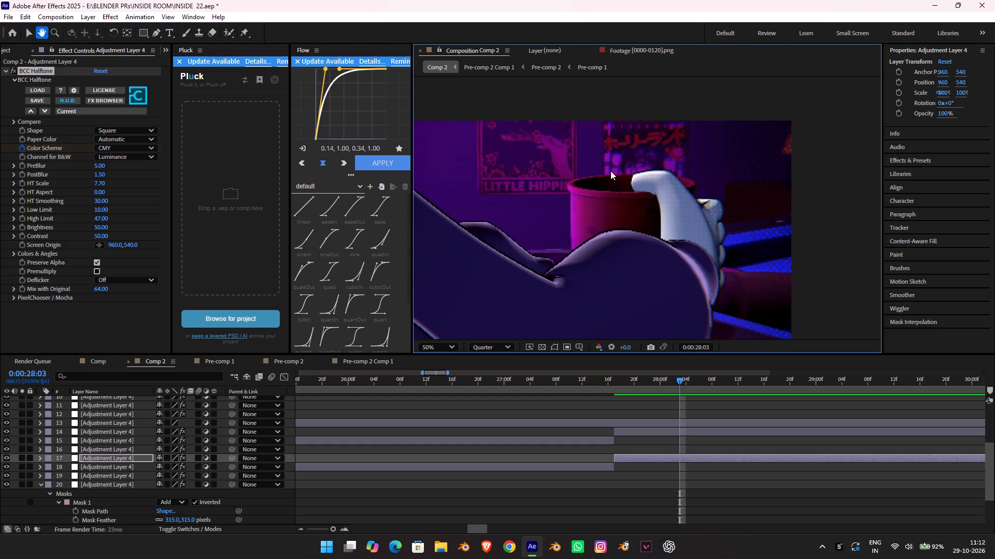
scroll(610, 171, "down", 1)
key("space")
middle_click_drag(508, 209, 547, 171)
scroll(545, 157, "up", 1)
middle_click_drag(546, 157, 678, 216)
key("space")
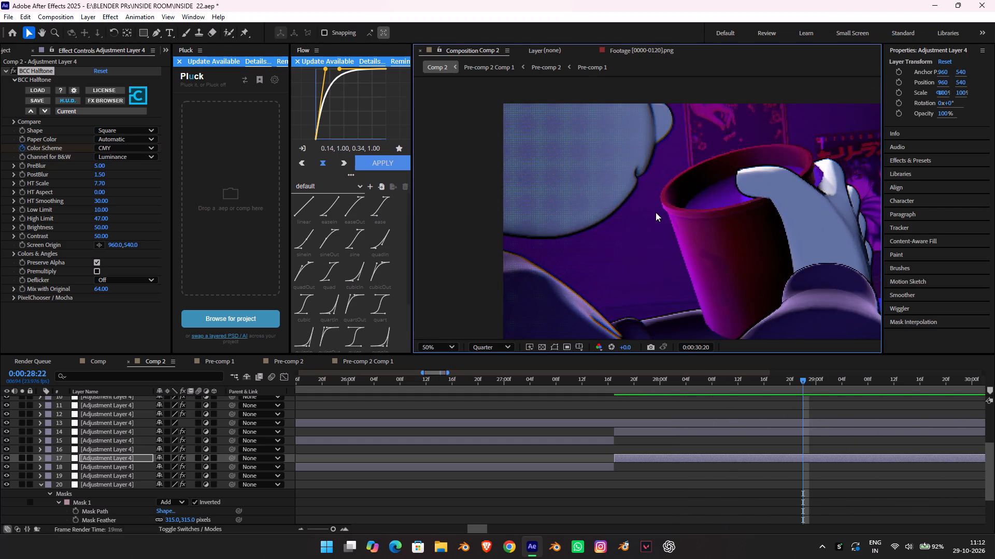
key("space")
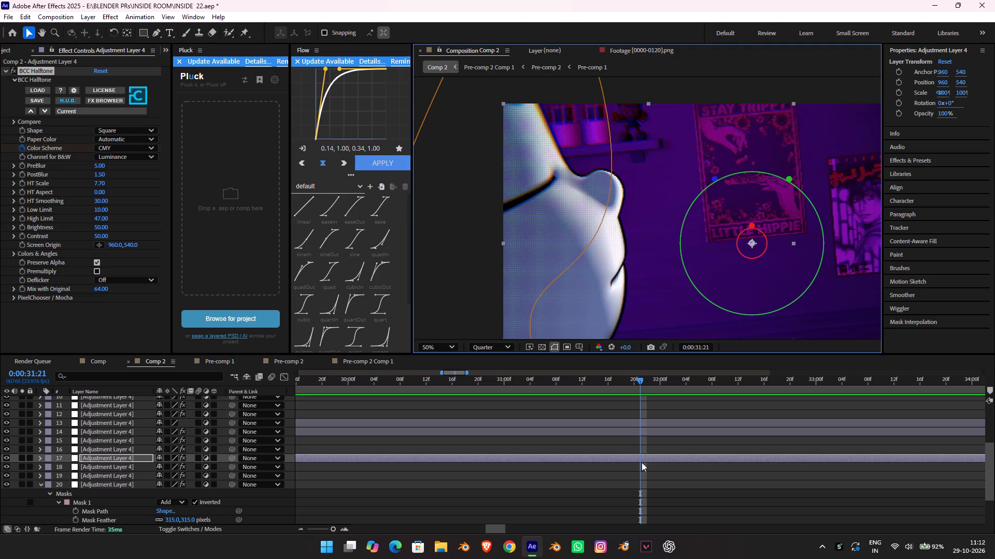
Remove BCC Halftone from adjustment layer 17, the part starting at 0:00:27:17, and delete that layer too.
key("Delete")
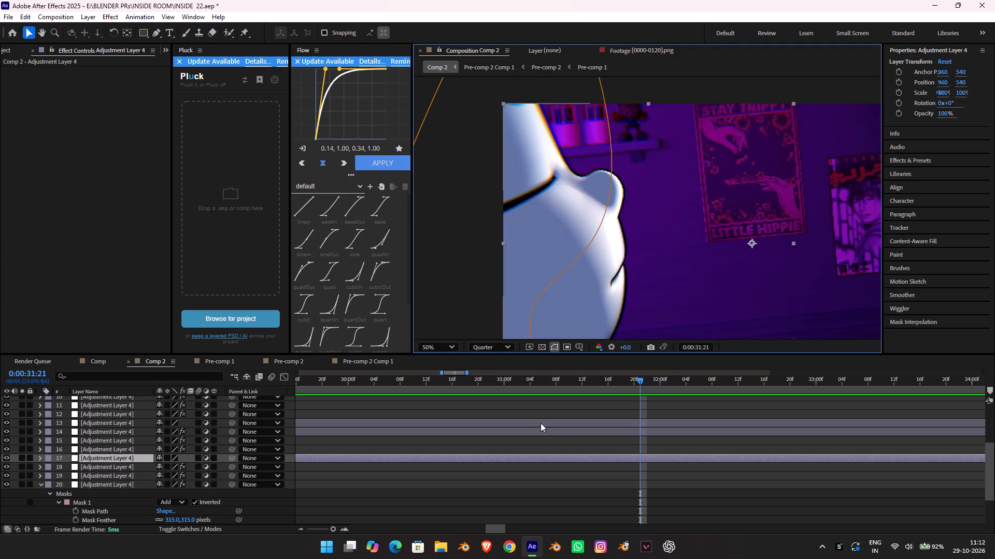
scroll(584, 236, "down", 1)
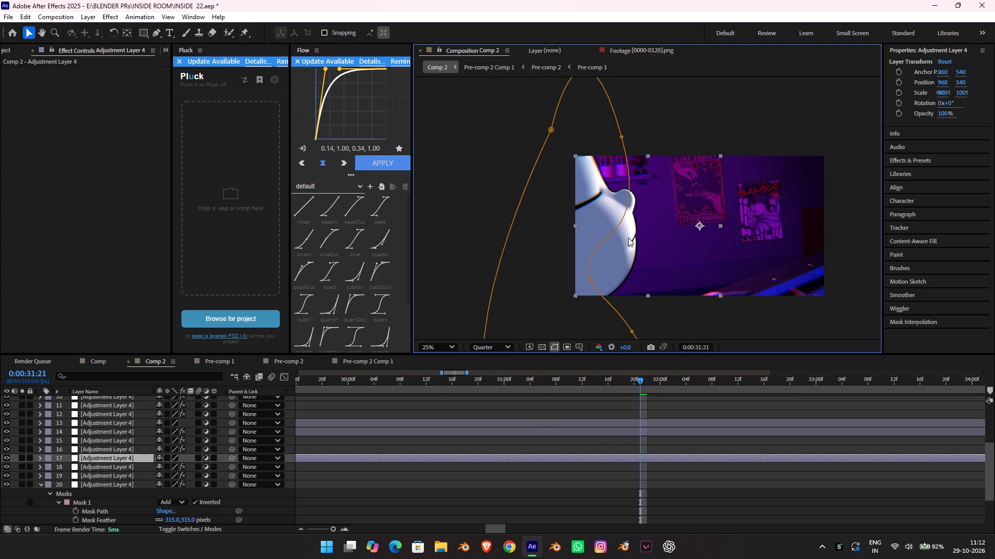
left_click(632, 459)
key("Delete")
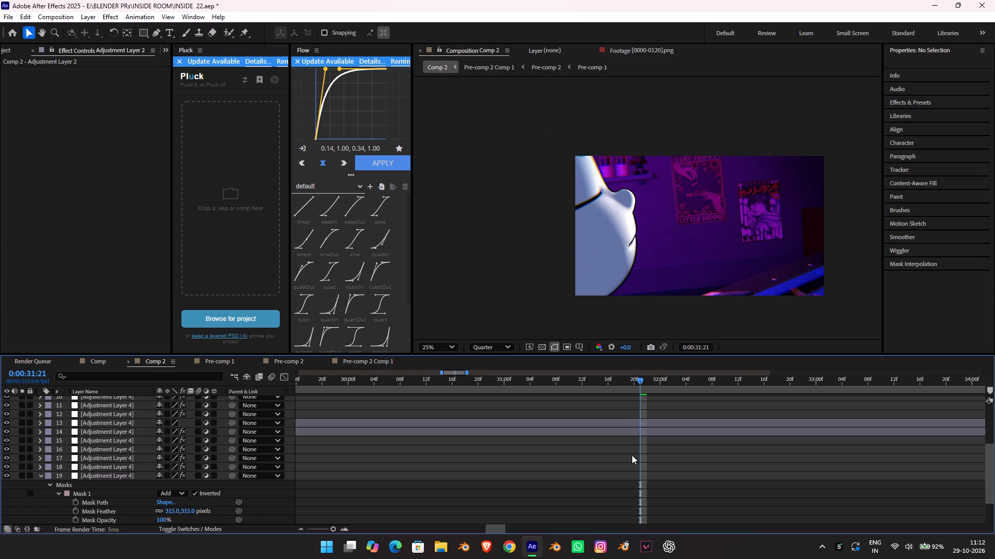
Check adjustment layers 13 and 14 at 0:00:31:21 and preview the shots up to 0:00:35:15.
left_click(800, 209)
left_click(809, 189)
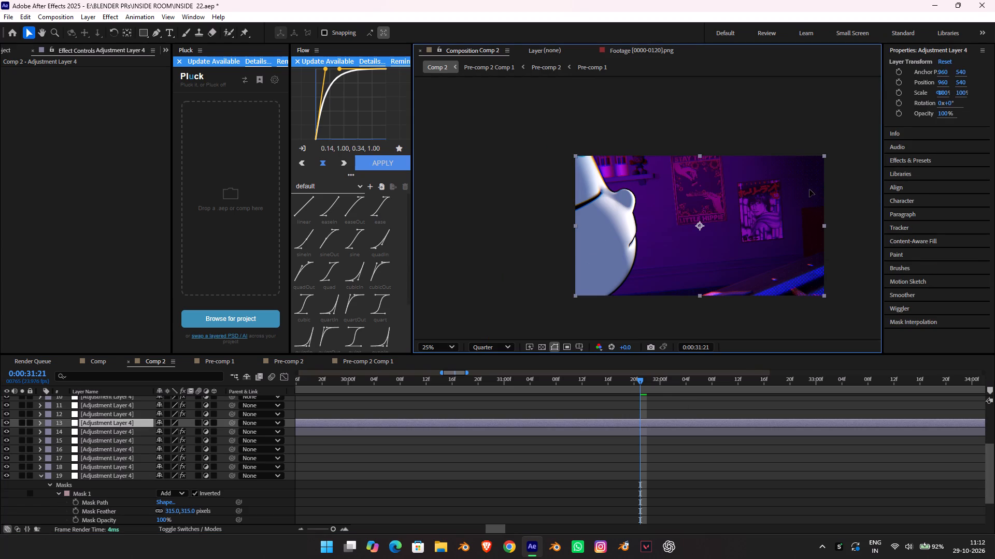
left_click(817, 107)
left_click(542, 431)
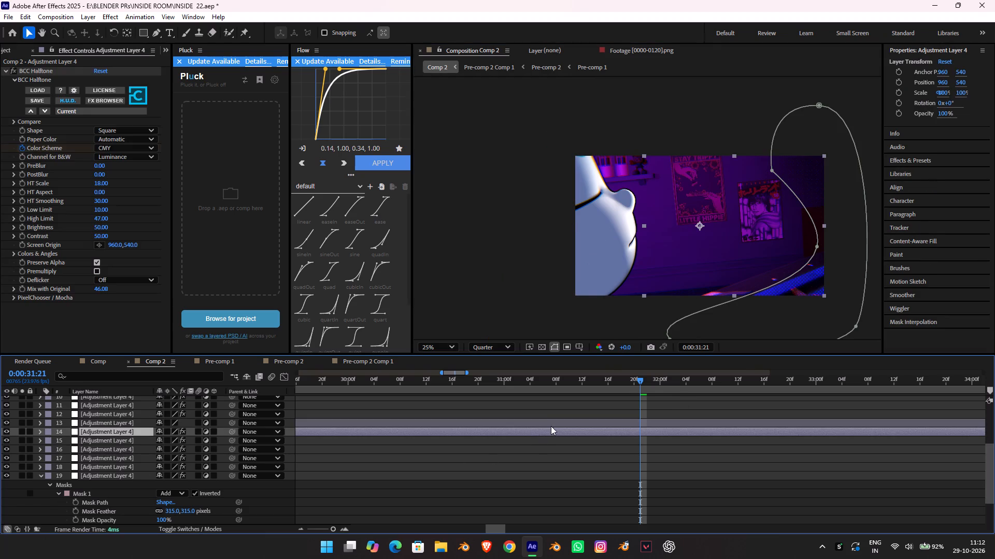
scroll(807, 147, "up", 3)
scroll(770, 151, "down", 3)
key("space")
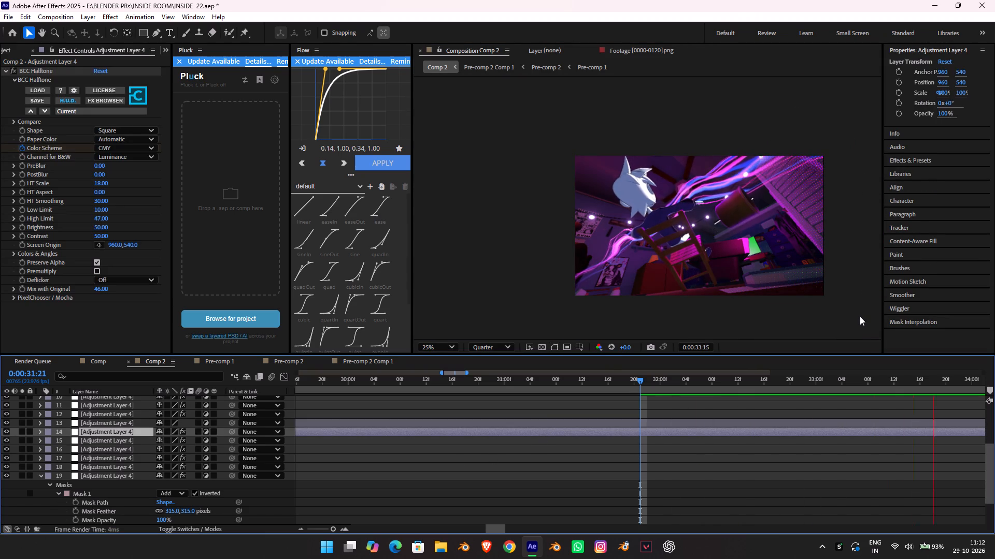
key("space")
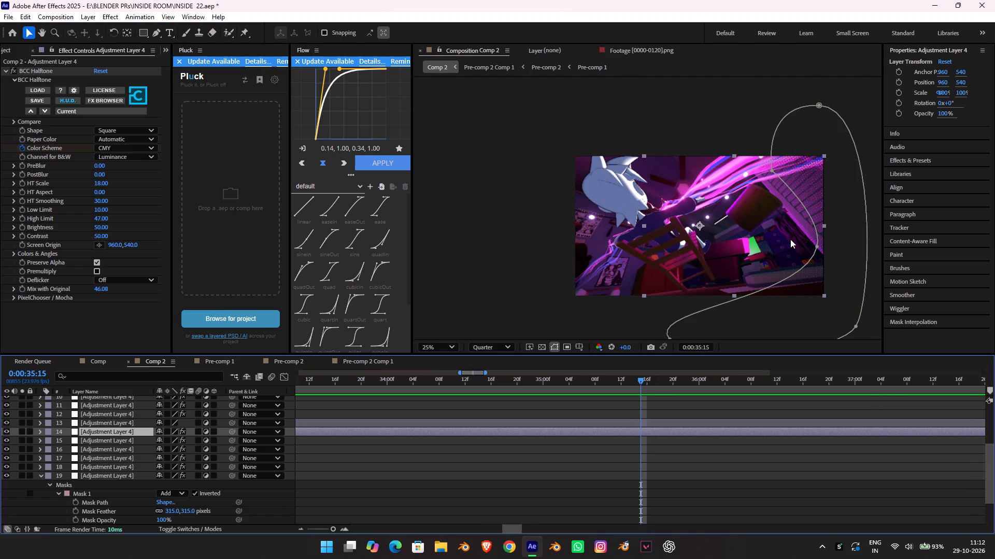
Draw a second closed mask with the Pen tool over the frame's lower-left area on adjustment layer 14 at 0:00:35:15.
left_click(628, 435)
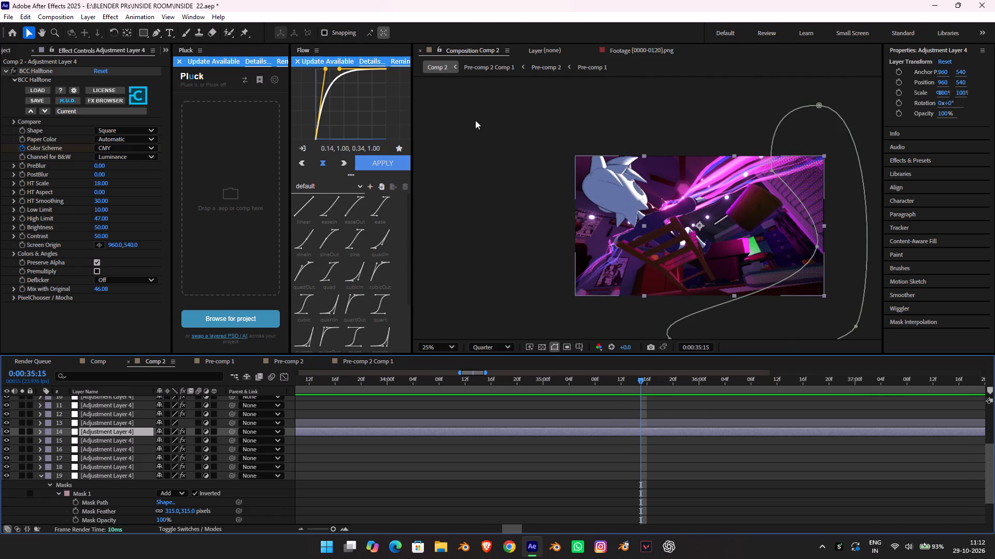
left_click(159, 35)
left_click(546, 194)
left_click_drag(587, 232, 607, 251)
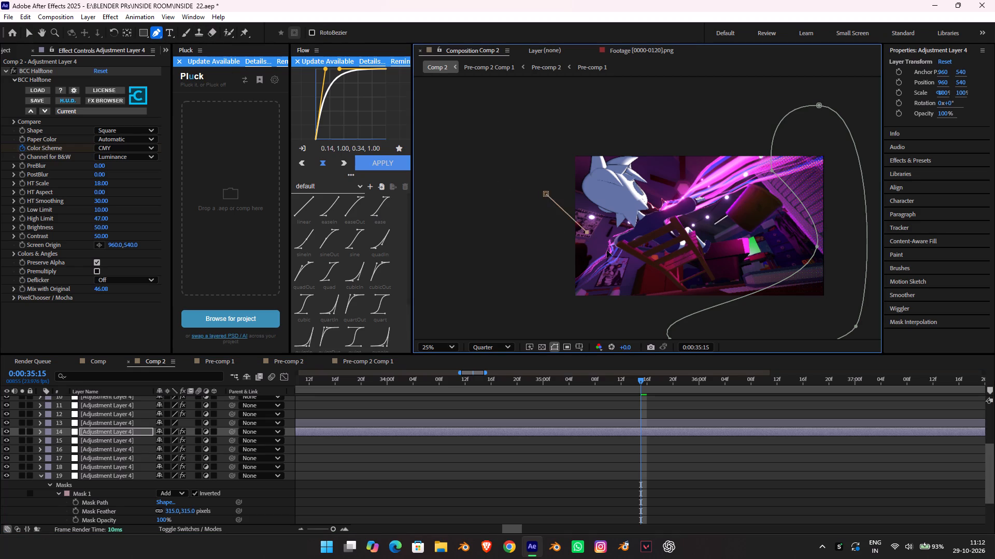
left_click_drag(607, 251, 623, 257)
left_click_drag(642, 299, 638, 329)
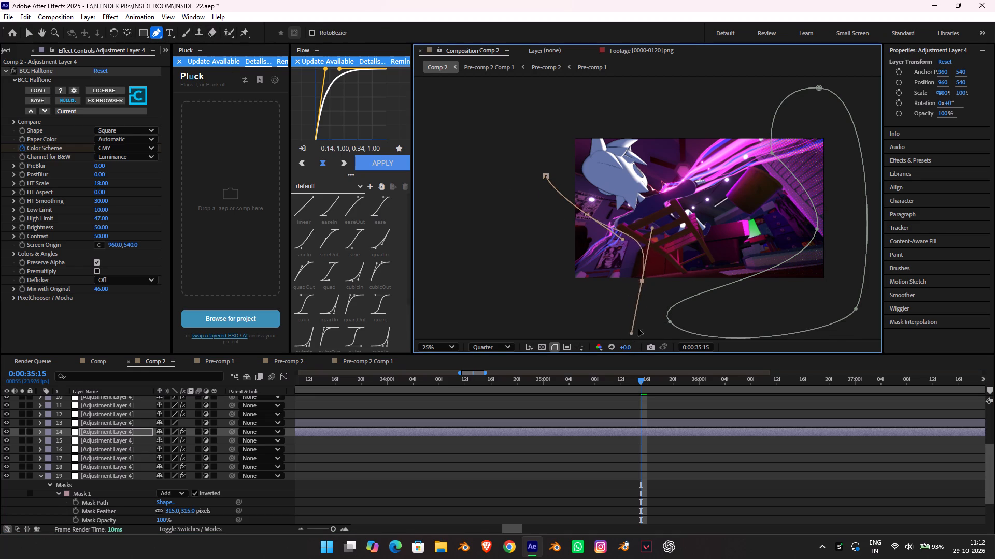
left_click_drag(638, 329, 675, 291)
left_click_drag(635, 321, 605, 335)
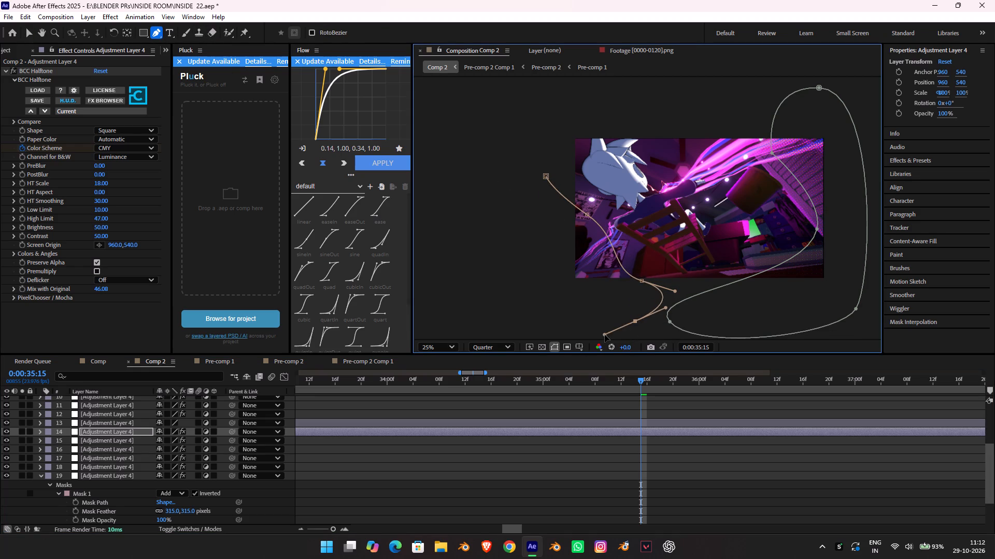
left_click_drag(605, 335, 604, 334)
left_click(543, 180)
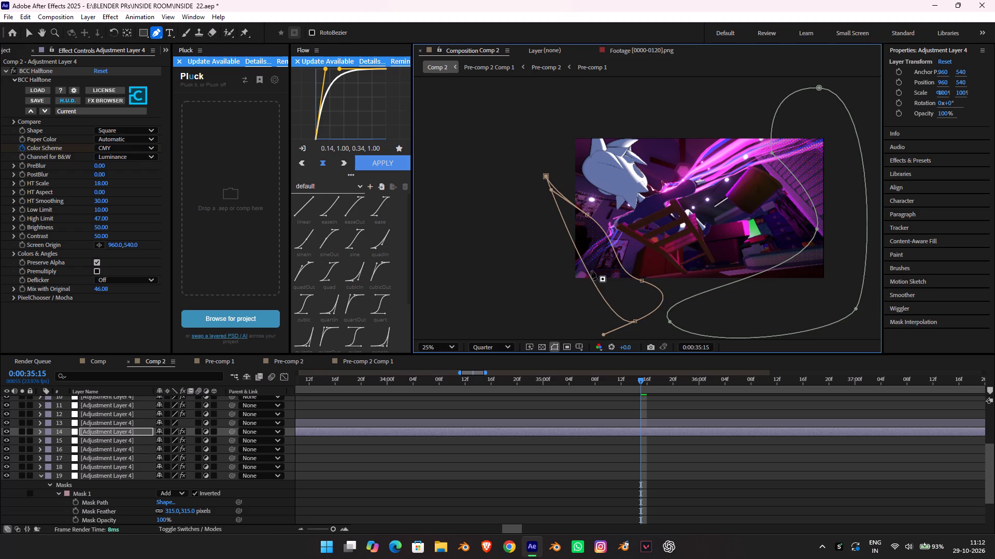
Reshape the new mask on adjustment layer 14: widen it outside the frame's left edge, raise its top point and smooth its inner curve.
left_click(587, 273)
left_click_drag(587, 270, 528, 297)
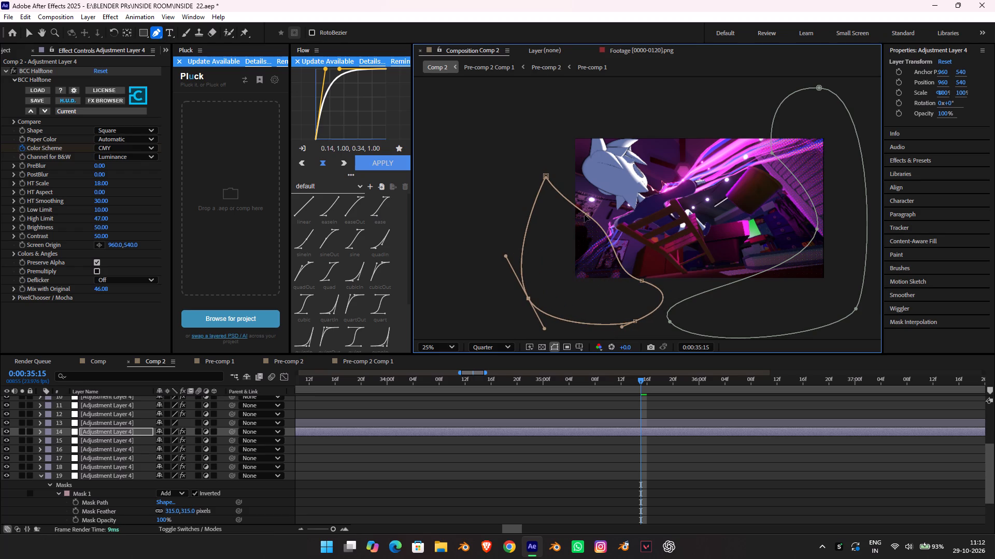
left_click_drag(585, 215, 588, 229)
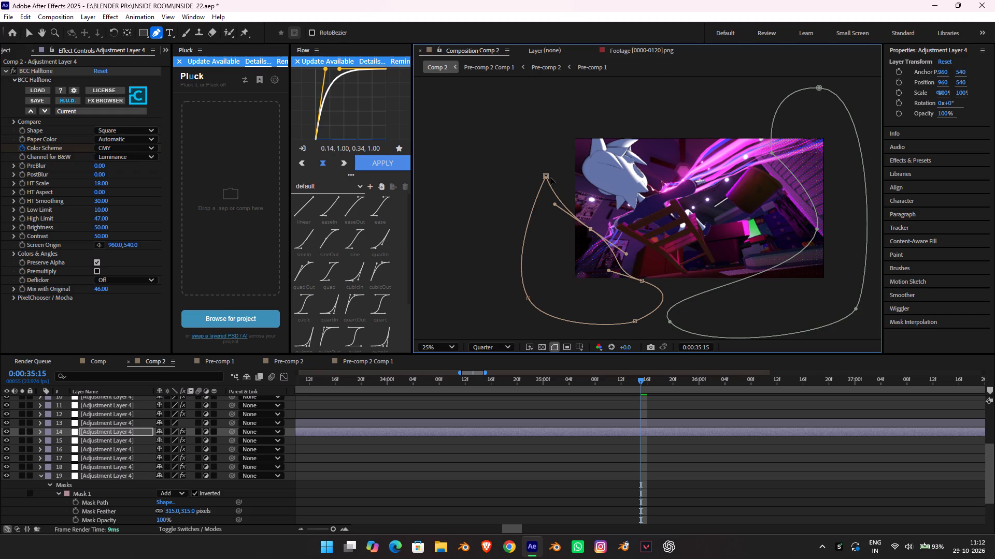
left_click_drag(546, 176, 571, 125)
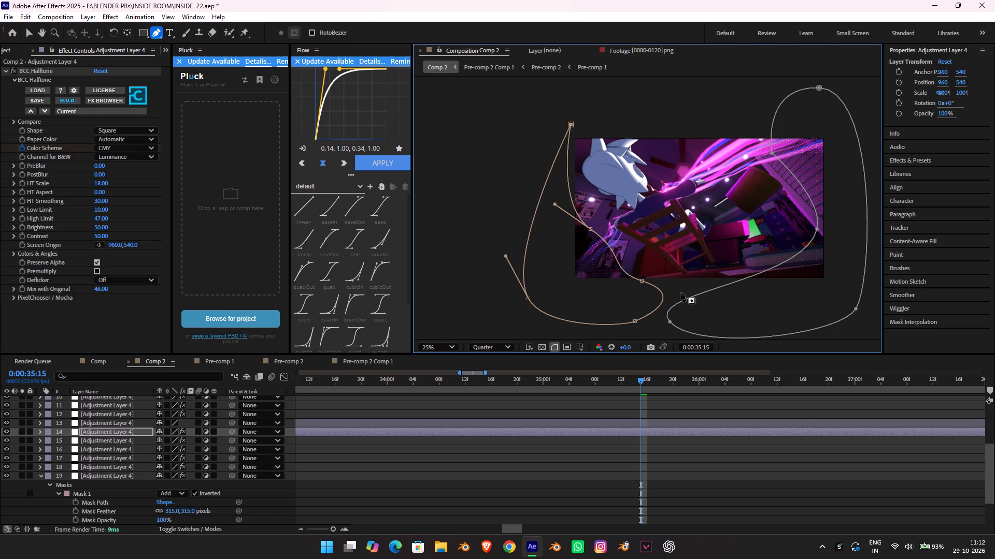
left_click(605, 243)
left_click_drag(605, 241, 600, 248)
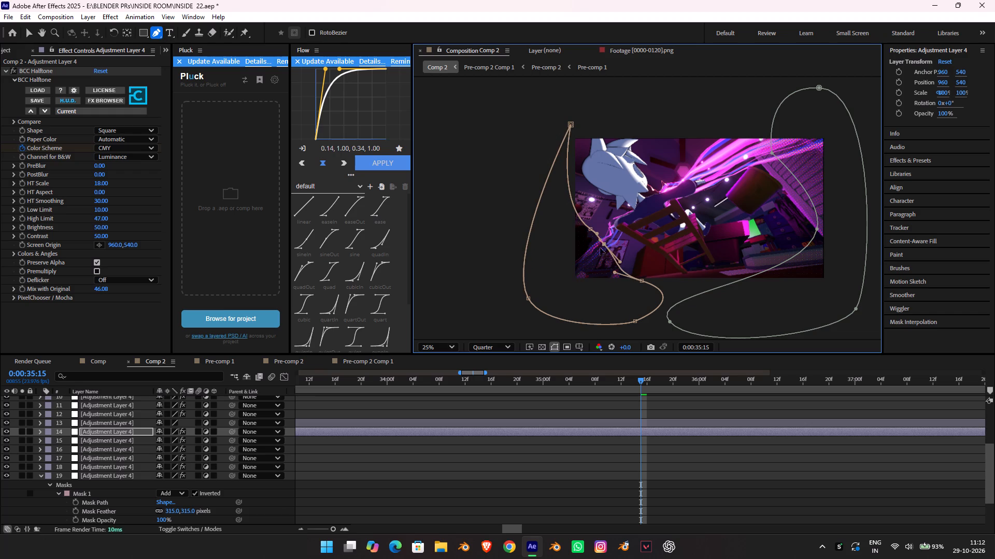
left_click_drag(600, 248, 601, 250)
scroll(592, 229, "up", 1)
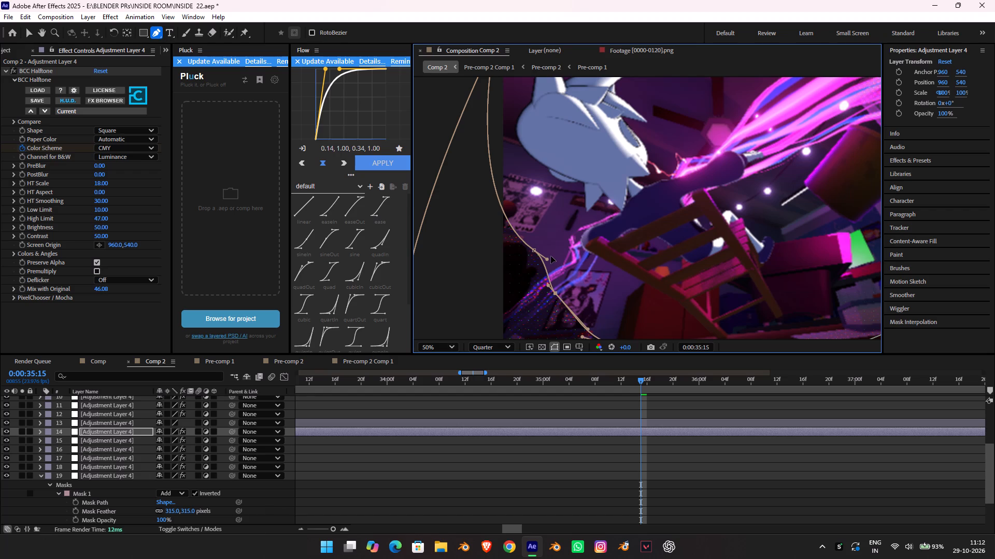
left_click_drag(548, 259, 546, 270)
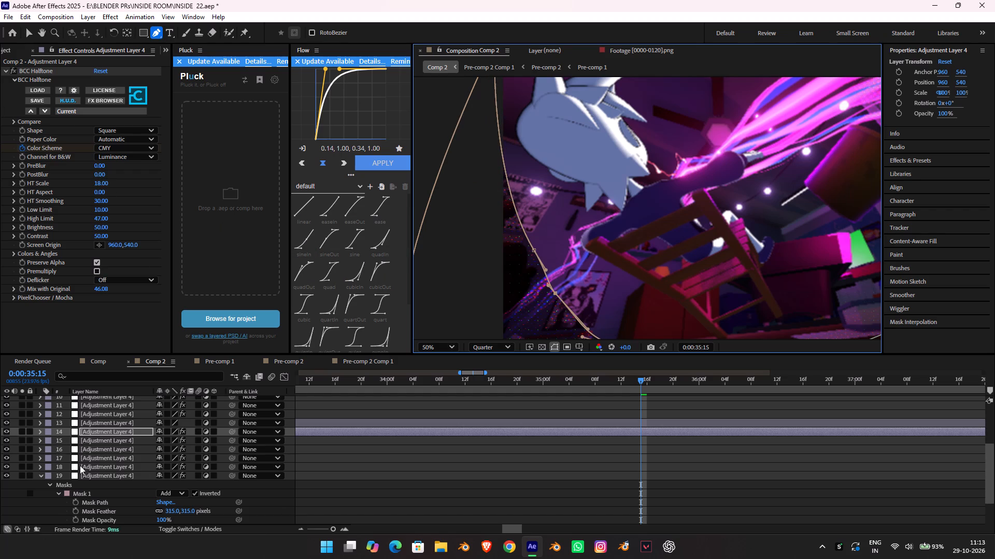
Feather Mask 2 of adjustment layer 14 by 549 pixels.
scroll(88, 461, "down", 1)
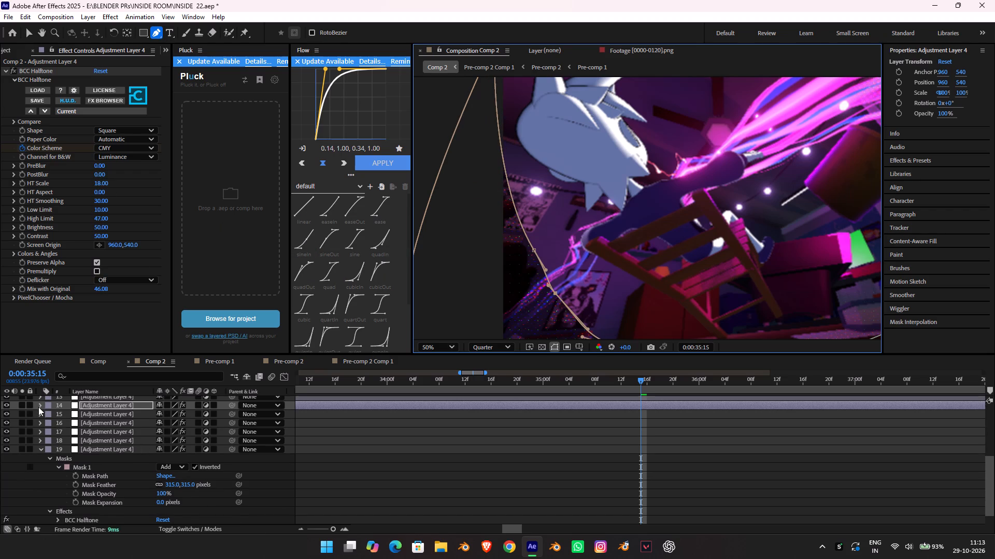
left_click(38, 406)
left_click(48, 414)
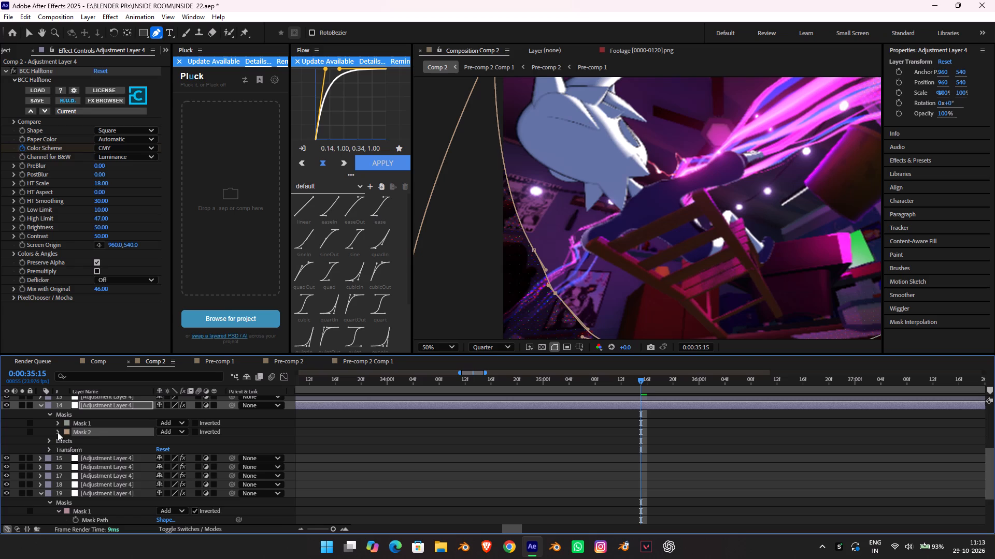
left_click(58, 432)
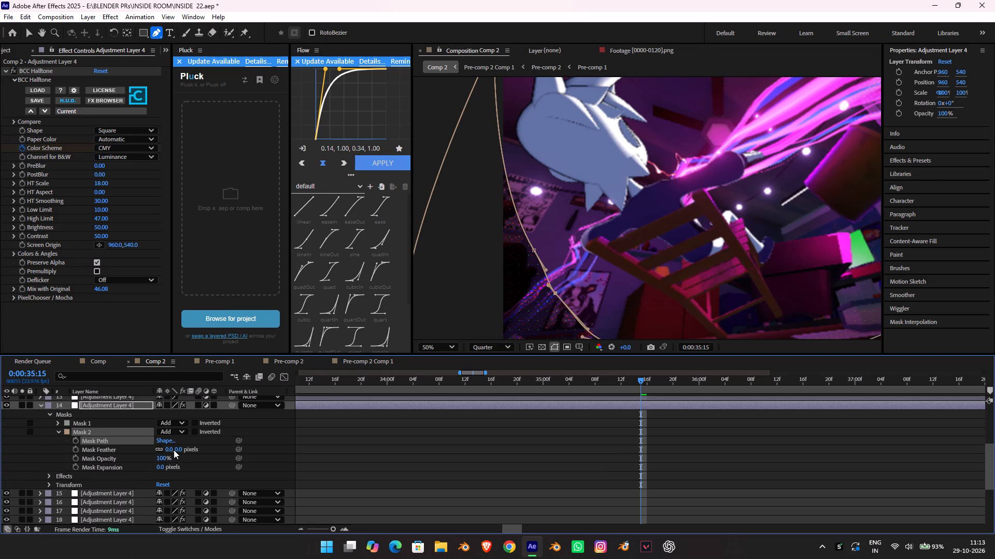
left_click_drag(174, 448, 263, 453)
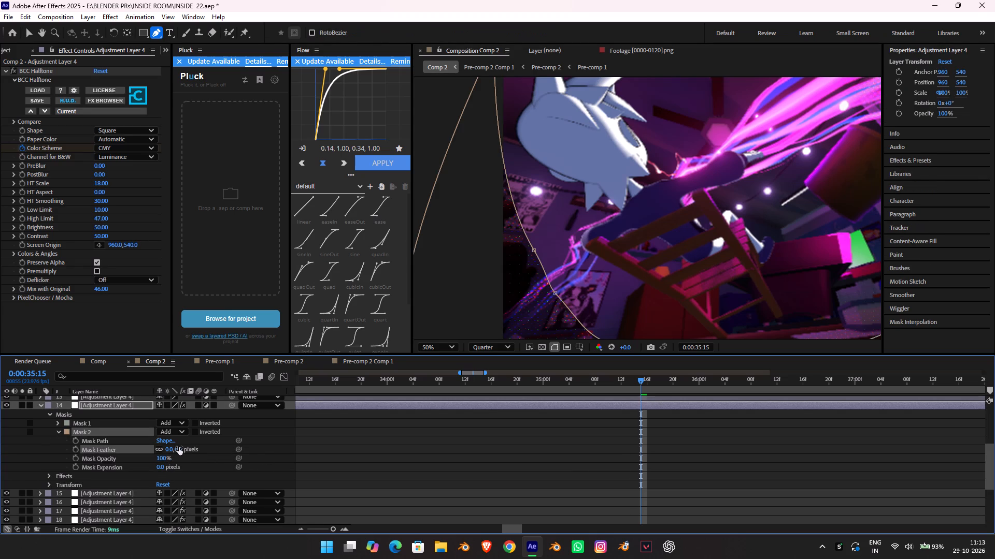
left_click_drag(180, 447, 472, 455)
Preview the chair shot from 0:00:35:15 to 0:00:36:06 and from 0:00:32:06 to 0:00:34:06, examining the masked halftone on layer 14.
key("space")
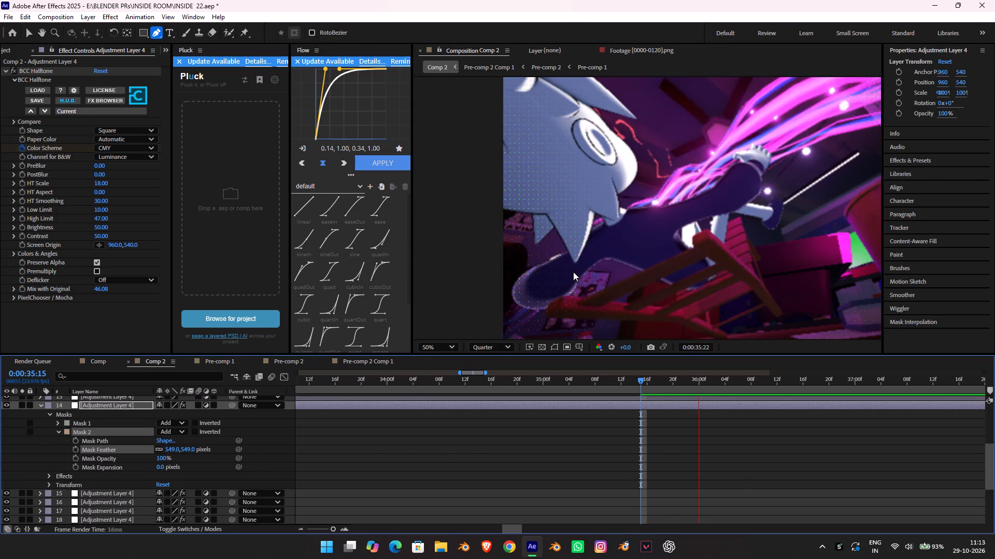
key("space")
scroll(573, 272, "down", 2)
scroll(639, 265, "up", 1)
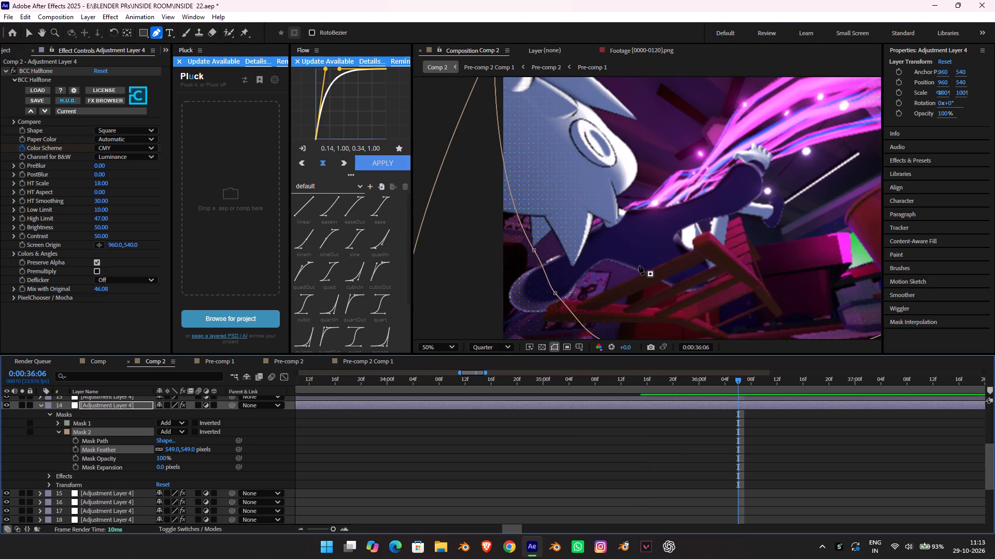
scroll(639, 265, "down", 1)
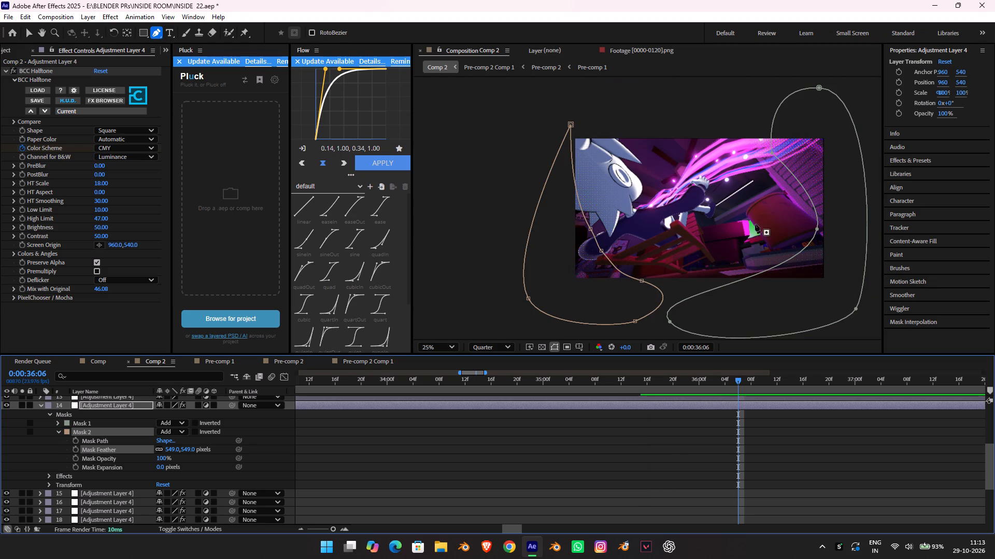
left_click(652, 415)
left_click(652, 411)
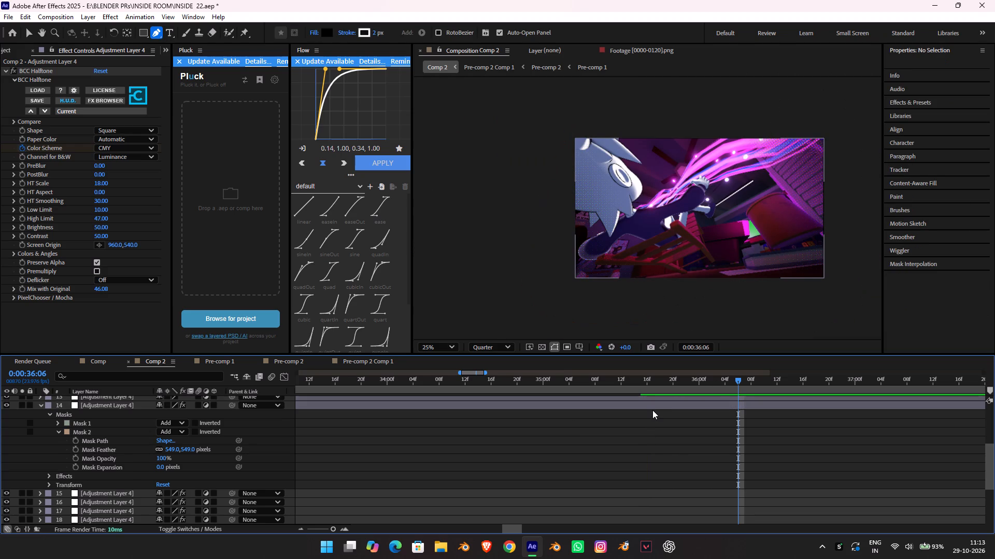
left_click(652, 409)
left_click(658, 406)
left_click_drag(710, 380, 475, 397)
scroll(528, 418, "down", 6, "alt")
key("space")
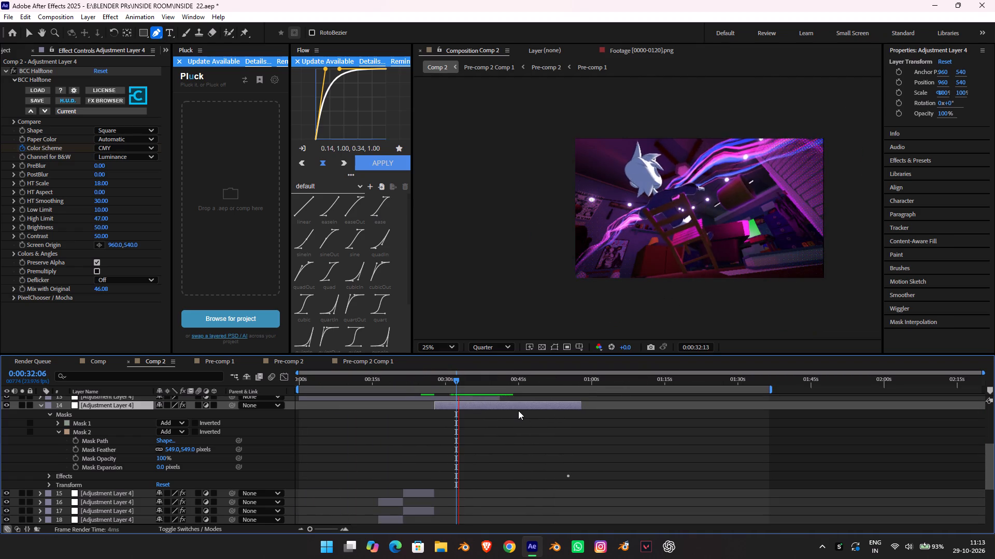
key("space")
Set PostBlur of BCC Halftone on adjustment layer 14 to 0.50, judging it on the frame's lower-right corner at 0:00:34:06.
scroll(733, 276, "up", 1)
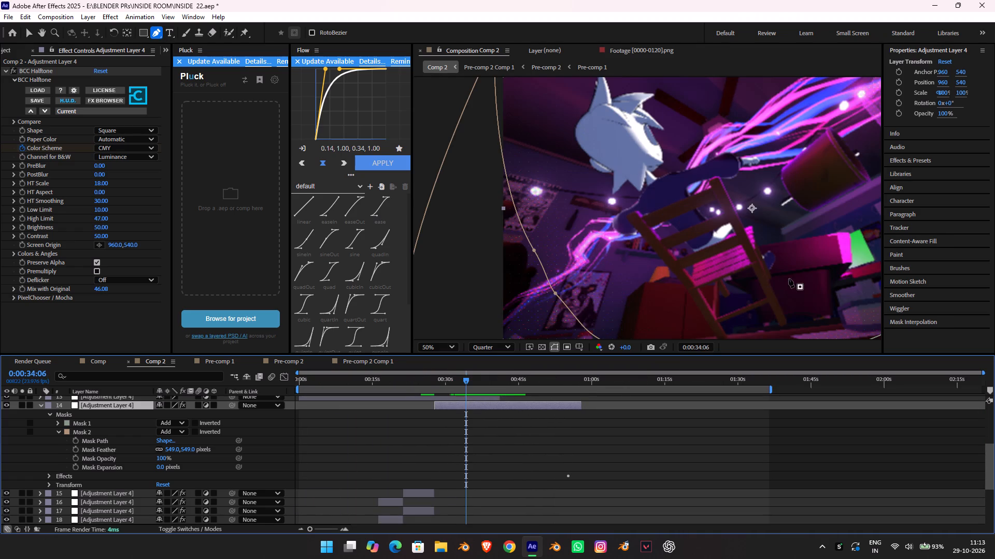
middle_click_drag(713, 264, 519, 187)
scroll(735, 209, "up", 1)
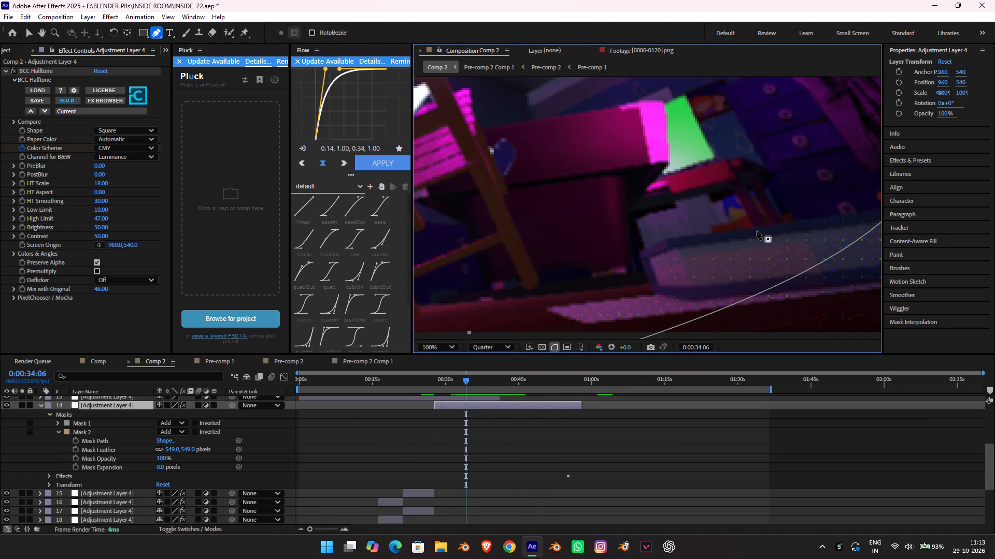
middle_click_drag(701, 216, 586, 174)
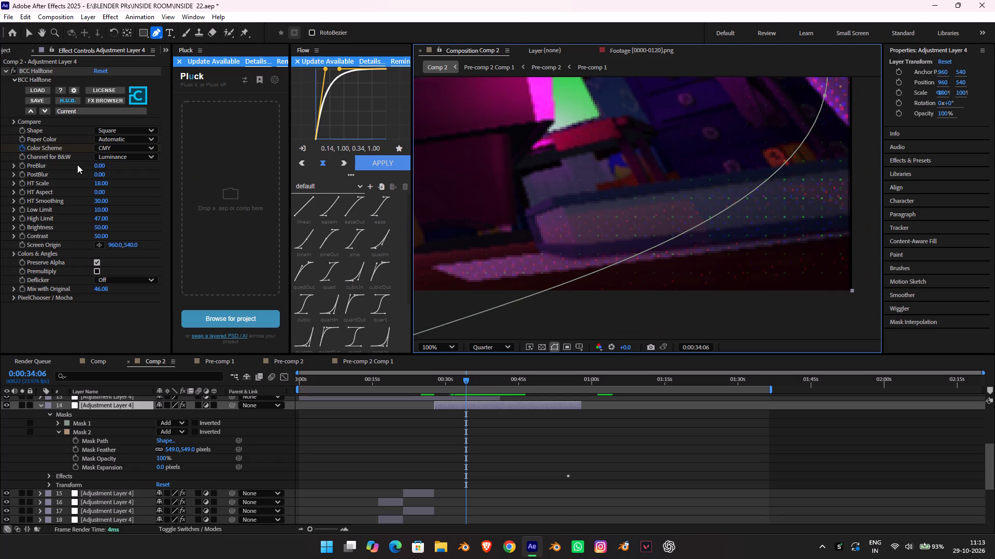
left_click_drag(100, 172, 110, 173)
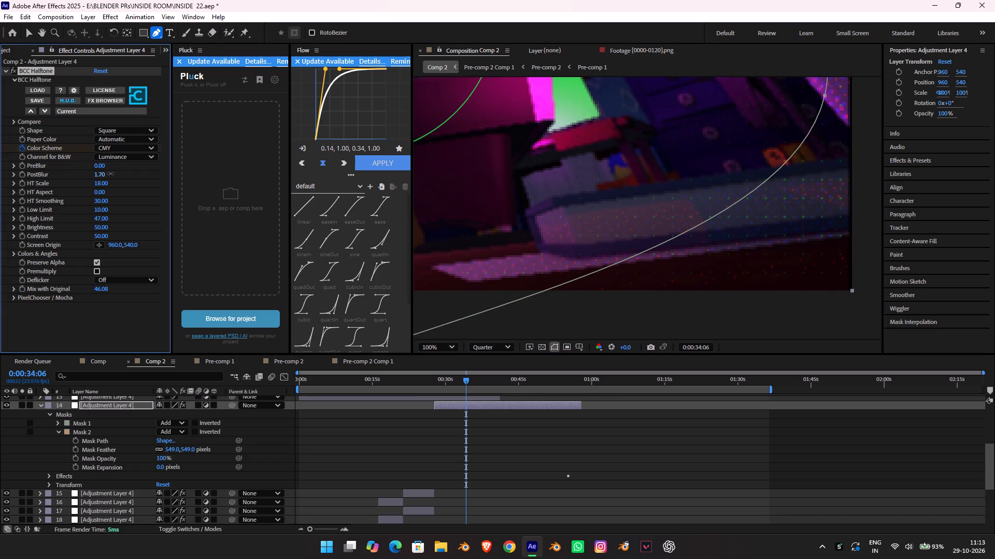
left_click_drag(110, 173, 106, 175)
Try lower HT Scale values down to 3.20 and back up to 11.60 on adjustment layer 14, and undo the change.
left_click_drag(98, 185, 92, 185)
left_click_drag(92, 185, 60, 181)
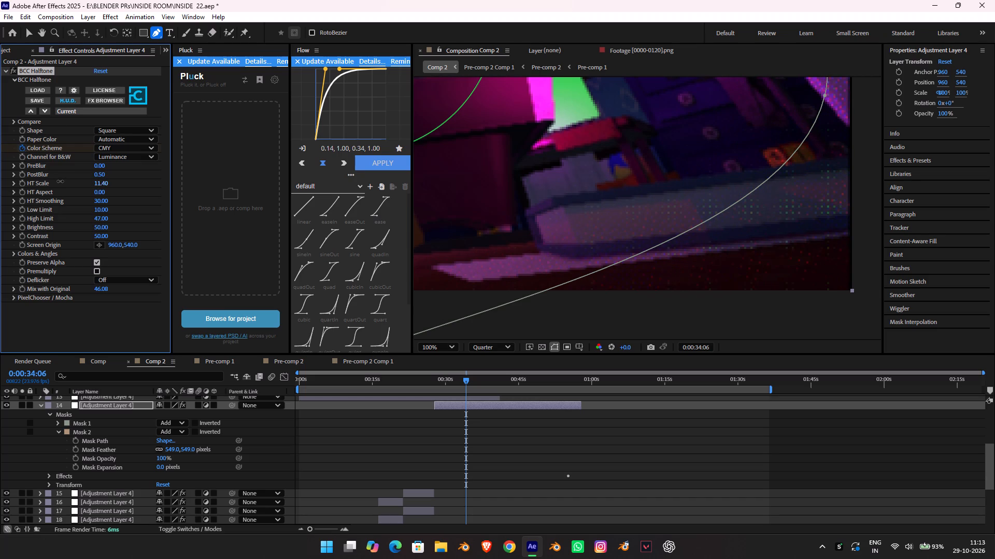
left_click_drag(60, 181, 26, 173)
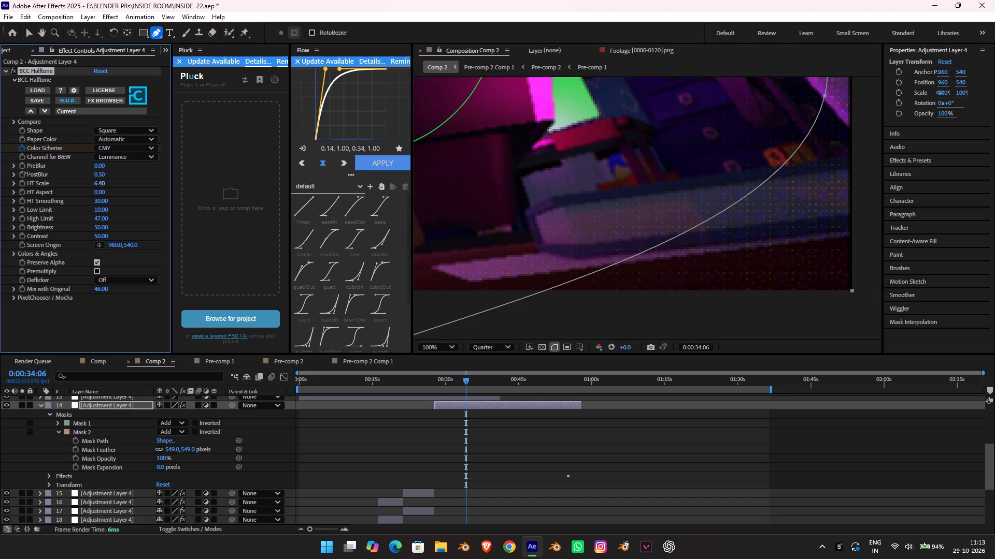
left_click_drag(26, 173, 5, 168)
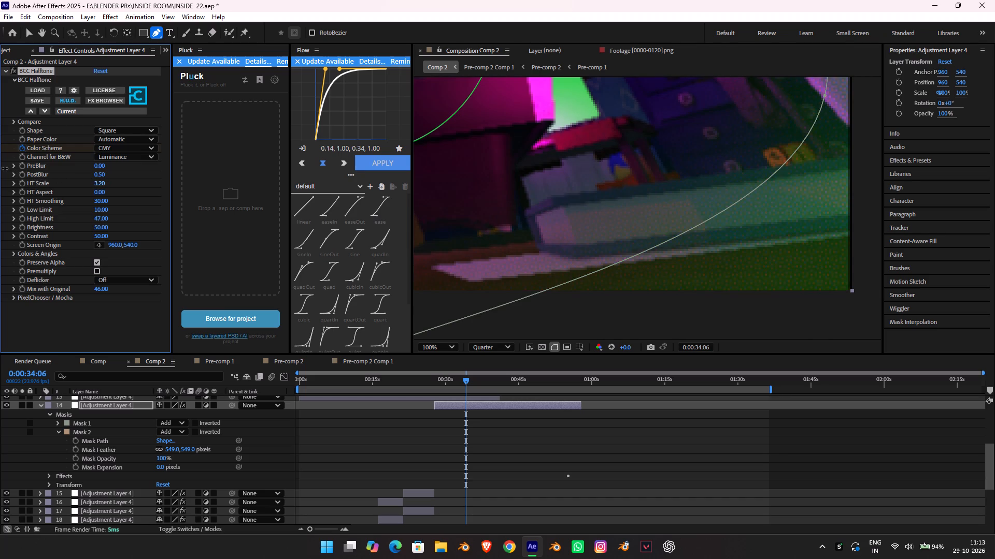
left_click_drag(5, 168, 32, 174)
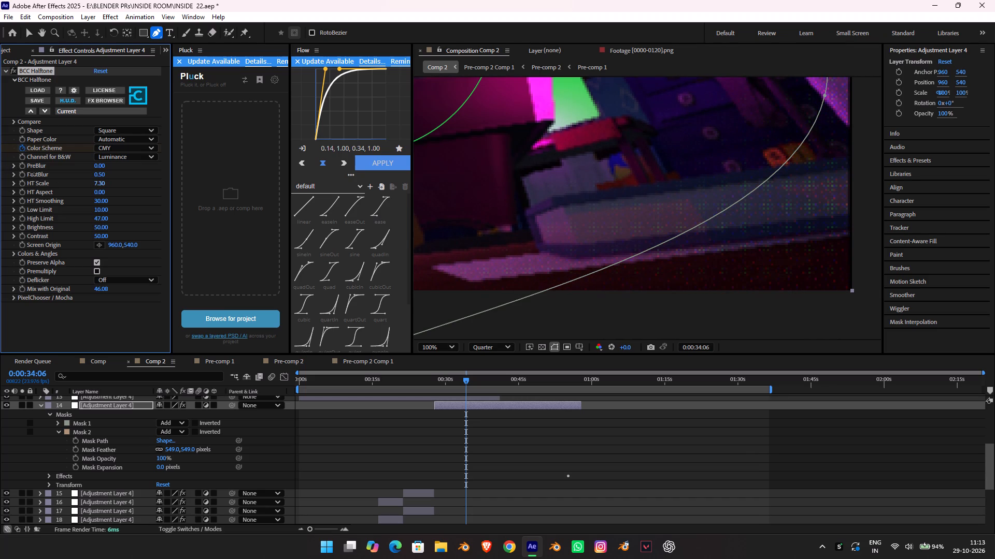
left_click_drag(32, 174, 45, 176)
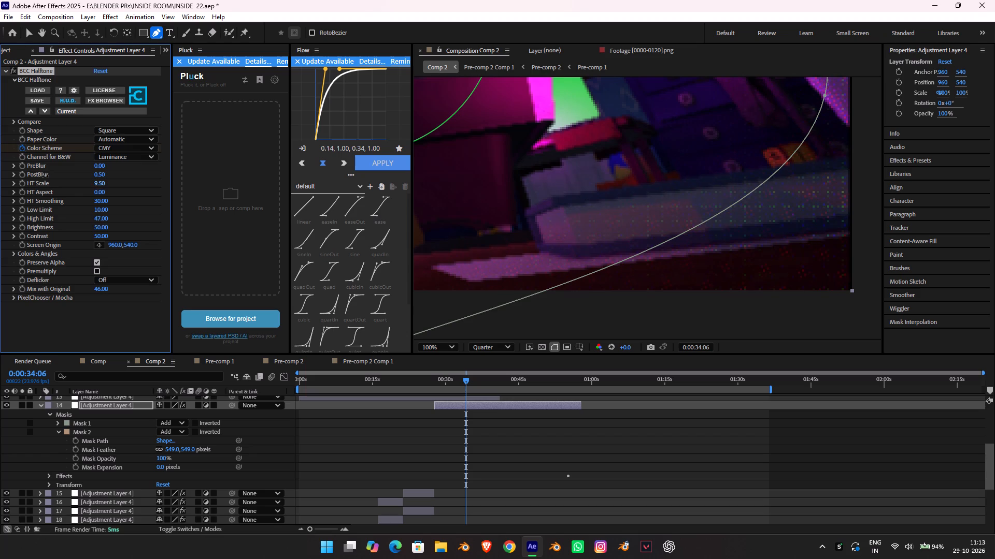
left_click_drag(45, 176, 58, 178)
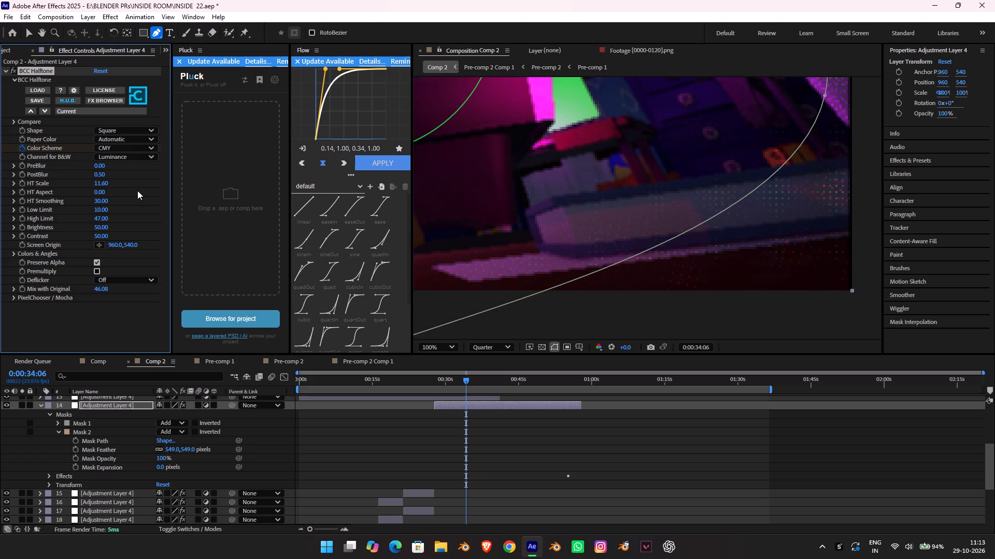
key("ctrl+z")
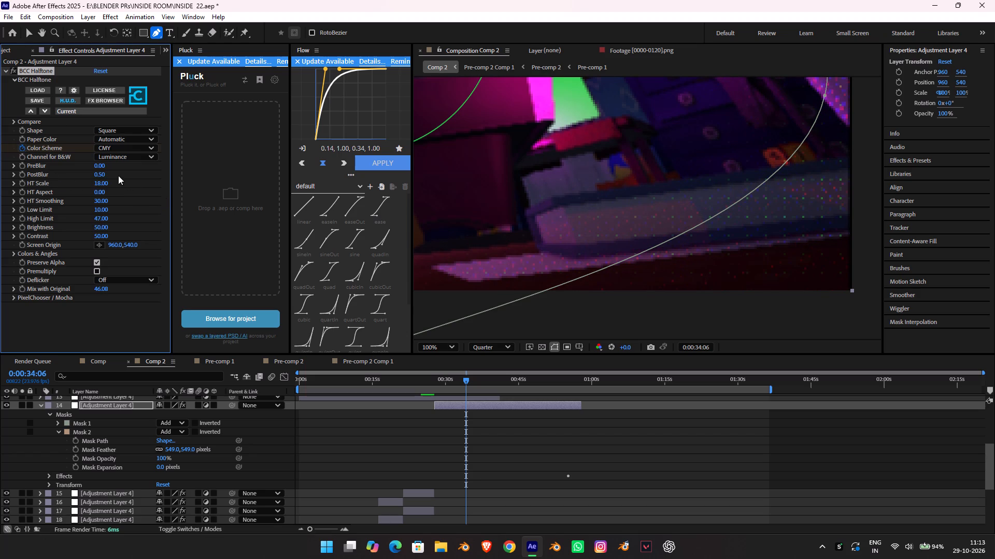
Set HT Scale of BCC Halftone on adjustment layer 14 to 13.40.
left_click_drag(103, 181, 87, 180)
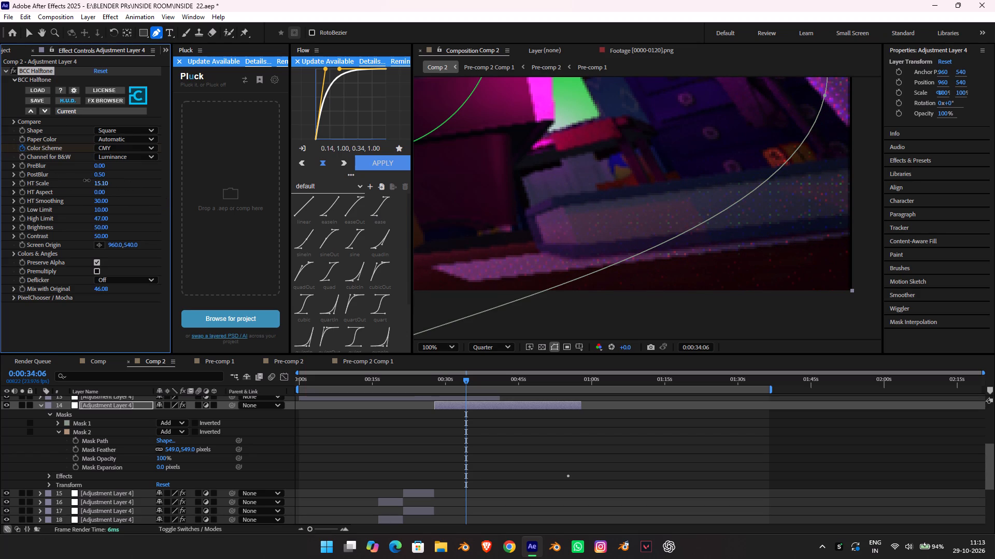
left_click_drag(87, 180, 78, 180)
Preview the chair shot from 0:00:34:06 to 0:00:36:11 and examine the halftone in the frame's lower corners.
scroll(650, 226, "down", 2)
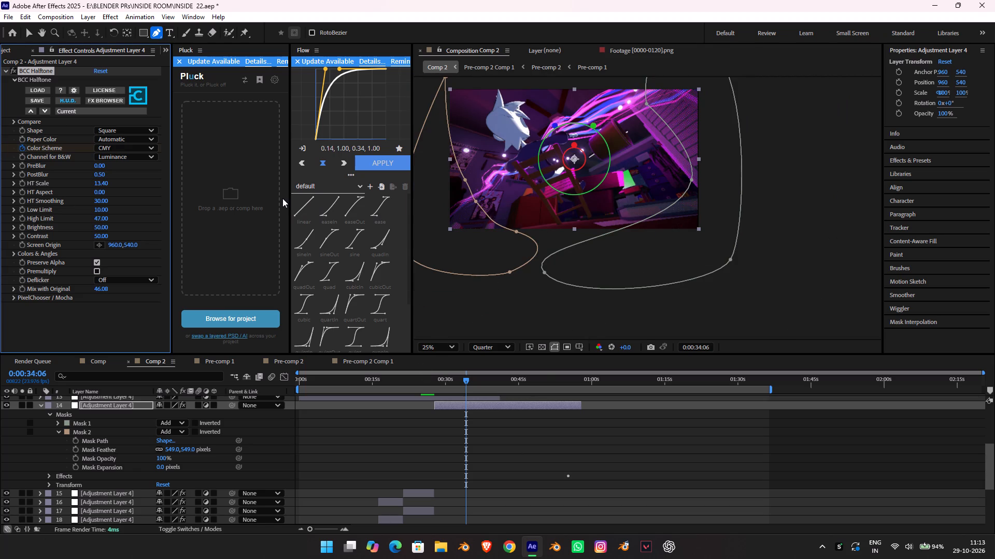
key("v")
scroll(592, 198, "up", 1)
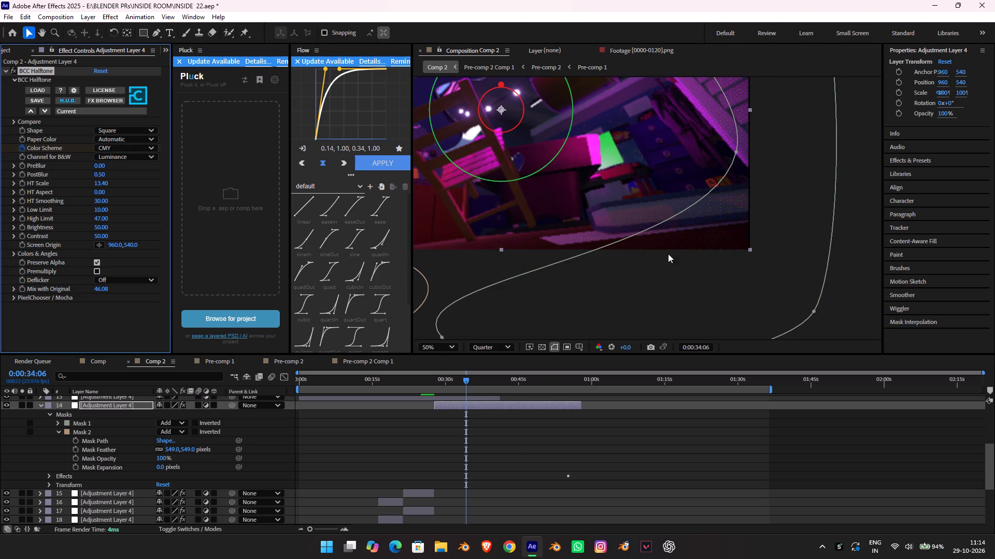
key("space")
key("space")
scroll(598, 243, "down", 1)
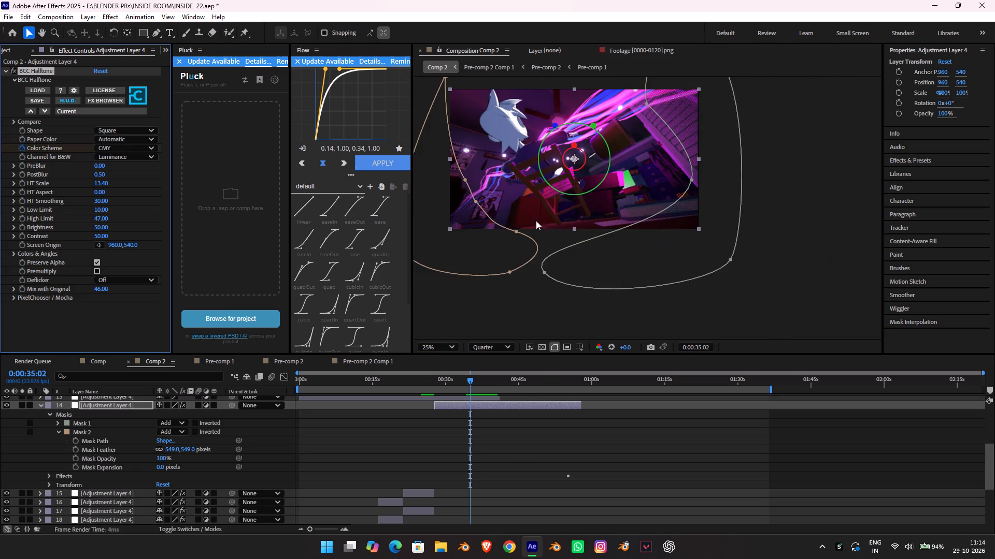
scroll(441, 184, "up", 1)
middle_click_drag(491, 217, 699, 227)
key("space")
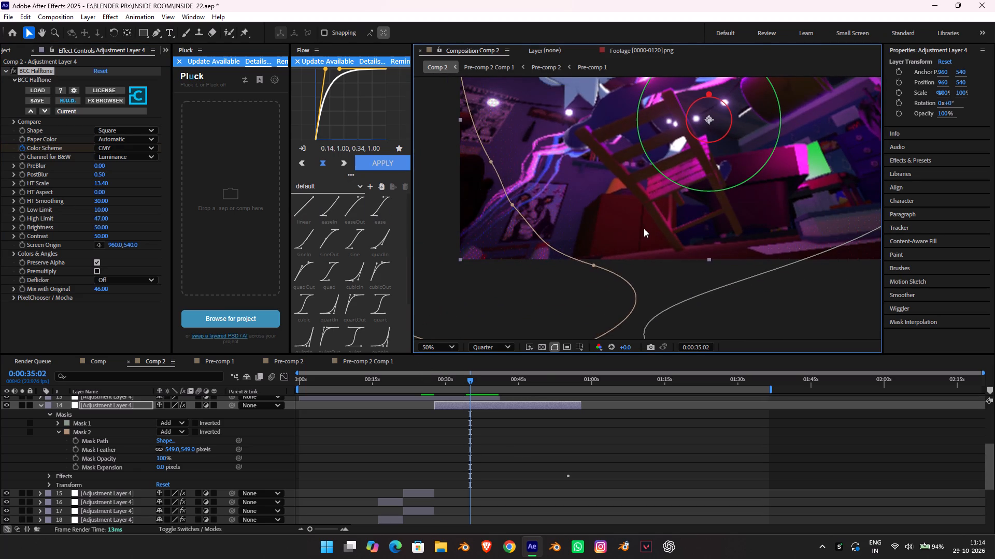
key("space")
scroll(626, 223, "down", 1)
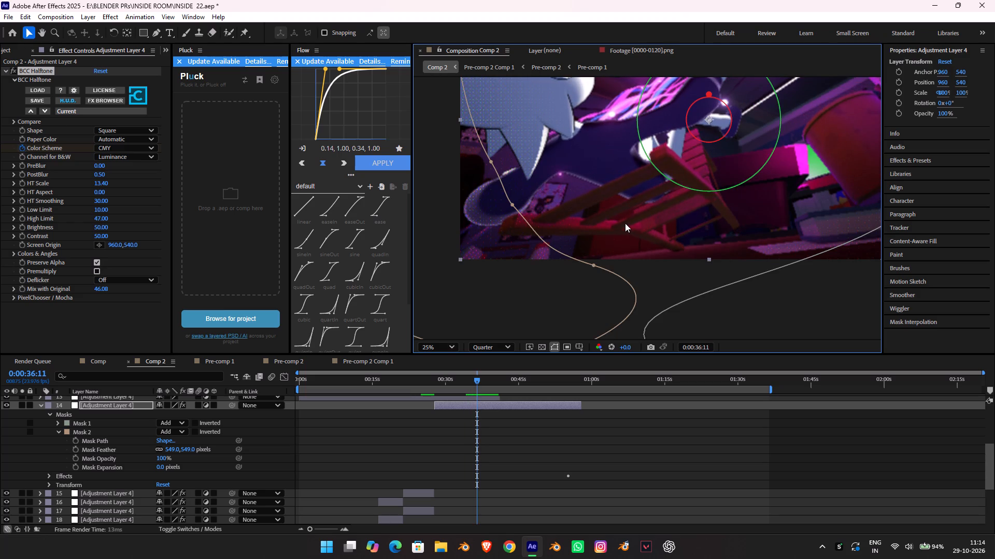
Reshape Mask 2 on adjustment layer 14, moving its outer lower-left point and two inner-edge points down and away from the frame's centre.
left_click_drag(506, 255, 495, 261)
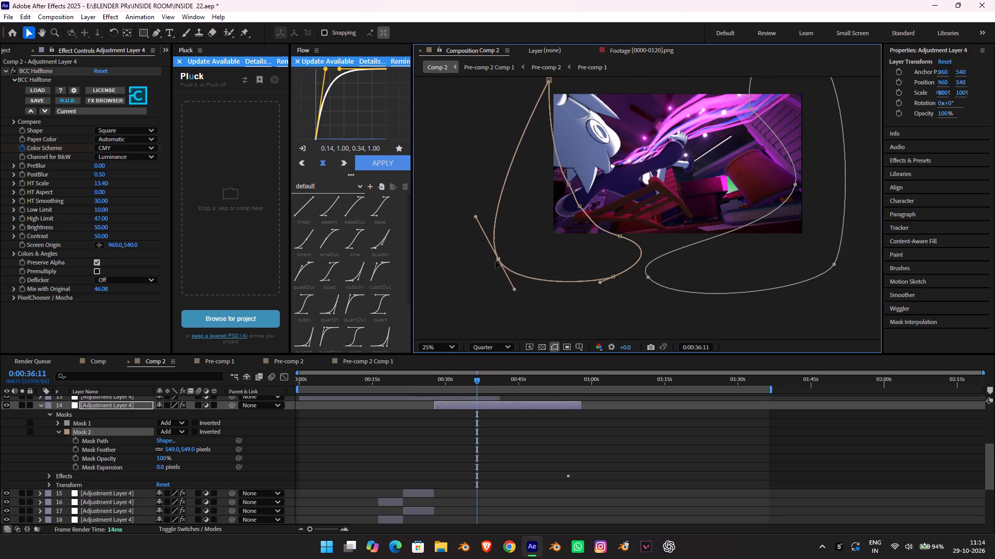
left_click_drag(495, 261, 484, 264)
scroll(569, 186, "up", 1)
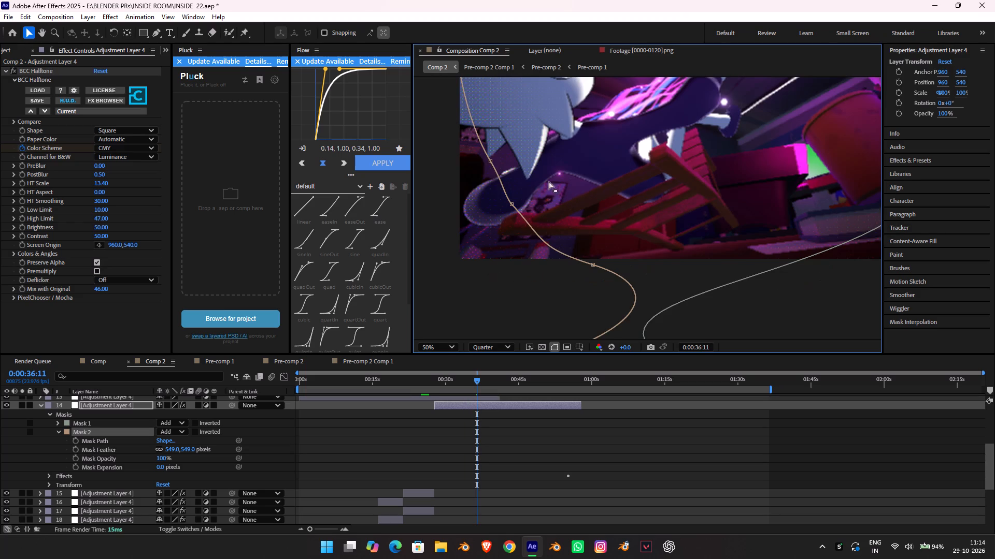
left_click_drag(491, 163, 471, 172)
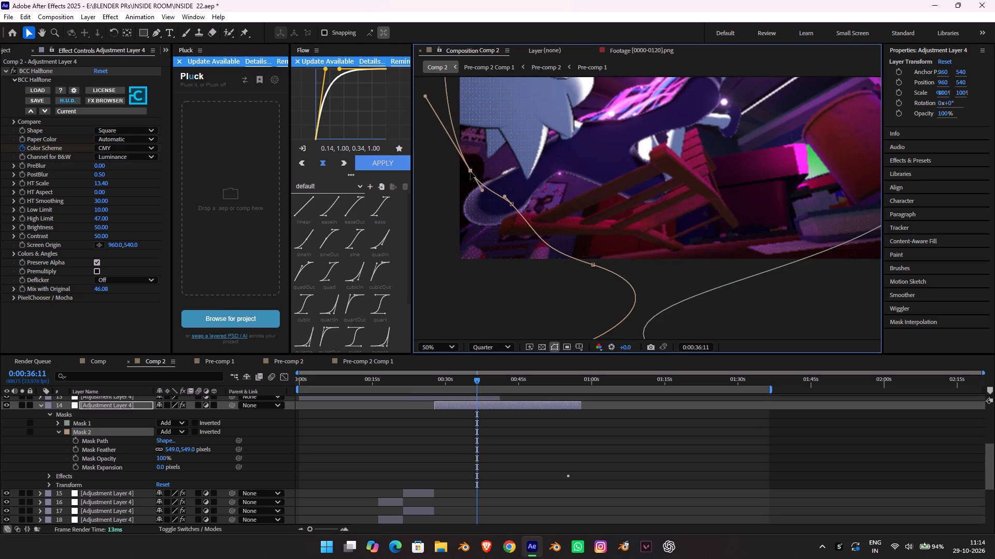
left_click_drag(471, 172, 471, 172)
left_click_drag(513, 206, 502, 220)
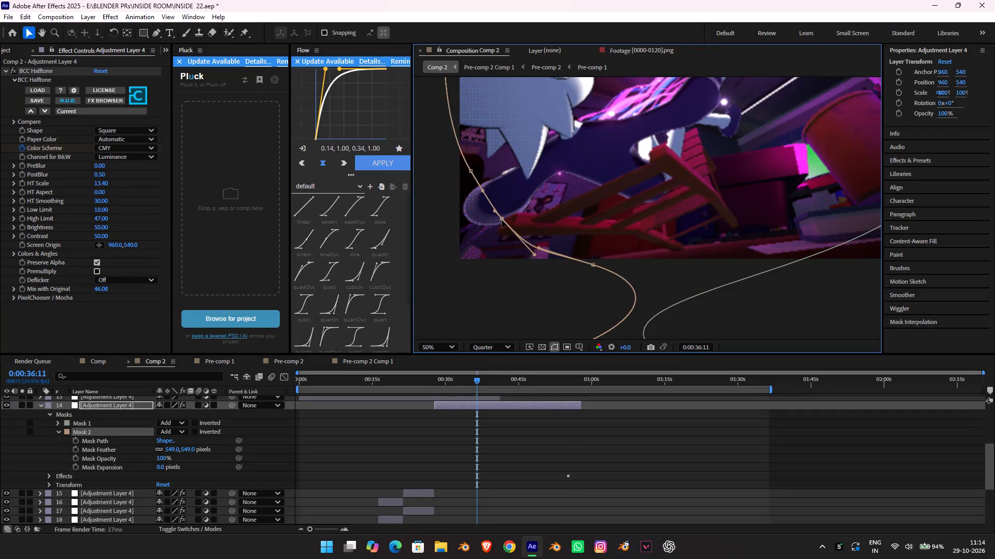
left_click_drag(502, 220, 500, 223)
Preview Comp 2 from 0:00:36:11 to 0:01:14:20 and examine the masked halftone across the shots.
key("space")
key("space")
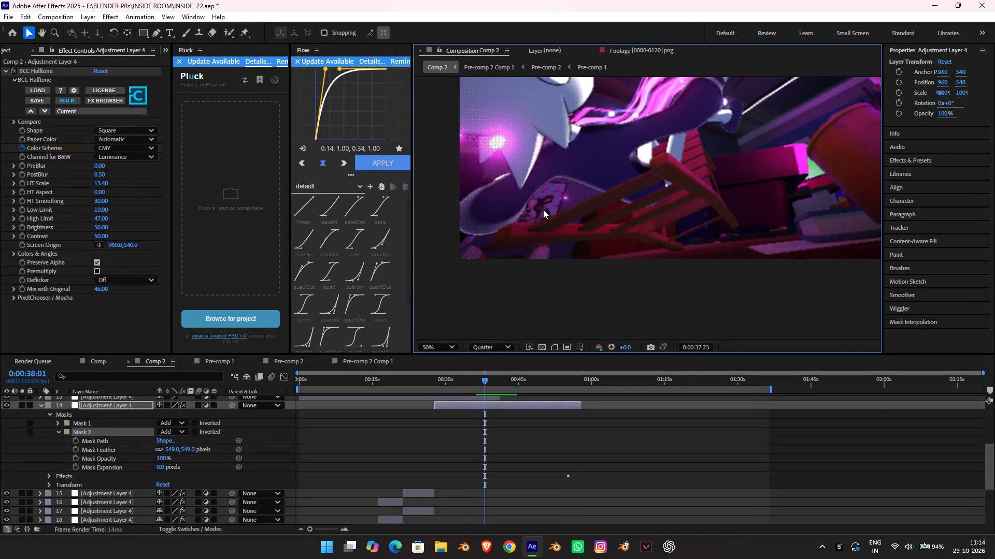
scroll(543, 210, "down", 1)
key("space")
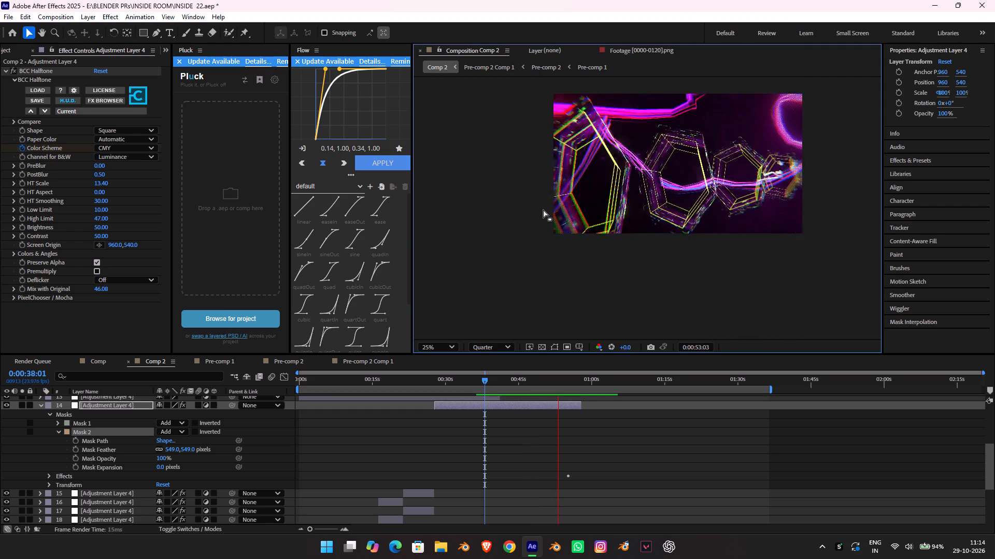
key("space")
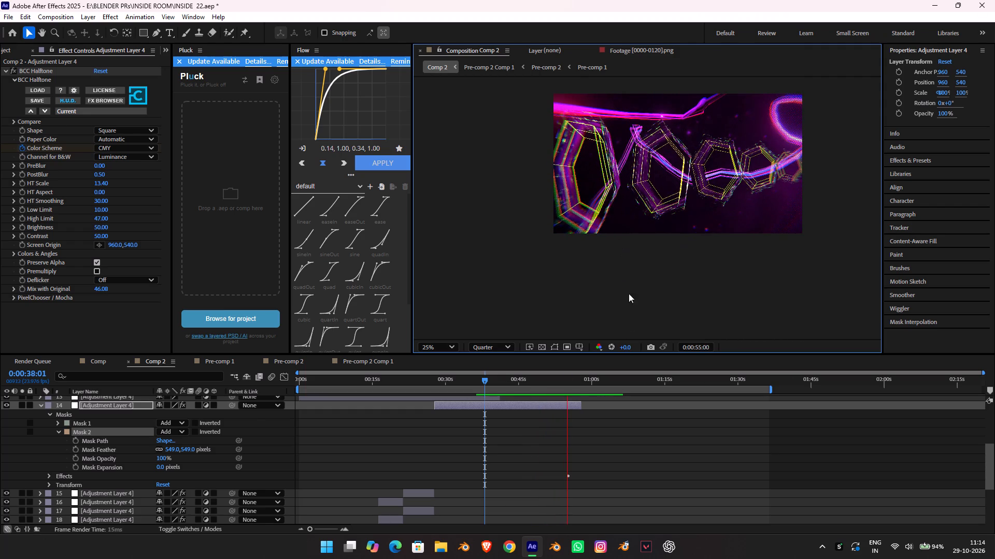
scroll(532, 422, "up", 2)
key("space")
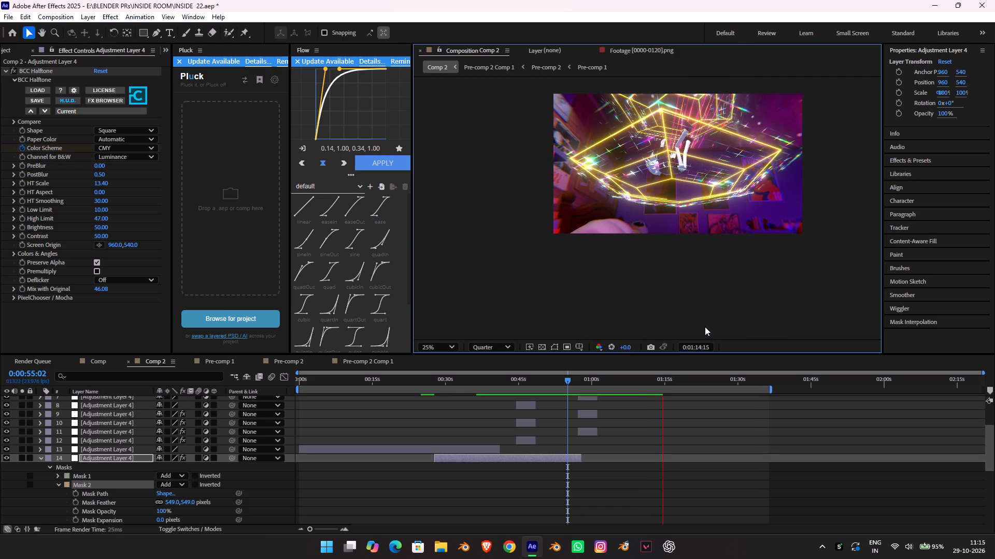
key("space")
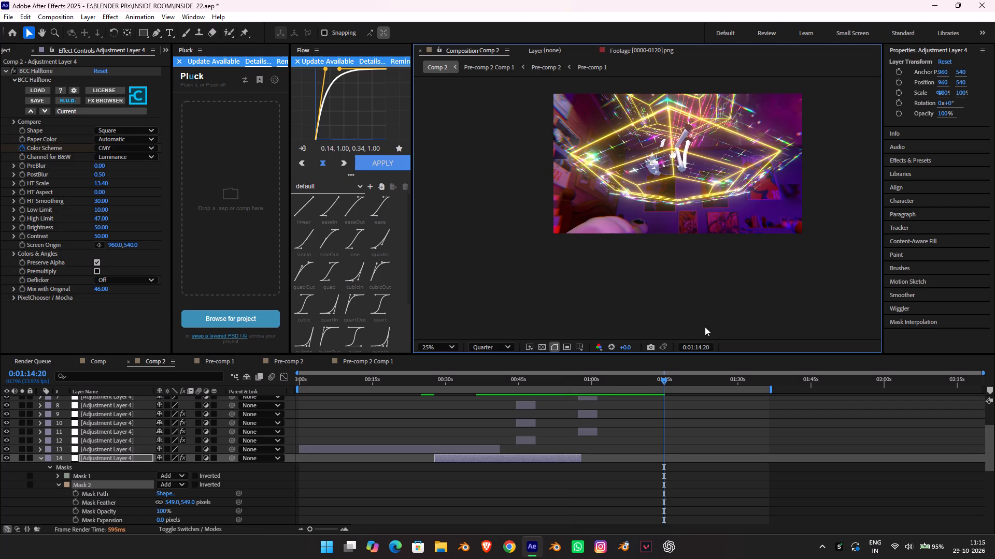
Replay Comp 2 from its first frame to 0:00:52:11 and look for the hexagon shot that needs another effect.
left_click_drag(519, 380, 468, 381)
left_click_drag(468, 381, 223, 350)
key("space")
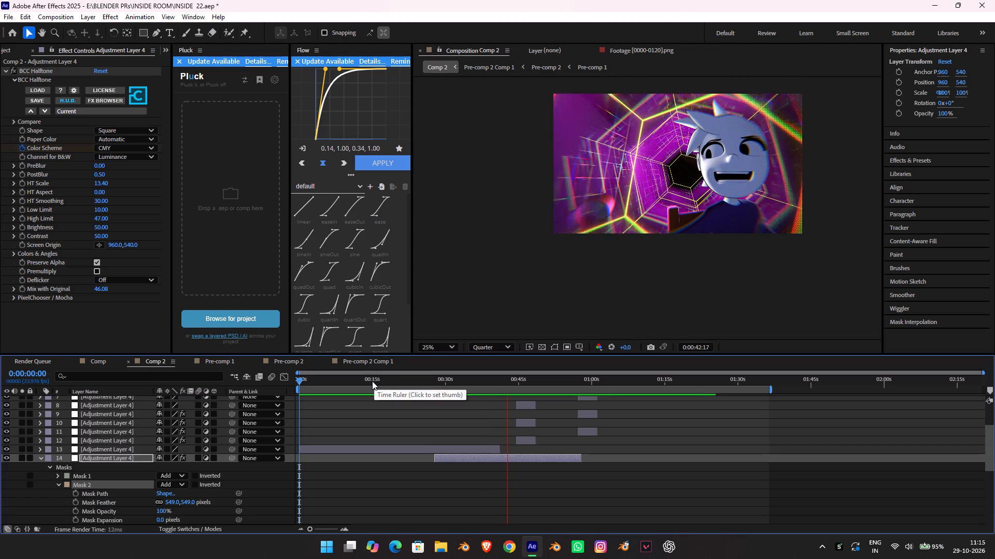
key("space")
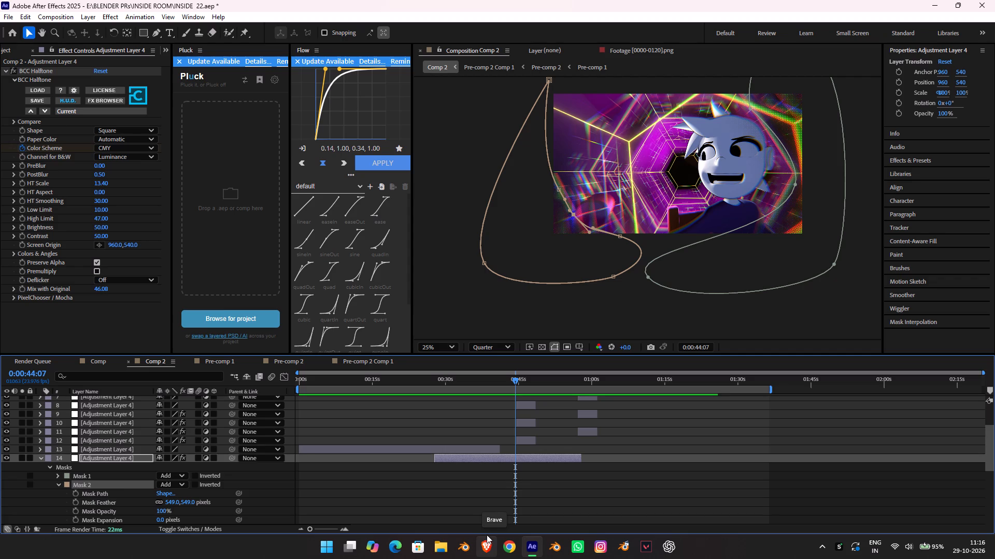
key("space")
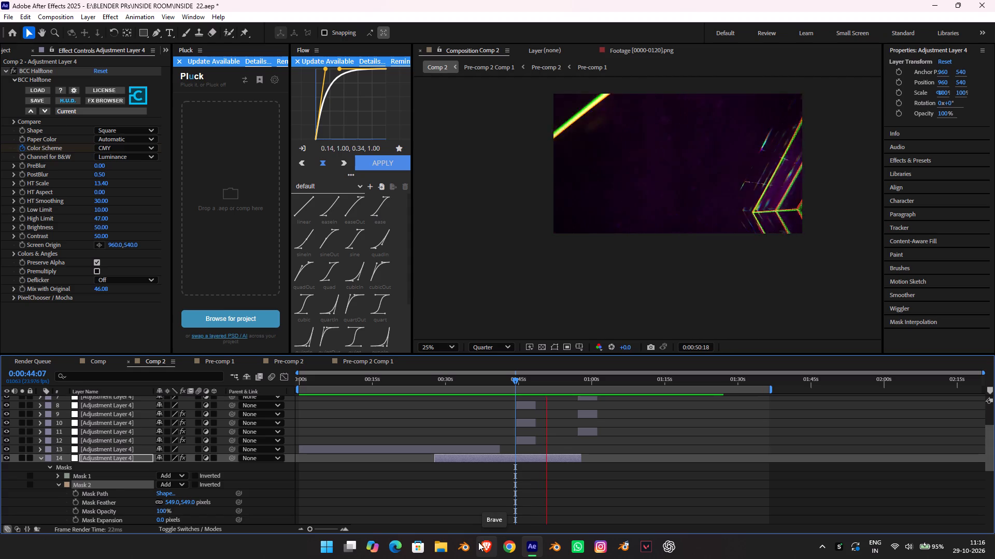
key("space")
key("space")
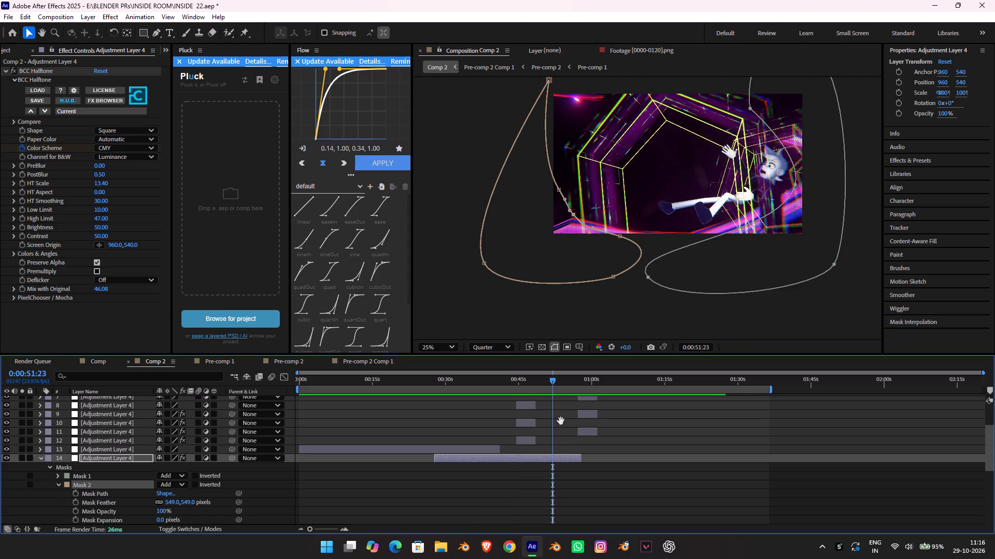
key("space")
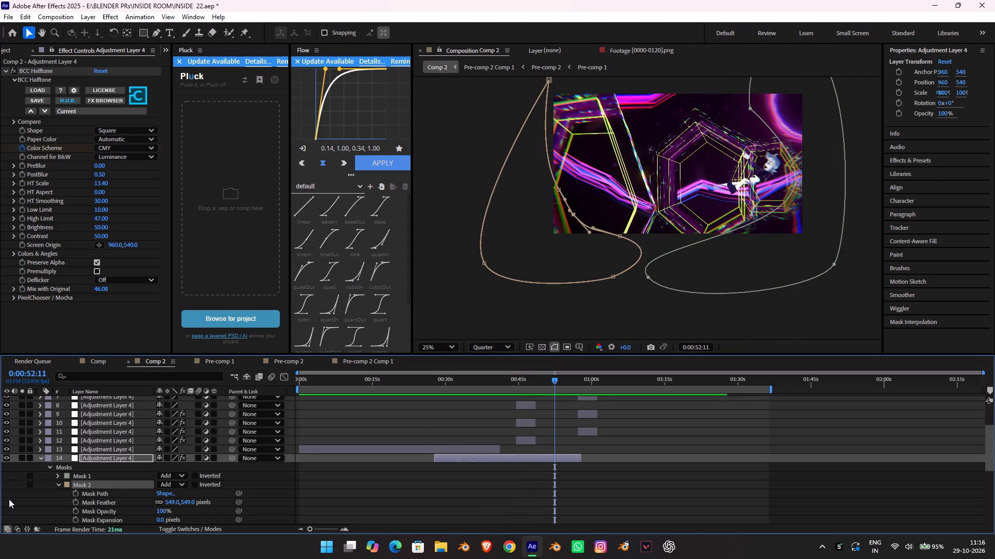
Add a new adjustment layer at the top of Comp 2's layer stack.
left_click(9, 499)
right_click(9, 498)
left_click(49, 373)
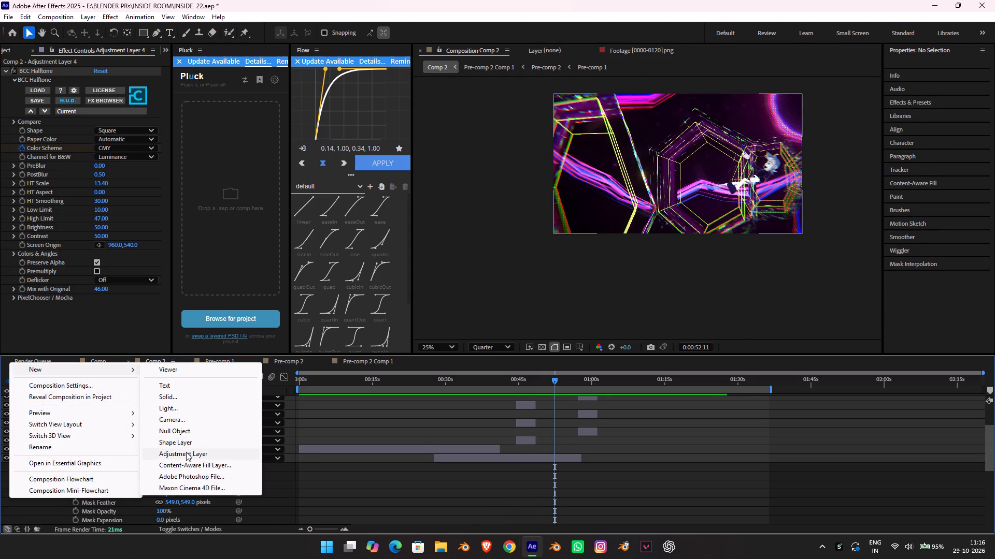
left_click(186, 452)
left_click_drag(121, 399, 121, 399)
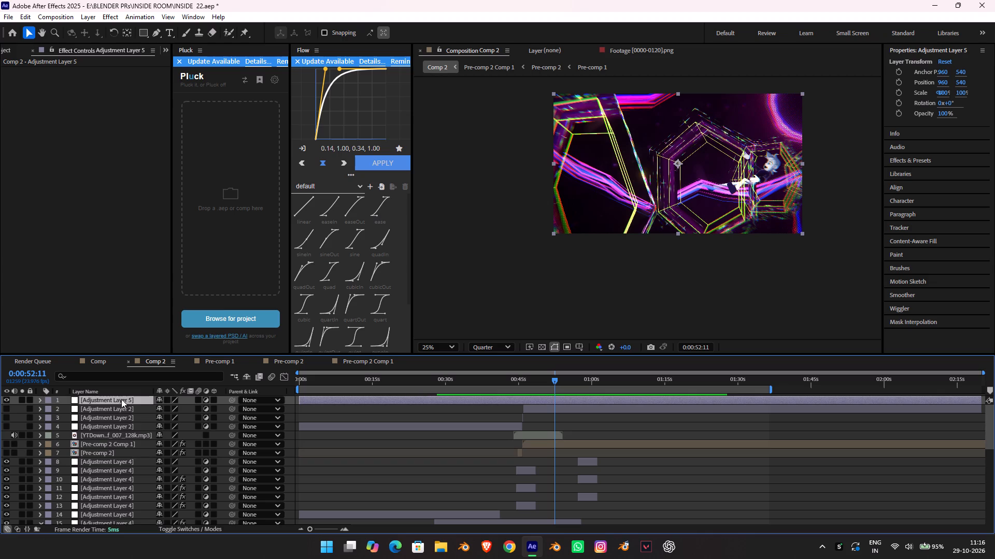
left_click_drag(121, 399, 126, 397)
Split the new adjustment layer at 0:00:52:07, delete its earlier part, and preview the hexagon shot up to 0:00:53:20.
left_click(530, 390)
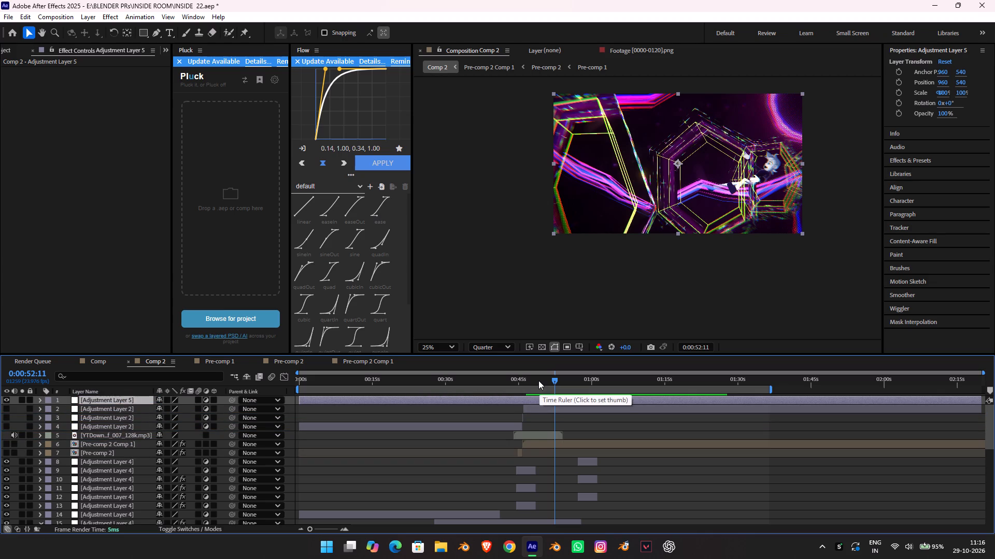
left_click_drag(538, 380, 532, 380)
key("space")
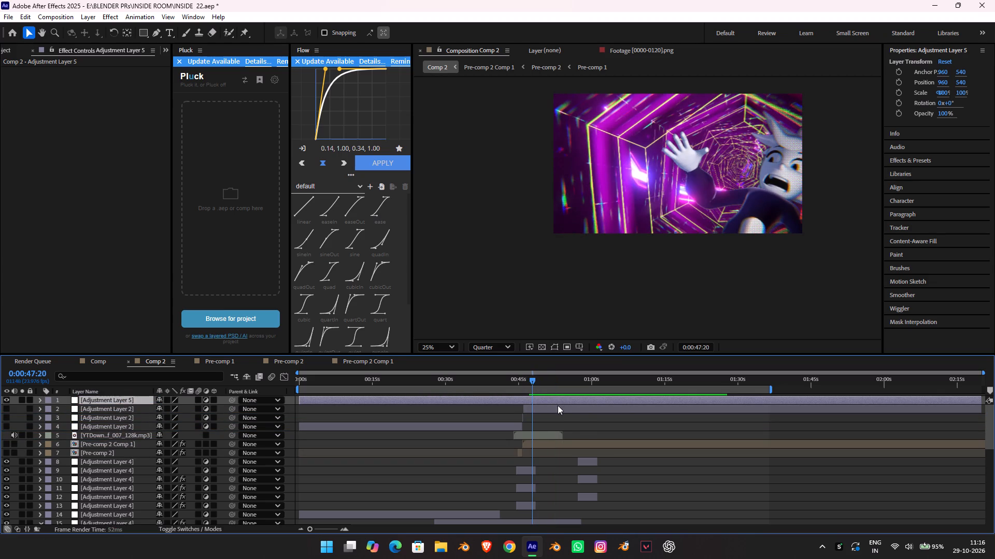
key("space")
key("space")
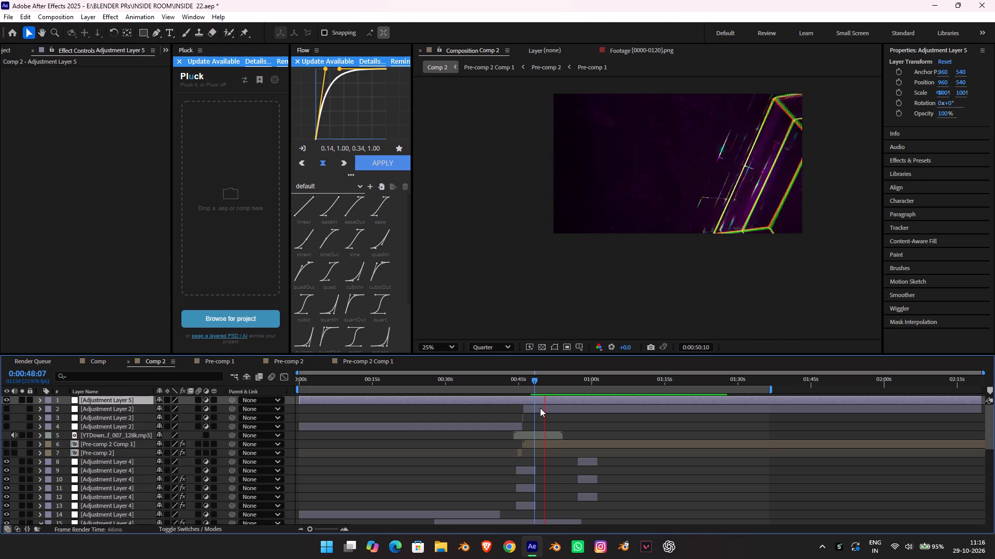
key("space")
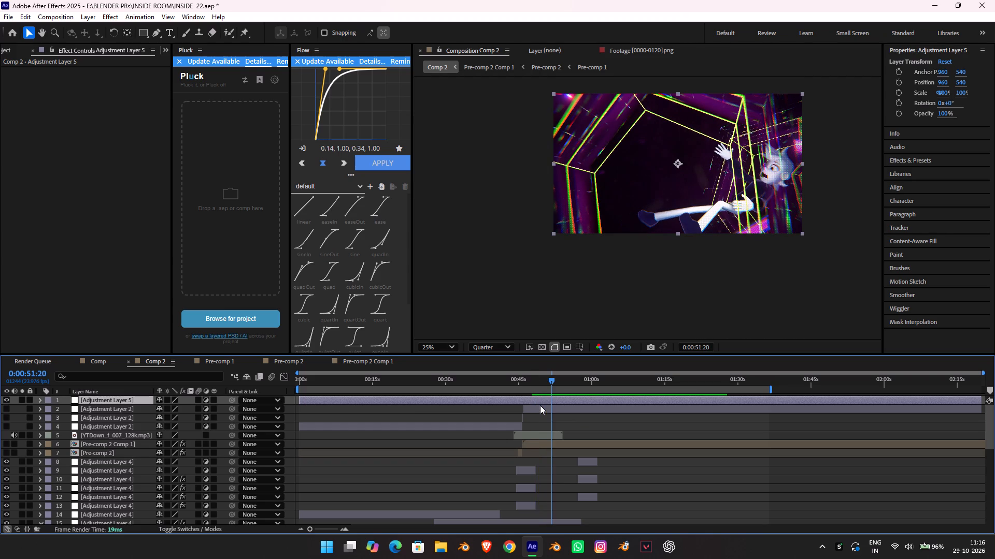
key("space")
key("space")
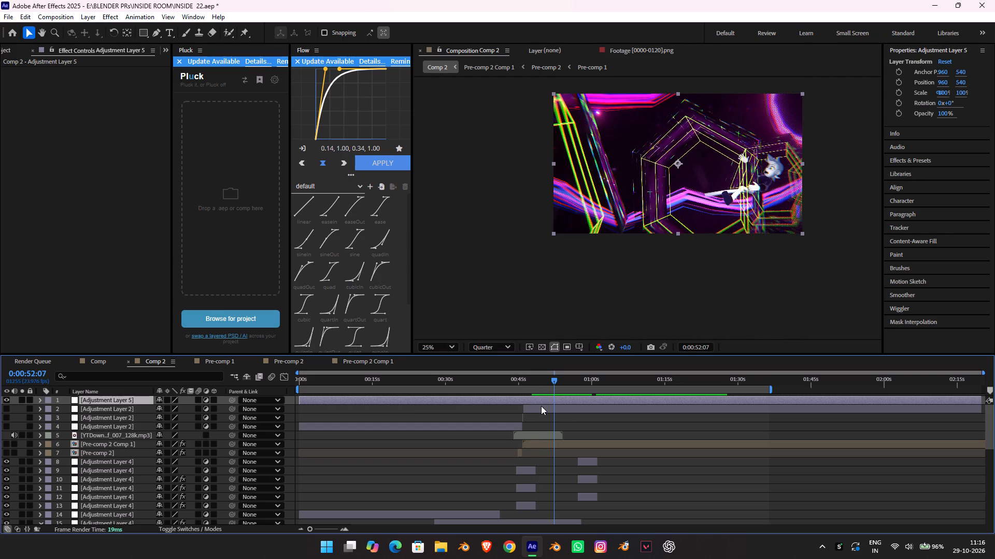
key("ctrl+shift+d")
left_click(532, 407)
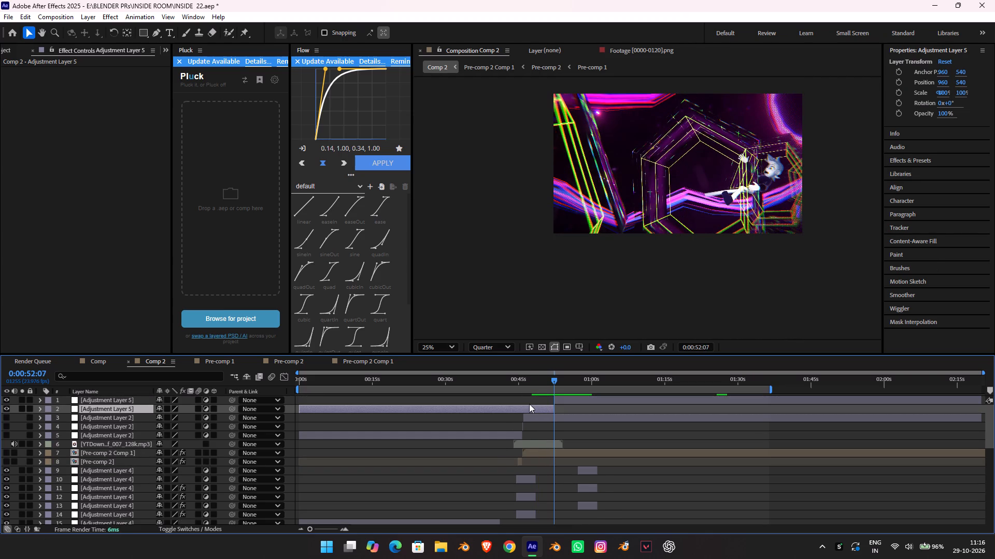
key("Delete")
key("space")
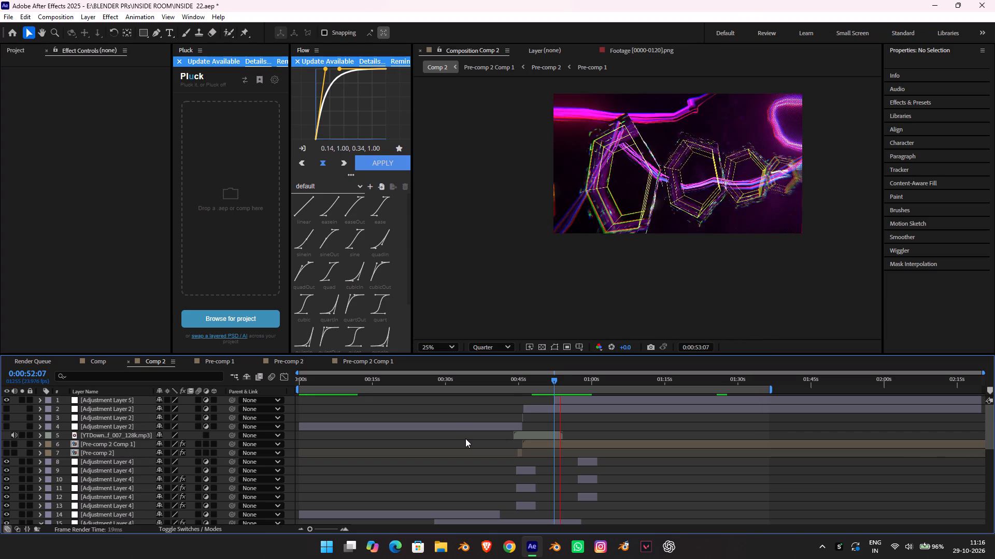
key("space")
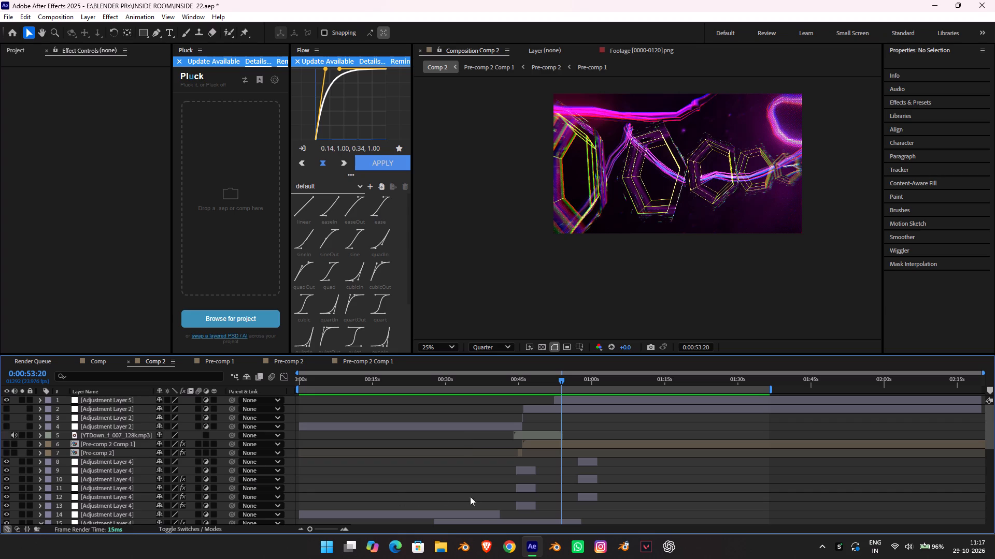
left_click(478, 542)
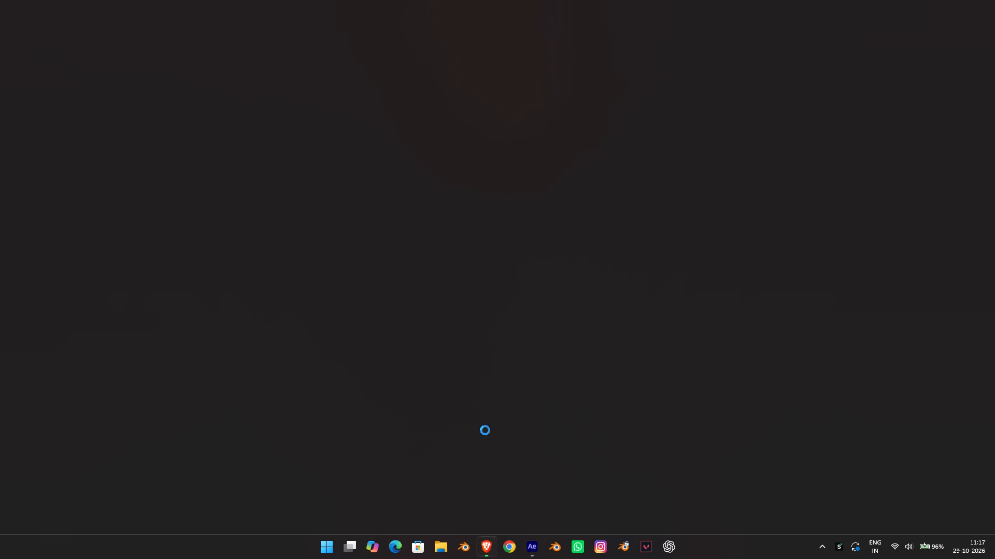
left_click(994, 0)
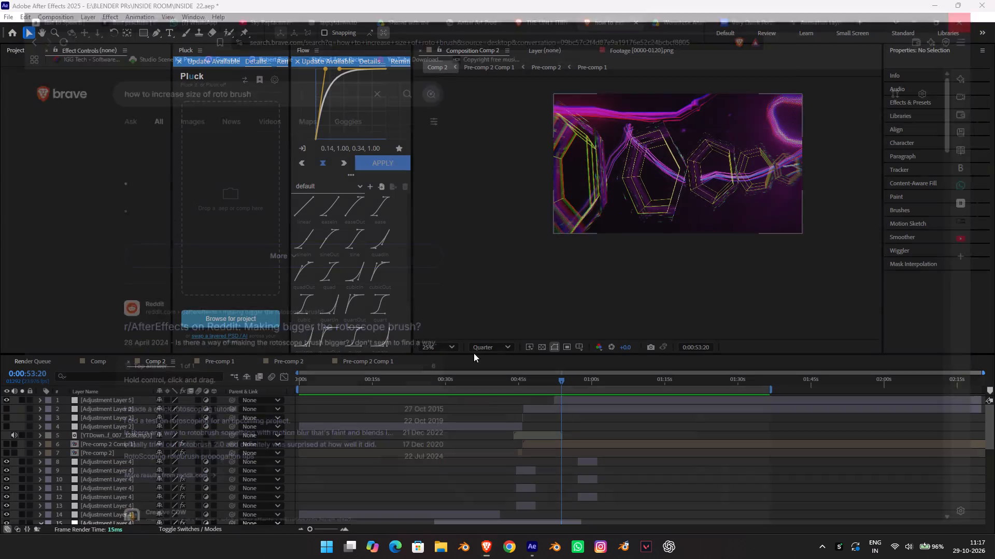
In File Explorer, extract the Transitions Pack #6 archive in E:\AE, check its preset files, and return to Comp 2 in After Effects.
left_click(433, 546)
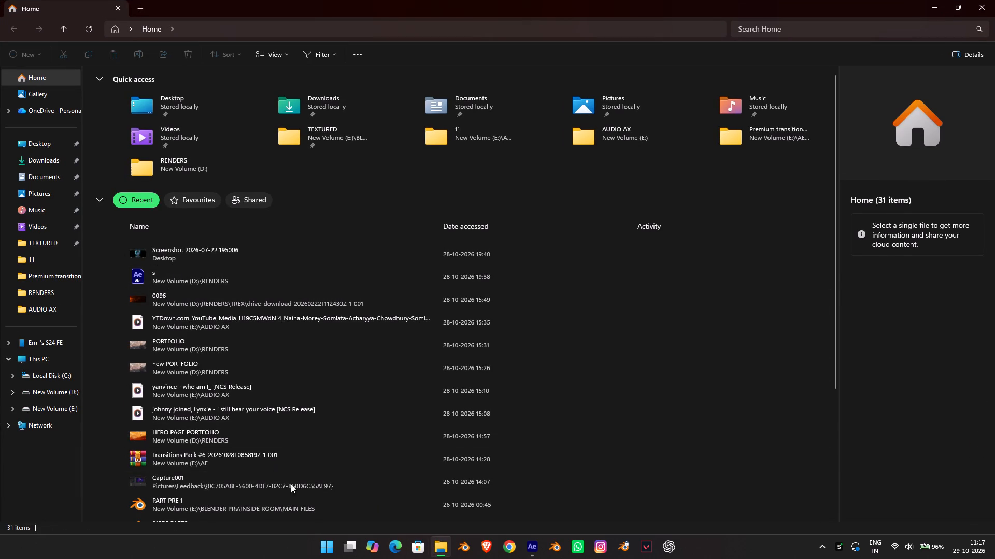
left_click(384, 459)
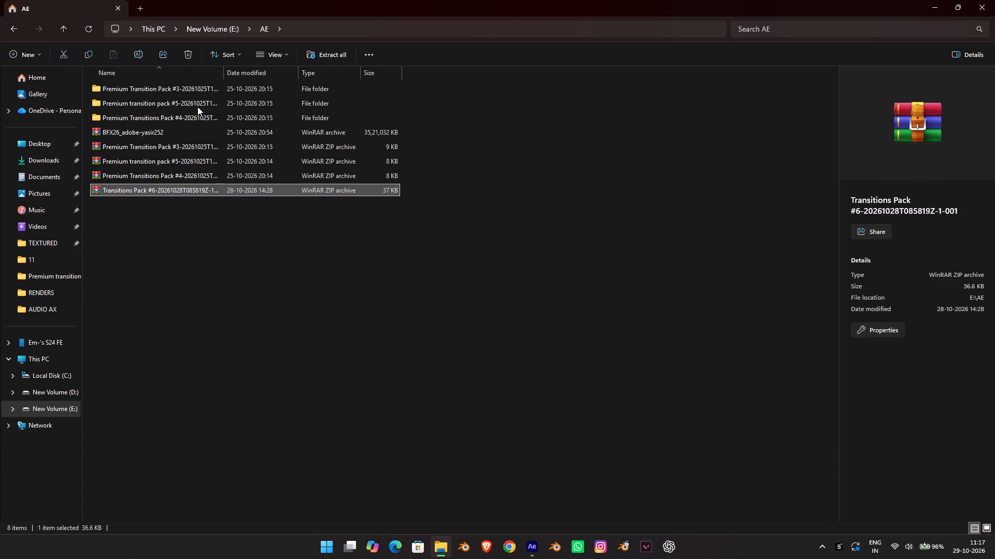
left_click(310, 56)
left_click(590, 373)
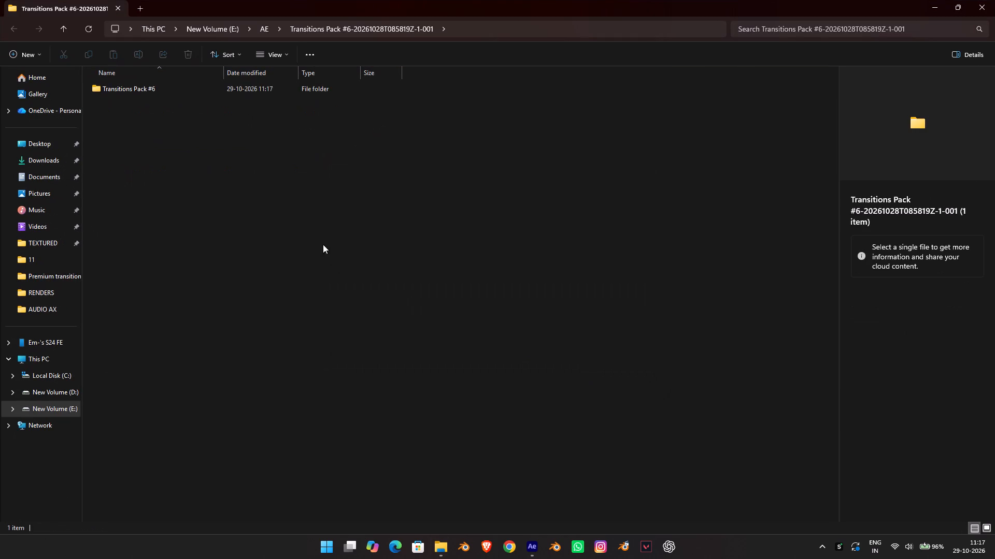
double_click(188, 84)
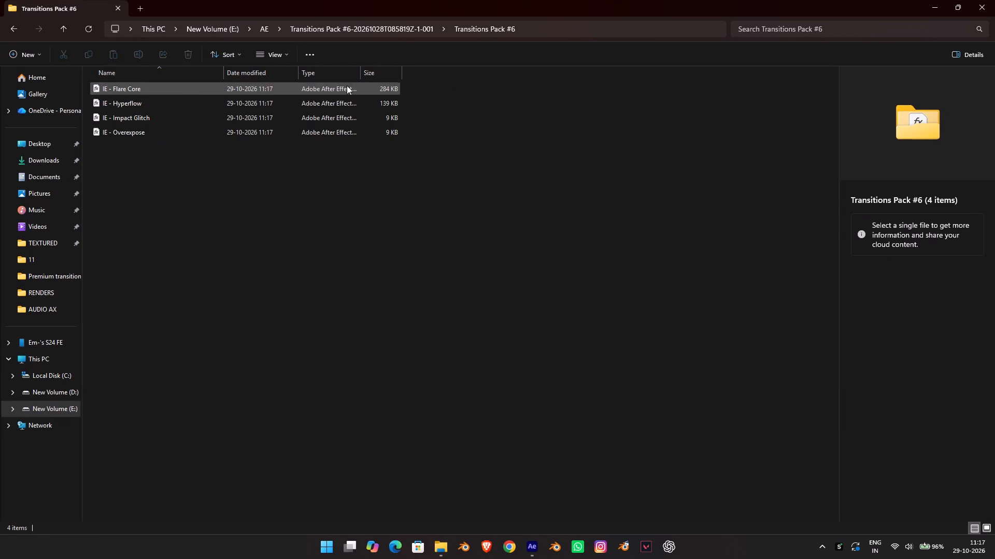
left_click(984, 8)
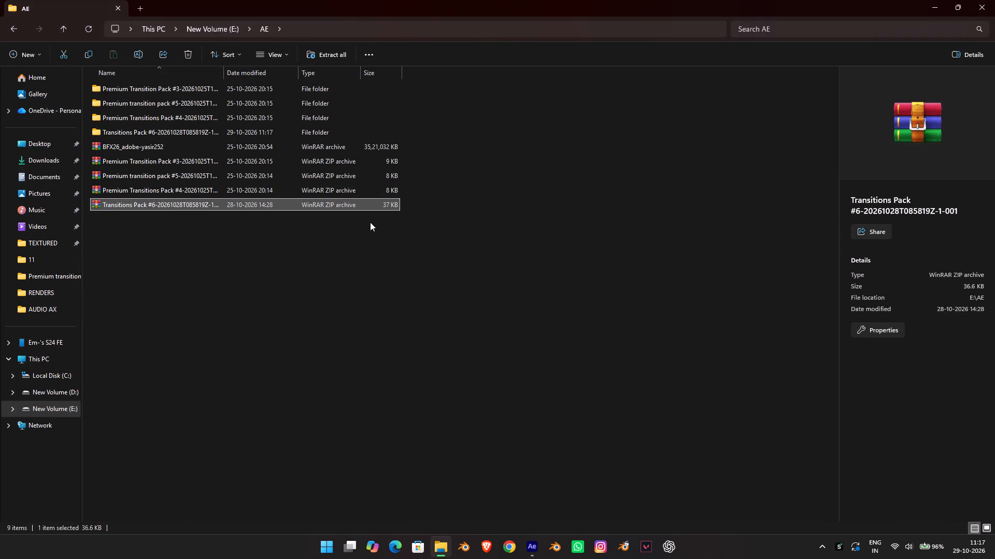
key("alt+Tab")
left_click(582, 404)
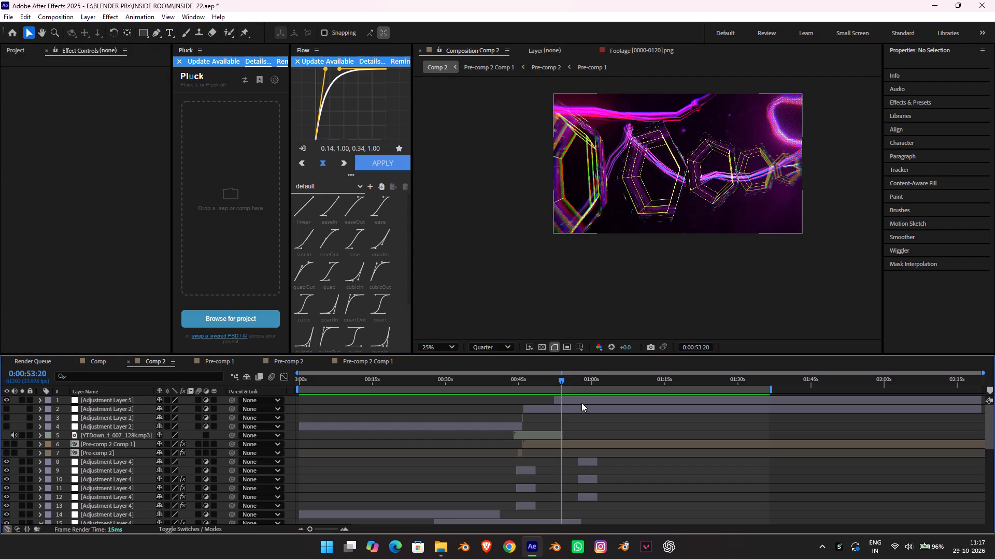
Select the top adjustment layer in Comp 2 and save the project.
left_click(581, 402)
left_click(131, 19)
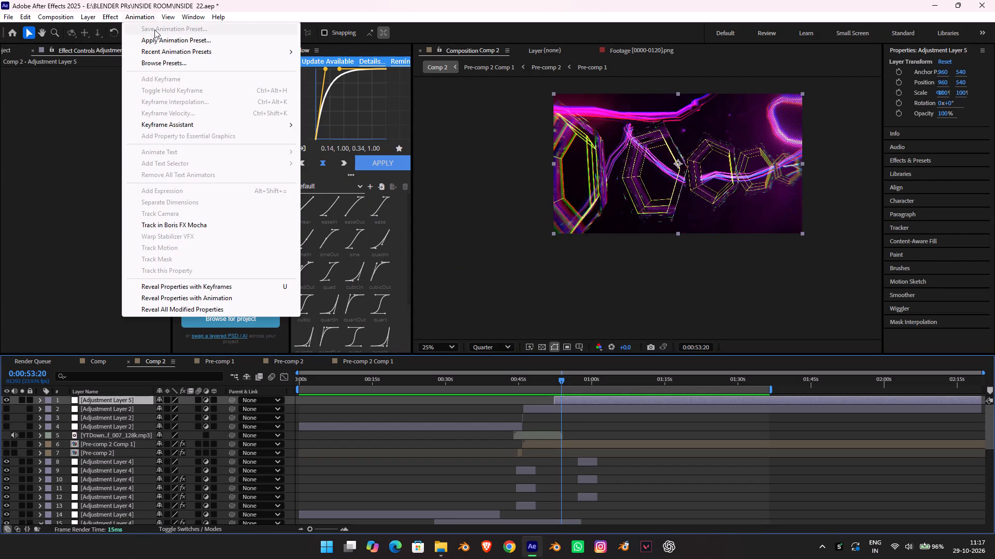
left_click(36, 83)
key("ctrl+s")
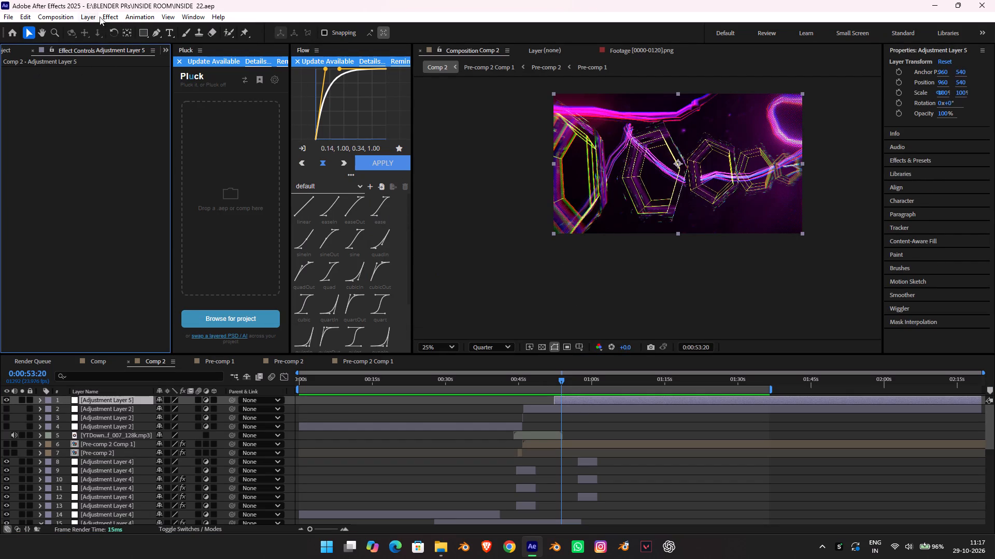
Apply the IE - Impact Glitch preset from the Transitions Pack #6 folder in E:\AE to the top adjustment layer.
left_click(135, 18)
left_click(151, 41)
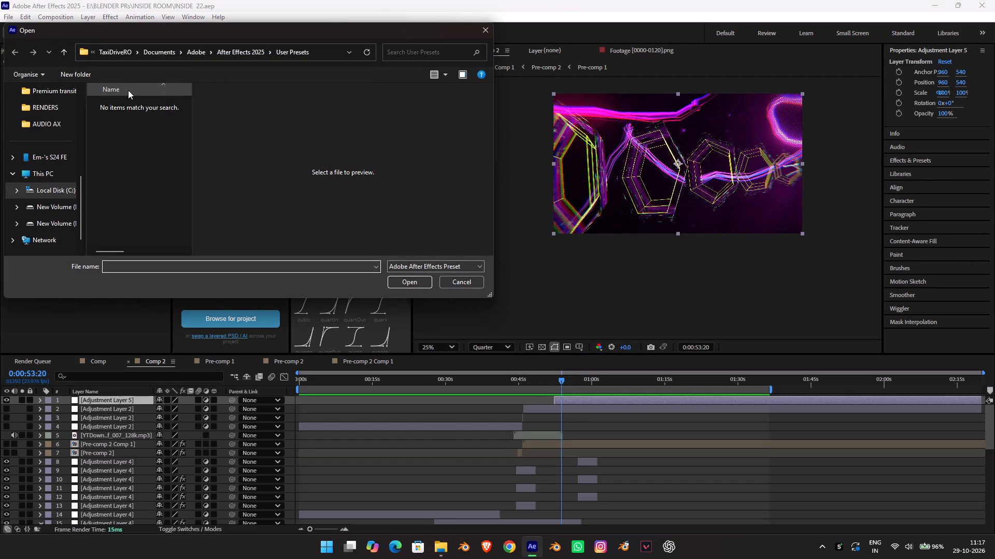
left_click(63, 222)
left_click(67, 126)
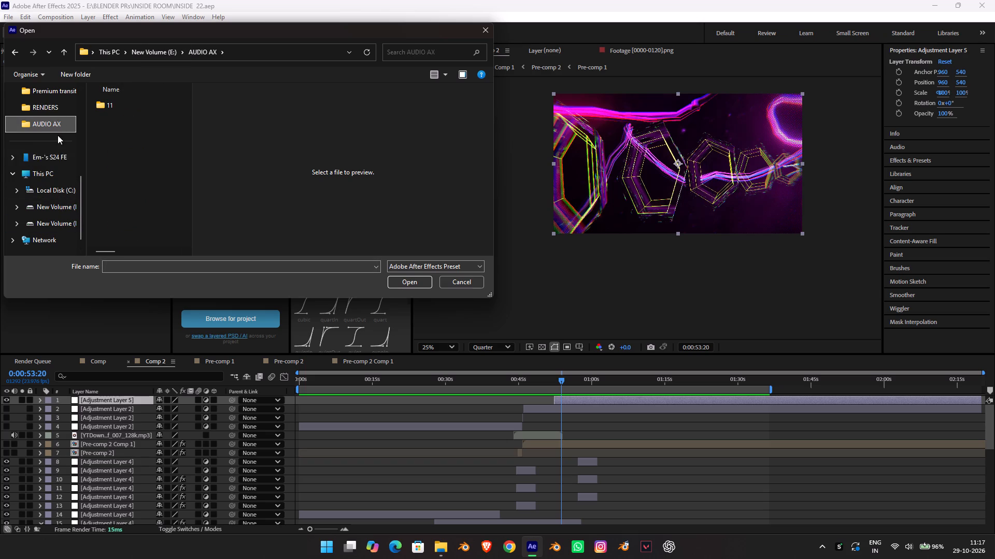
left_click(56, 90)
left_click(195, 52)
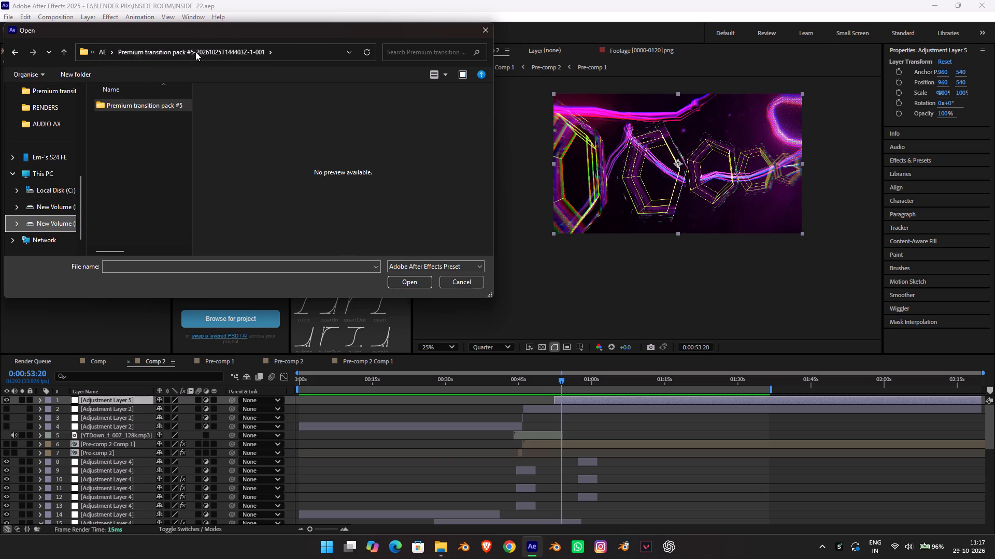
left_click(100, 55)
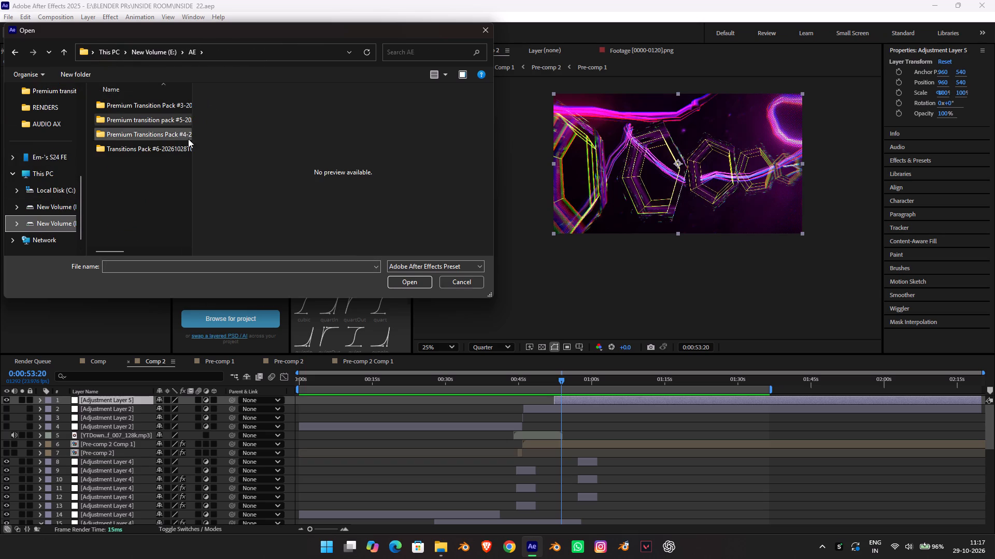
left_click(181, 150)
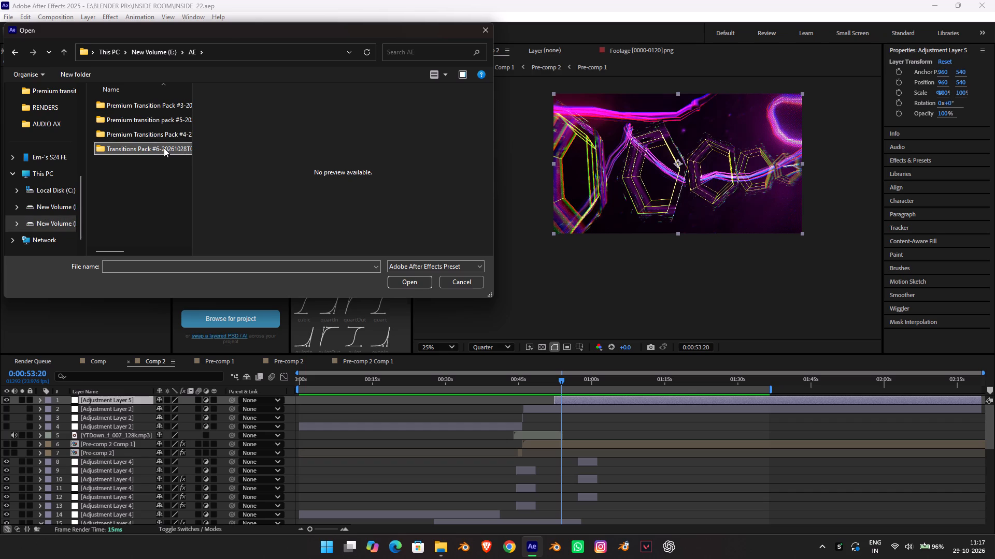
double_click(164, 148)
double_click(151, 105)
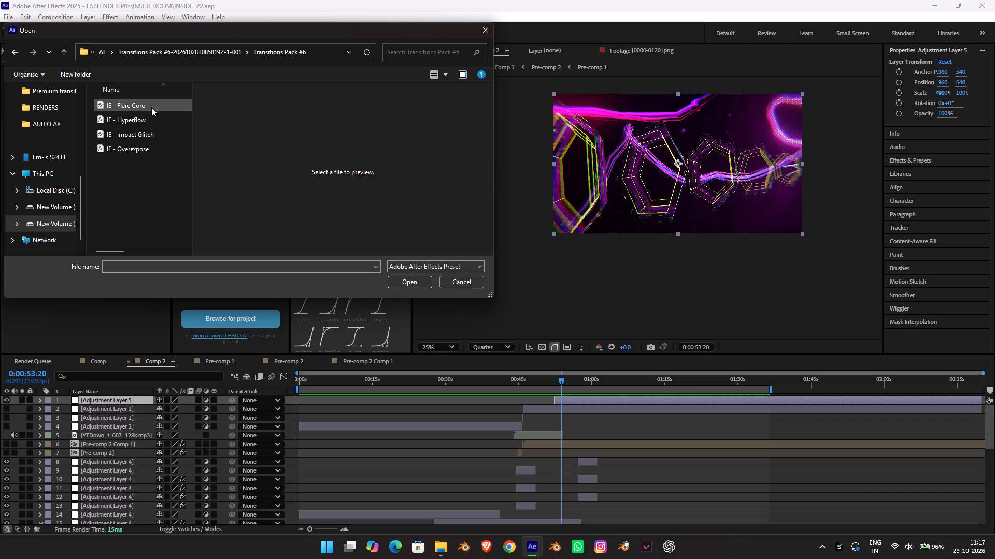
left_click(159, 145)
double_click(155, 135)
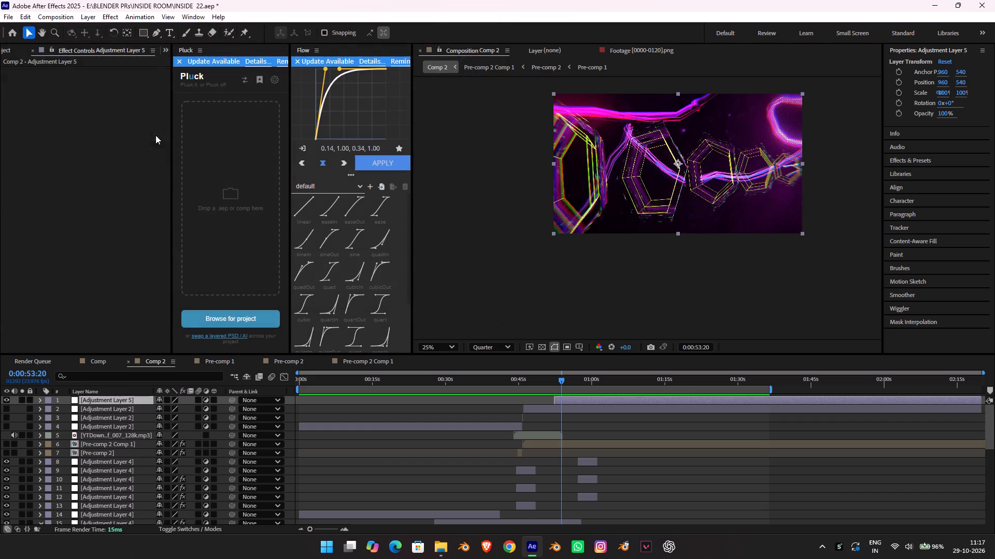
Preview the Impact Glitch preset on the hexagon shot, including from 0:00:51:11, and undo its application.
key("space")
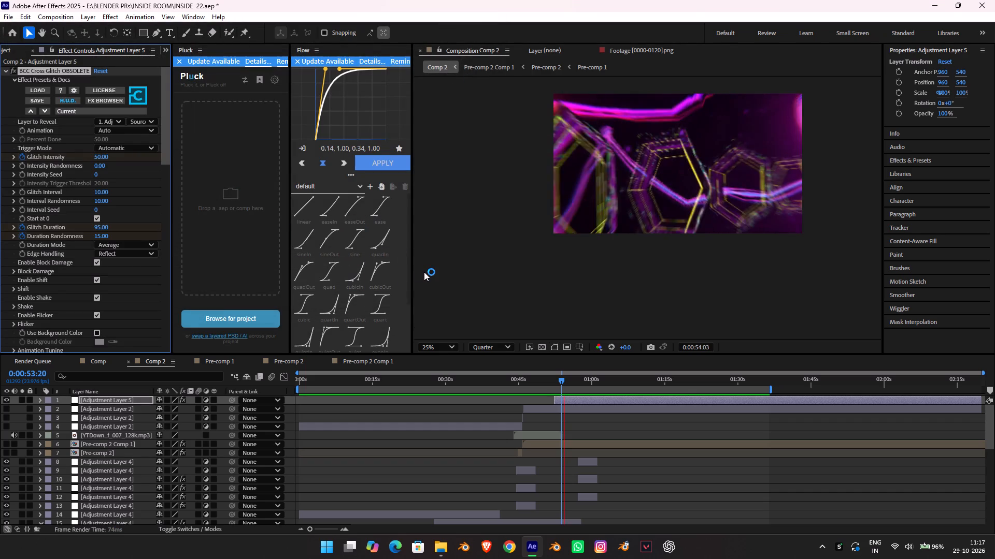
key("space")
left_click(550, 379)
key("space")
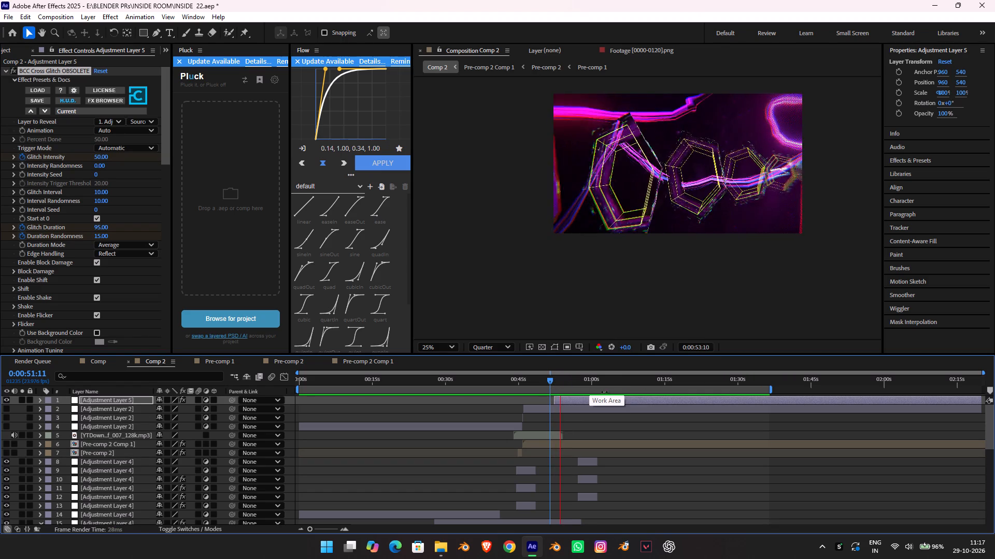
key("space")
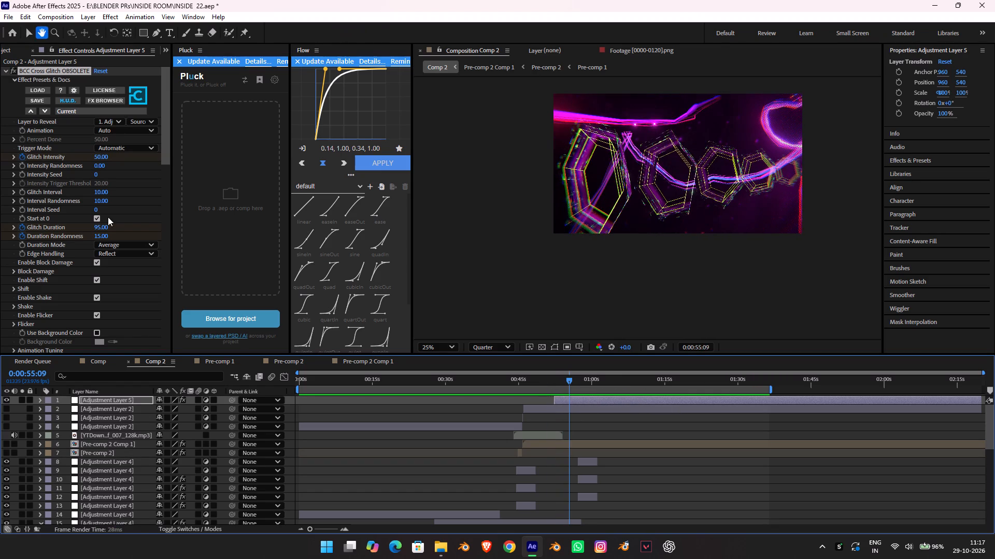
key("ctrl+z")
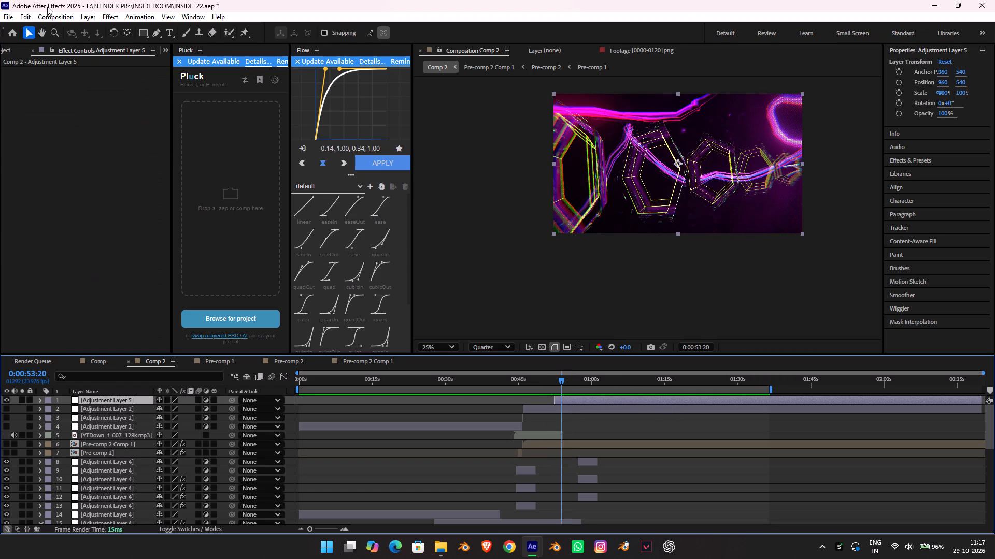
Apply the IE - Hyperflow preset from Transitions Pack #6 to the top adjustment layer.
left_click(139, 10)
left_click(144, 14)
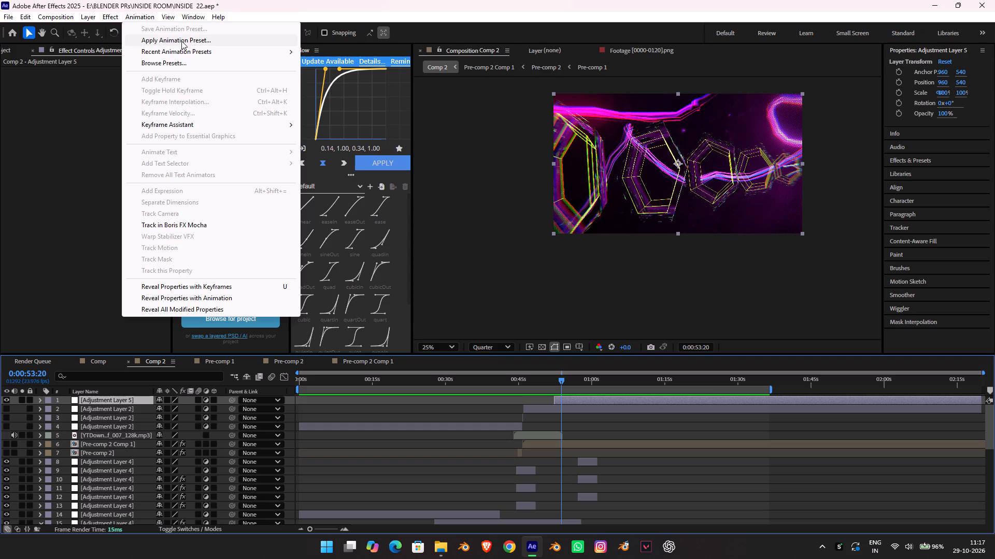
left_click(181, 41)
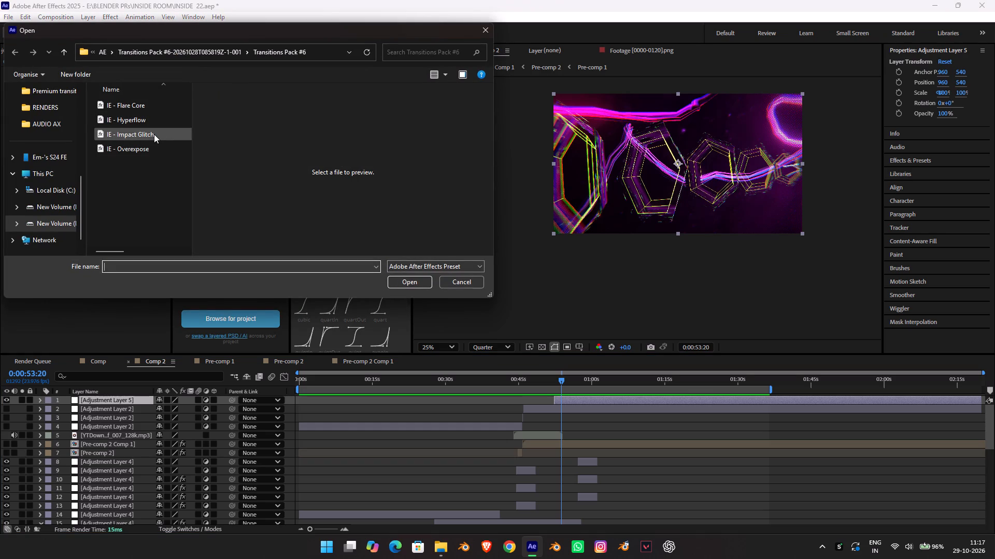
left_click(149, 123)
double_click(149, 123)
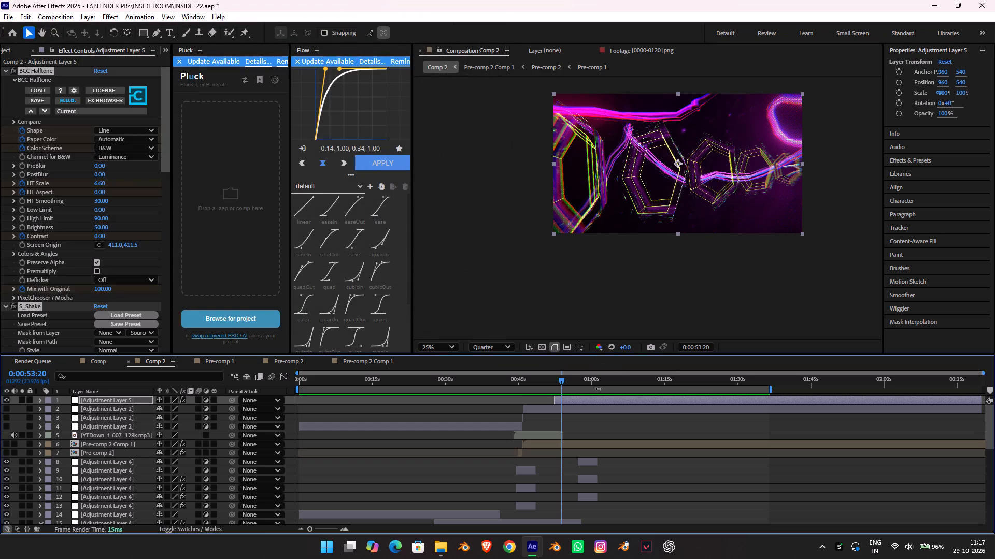
Preview the Hyperflow preset around the hexagon shot, replaying from 0:00:51:09 and 0:00:50:17, and check where its effect falls.
key("space")
key("space")
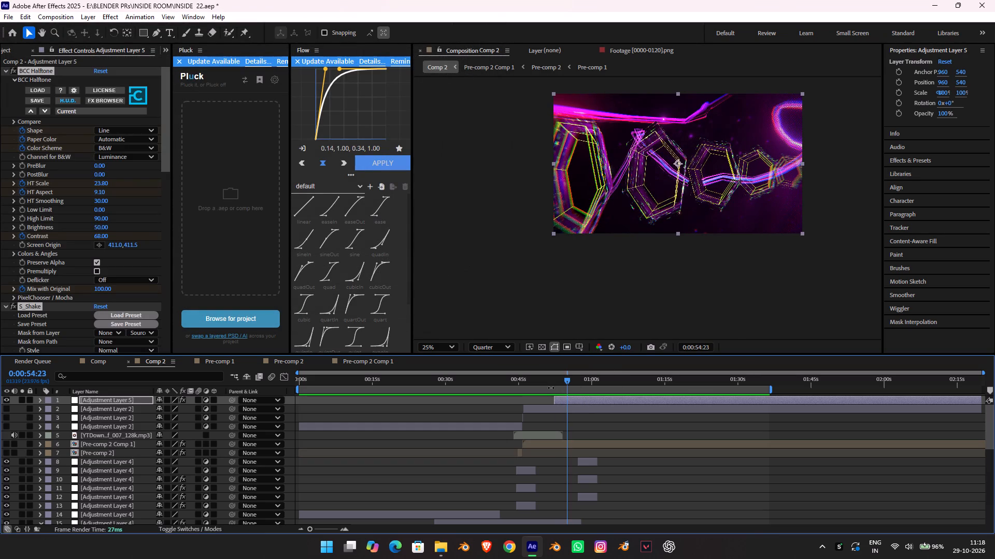
left_click(550, 387)
left_click(549, 382)
key("space")
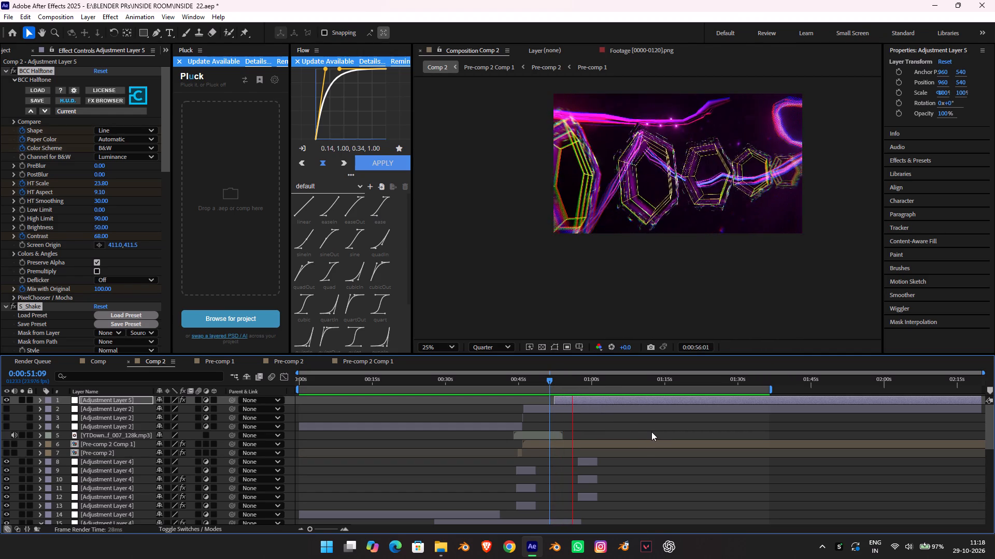
key("space")
key("space")
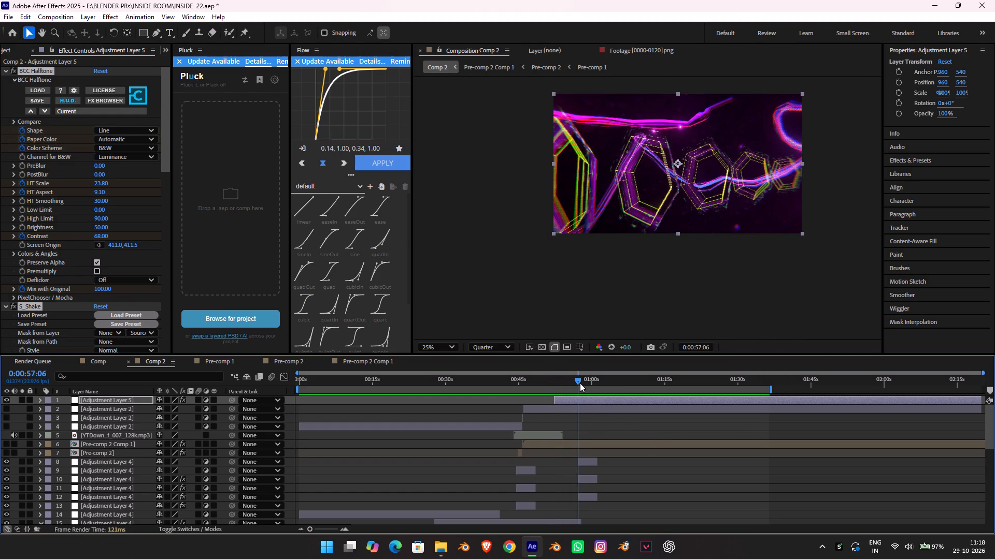
key("space")
left_click_drag(572, 382, 546, 383)
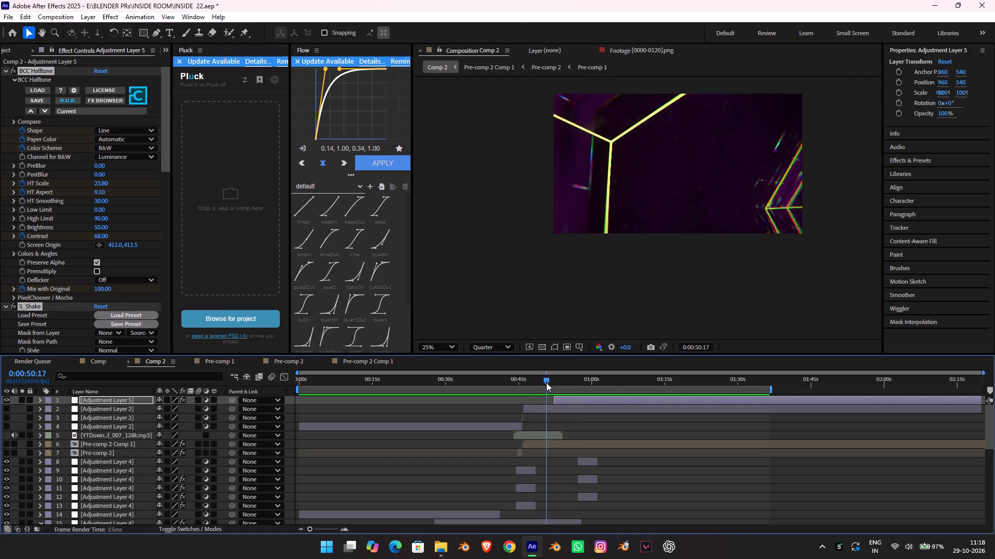
left_click_drag(546, 383, 546, 382)
key("space")
key("space")
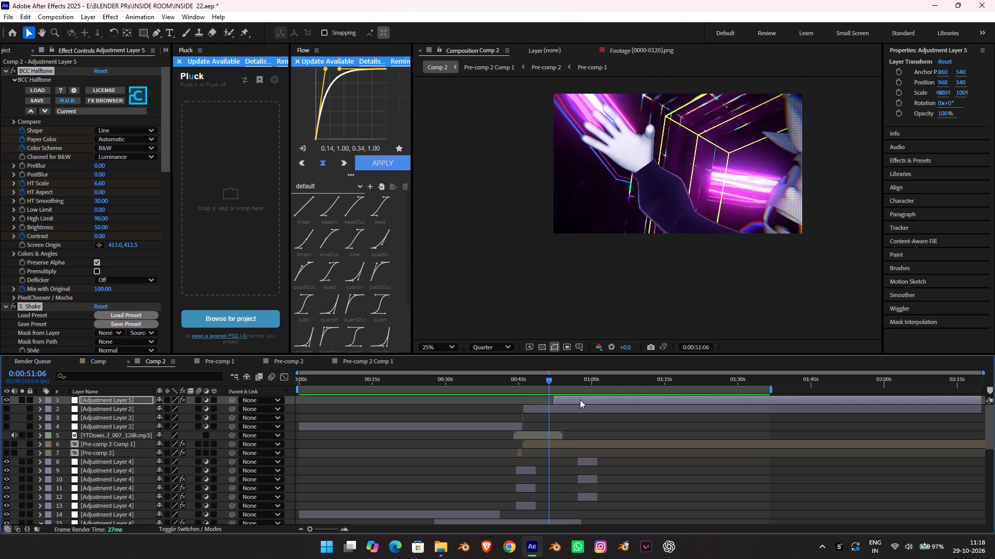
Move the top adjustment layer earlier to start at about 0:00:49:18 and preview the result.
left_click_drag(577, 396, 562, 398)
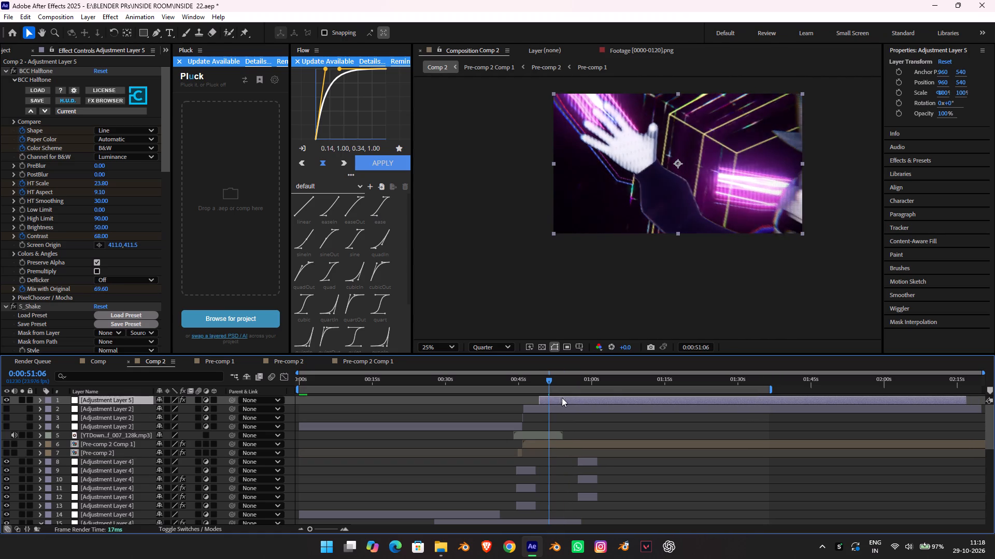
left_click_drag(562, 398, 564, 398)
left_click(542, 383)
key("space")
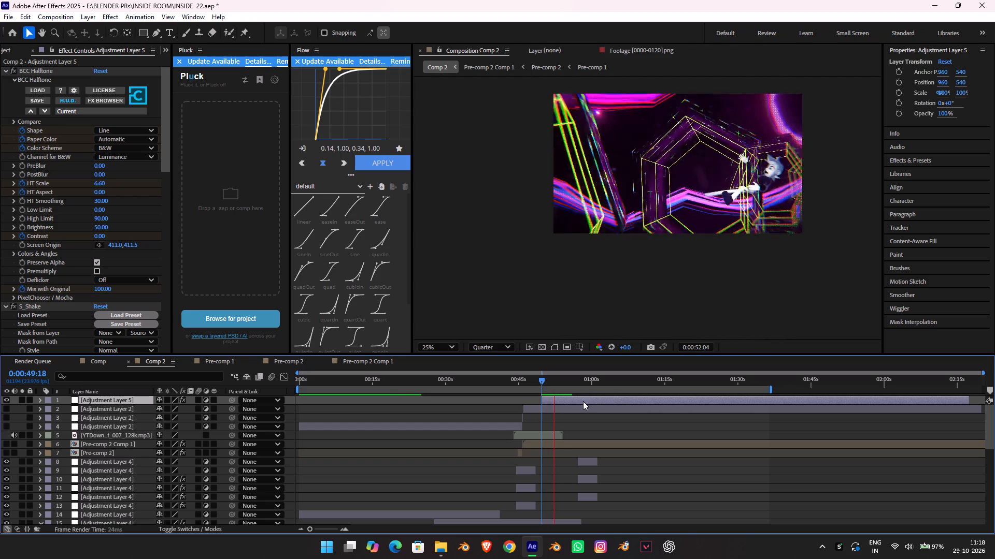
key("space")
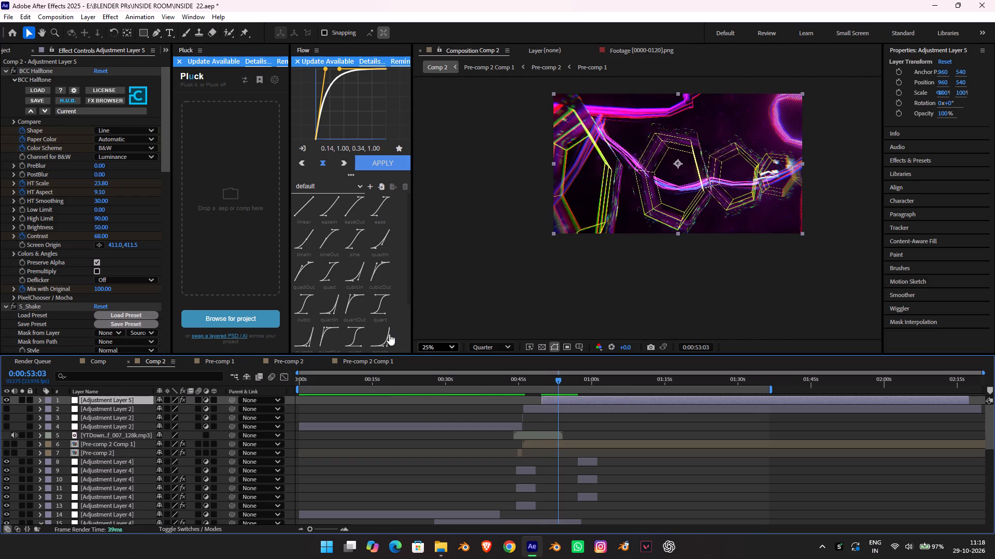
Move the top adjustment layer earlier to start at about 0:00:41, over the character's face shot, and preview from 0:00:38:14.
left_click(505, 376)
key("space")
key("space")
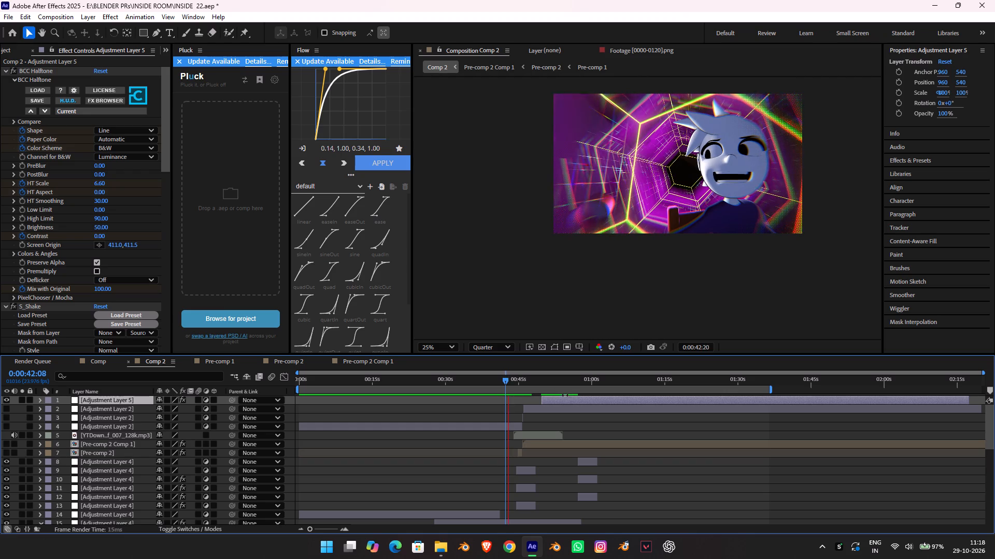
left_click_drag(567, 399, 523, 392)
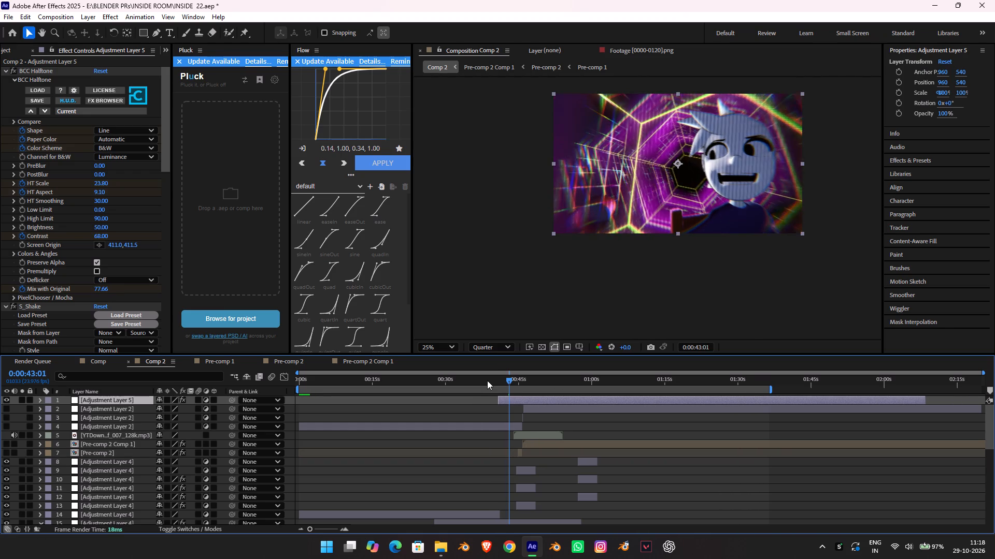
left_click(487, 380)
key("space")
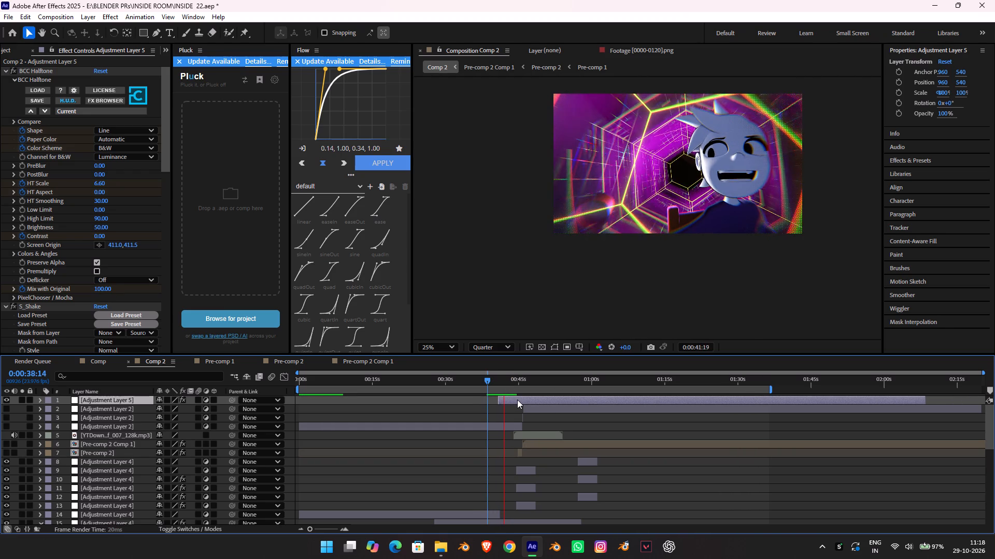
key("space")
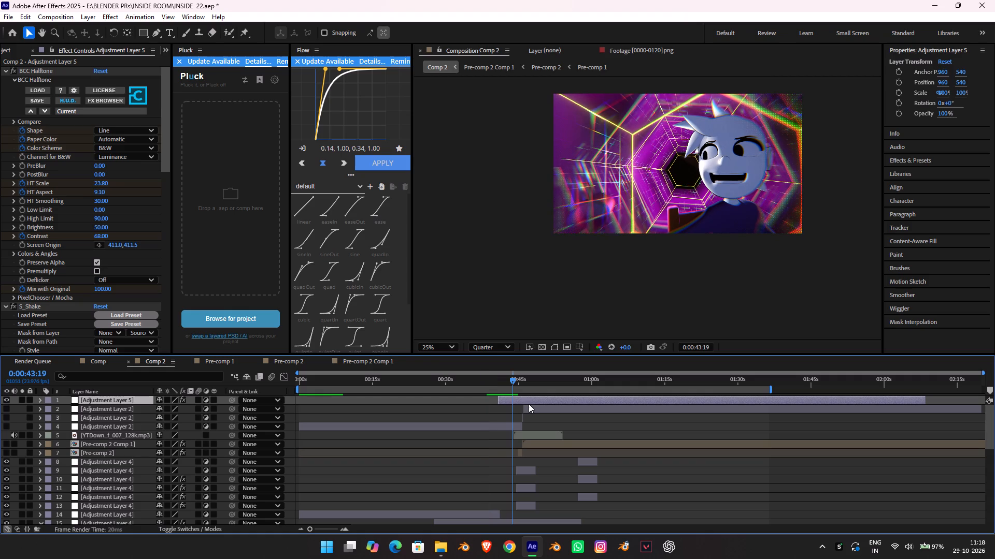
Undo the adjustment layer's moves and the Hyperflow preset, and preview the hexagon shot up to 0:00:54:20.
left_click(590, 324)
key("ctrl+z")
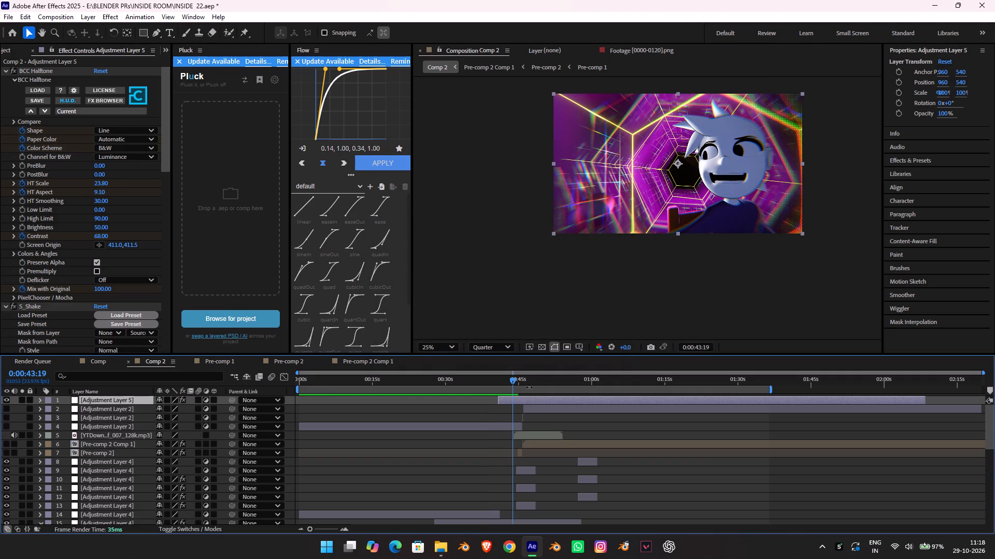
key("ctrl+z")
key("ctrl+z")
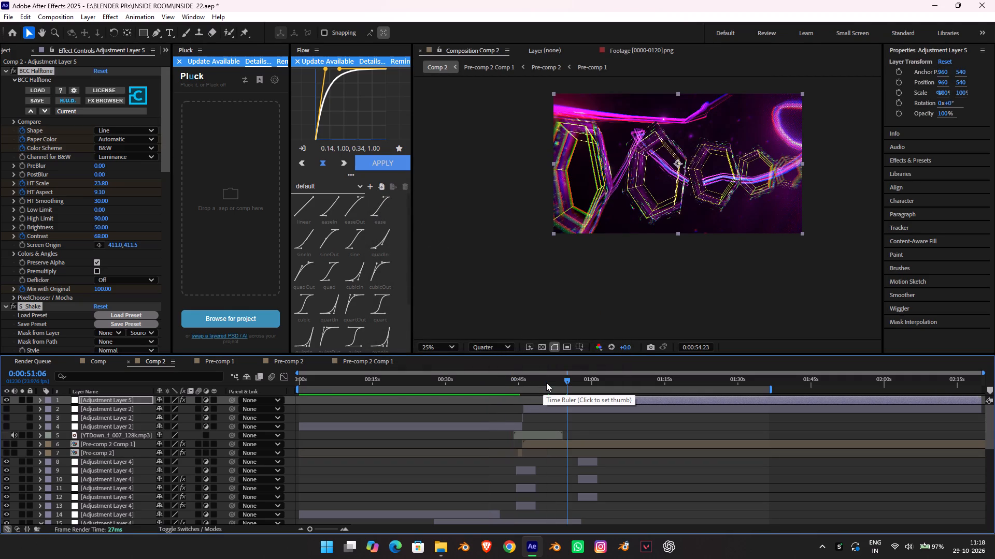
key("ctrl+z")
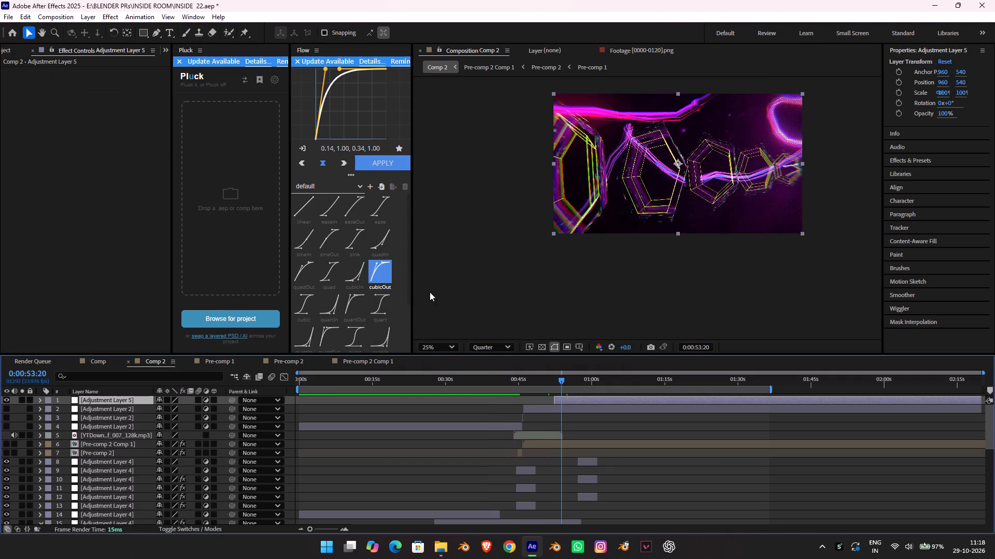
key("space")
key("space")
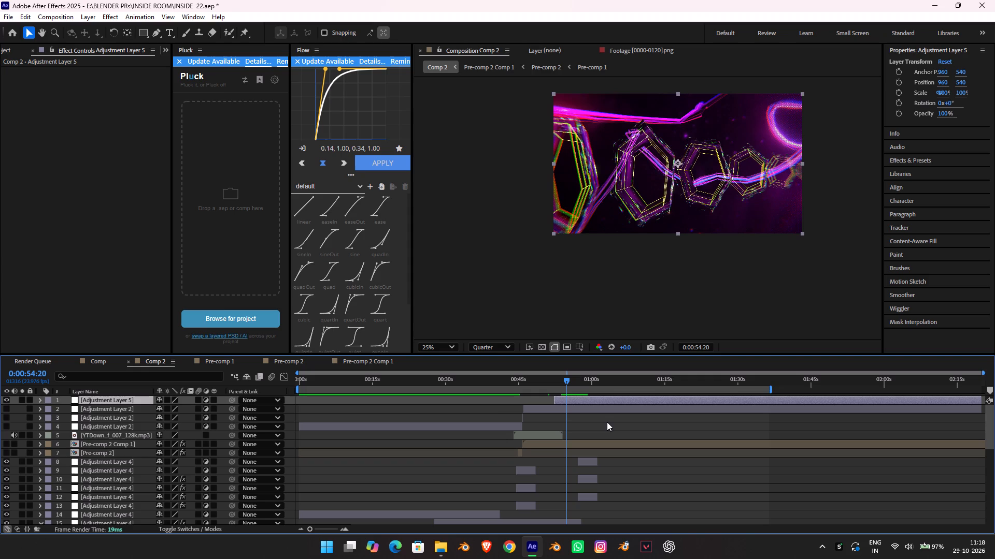
Apply the IE - Flare Core preset from Transitions Pack #6 to the top adjustment layer at 0:00:54:20.
left_click(128, 12)
left_click(155, 43)
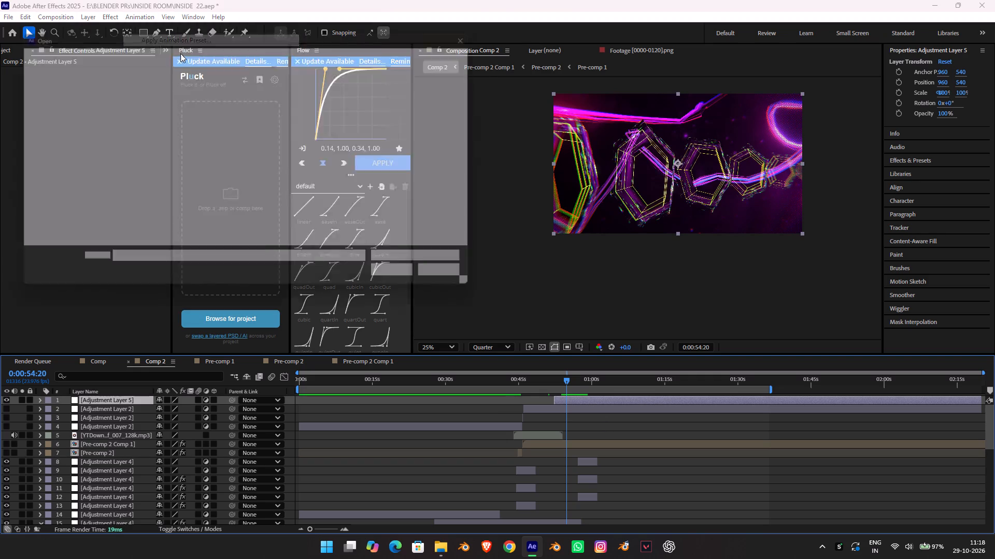
double_click(155, 108)
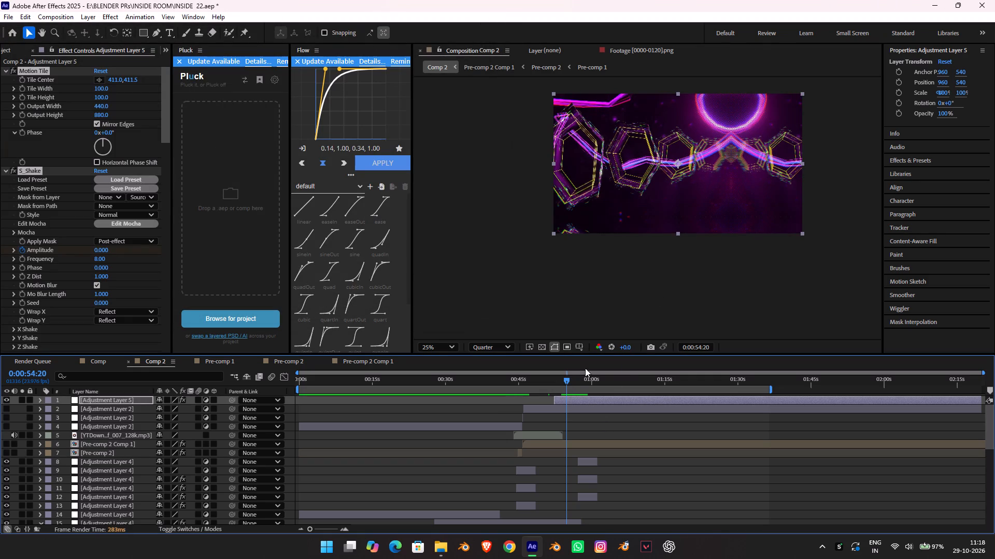
Preview the flare transition over the hexagon shot from 0:00:50:12 and 0:00:52:13, and scan the footage up to about 0:01:24.
left_click_drag(560, 382, 545, 382)
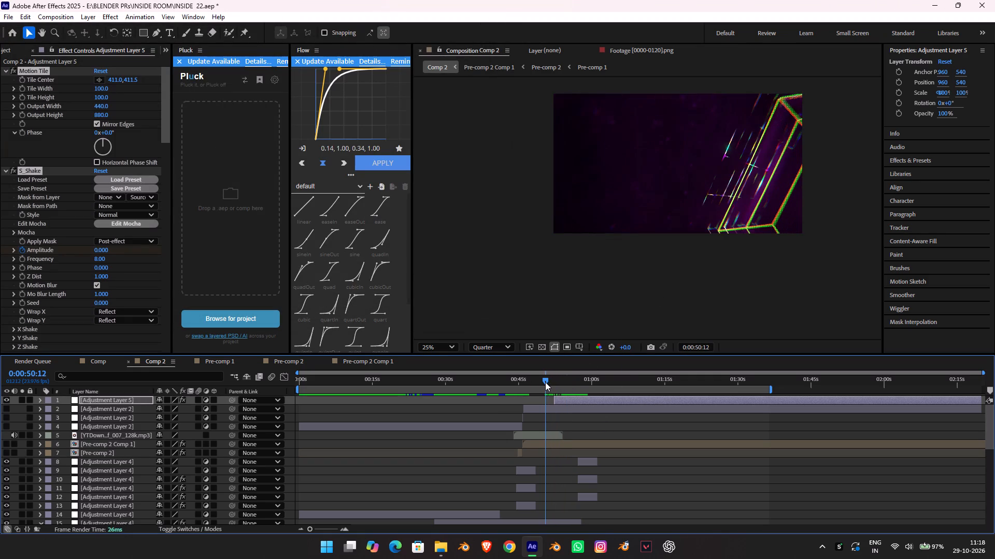
key("space")
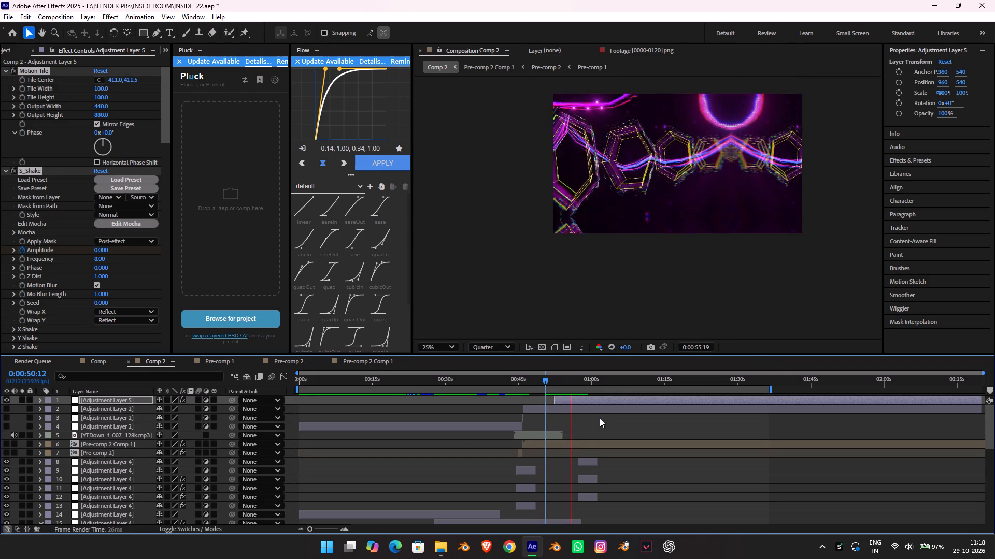
key("space")
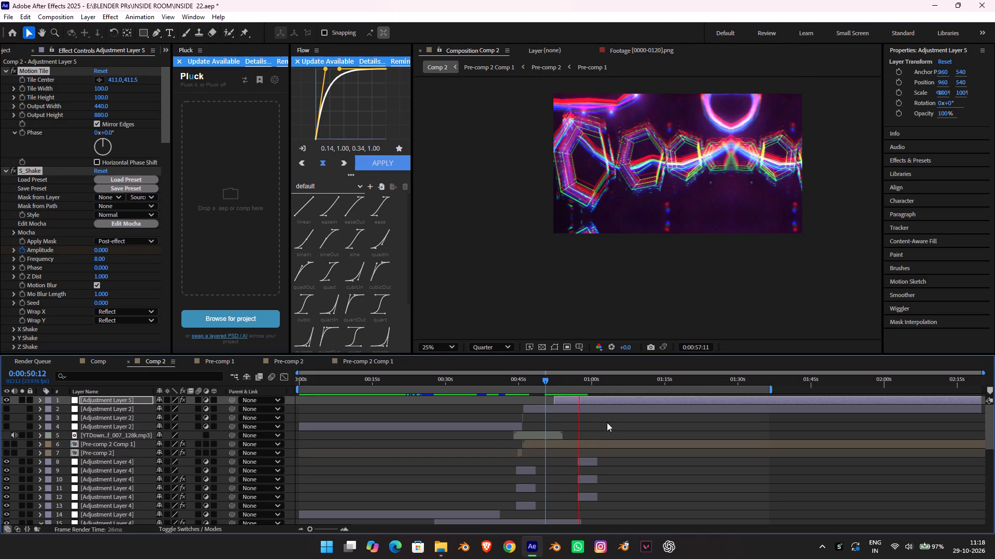
key("space")
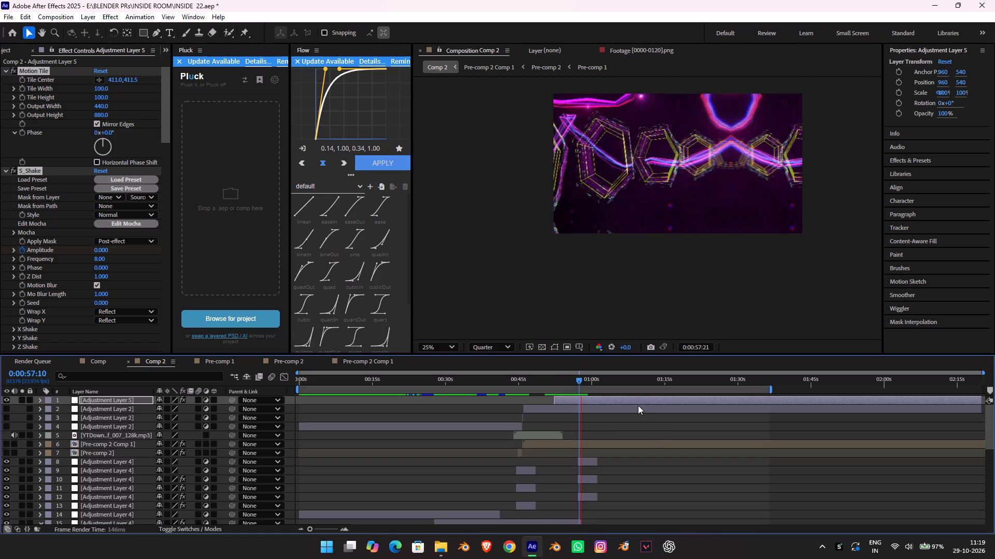
key("space")
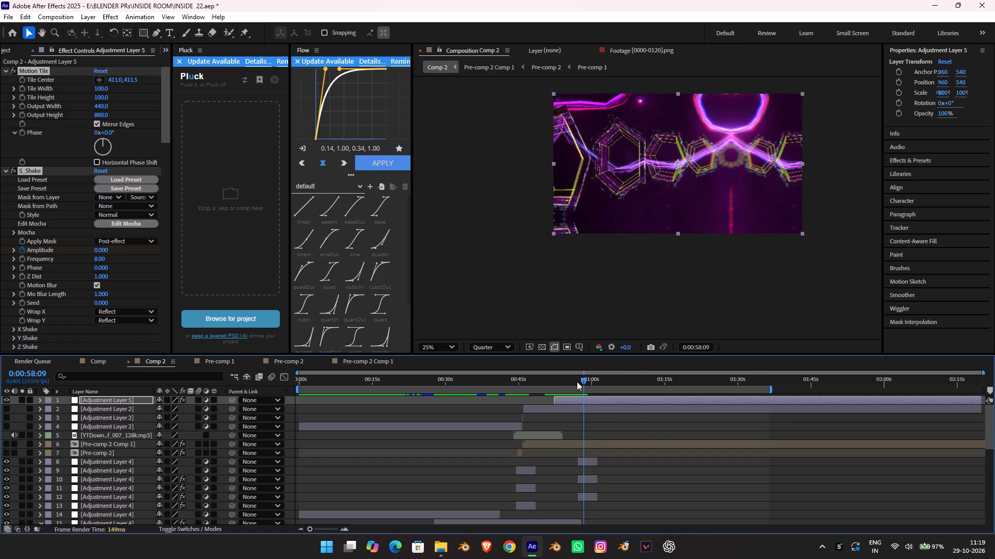
left_click_drag(589, 381, 713, 376)
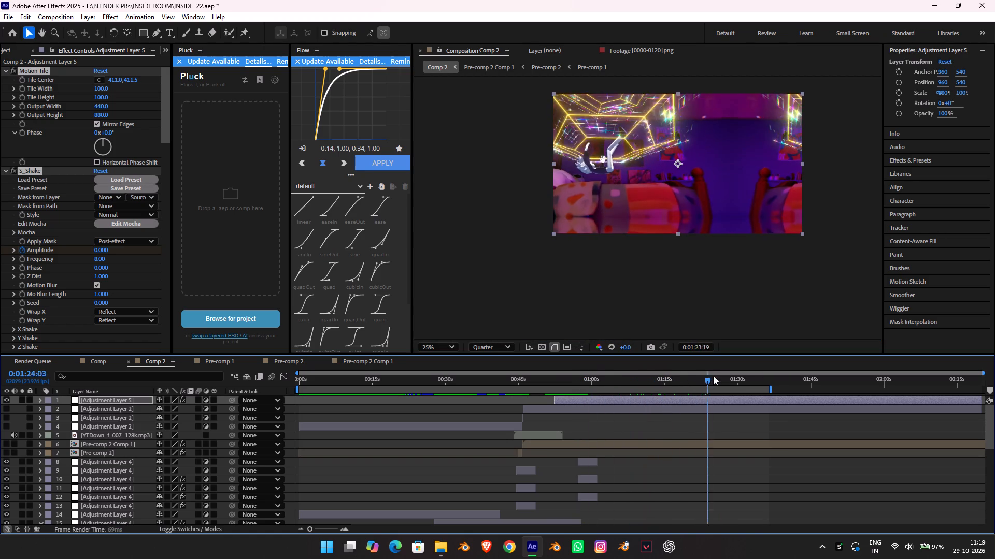
left_click_drag(713, 376, 601, 373)
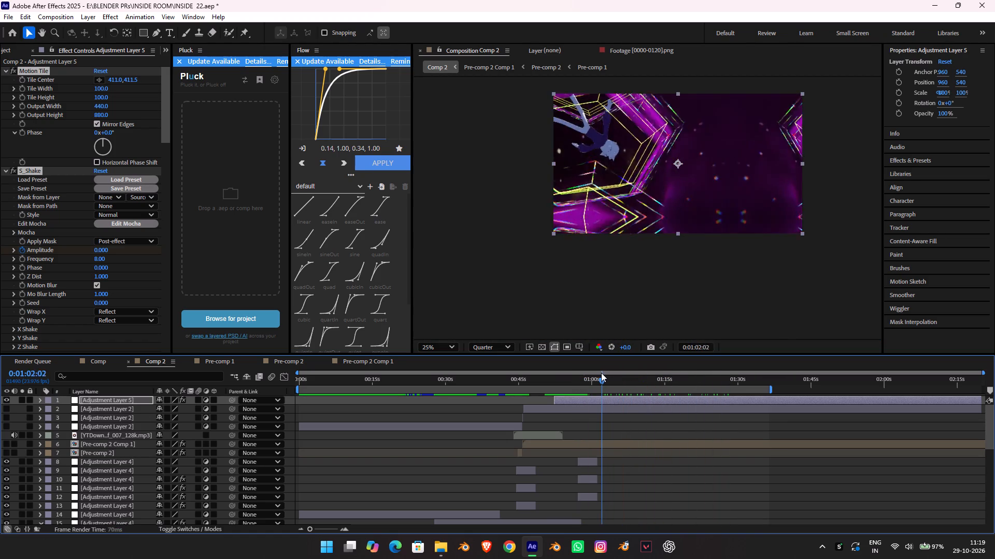
left_click_drag(601, 373, 536, 372)
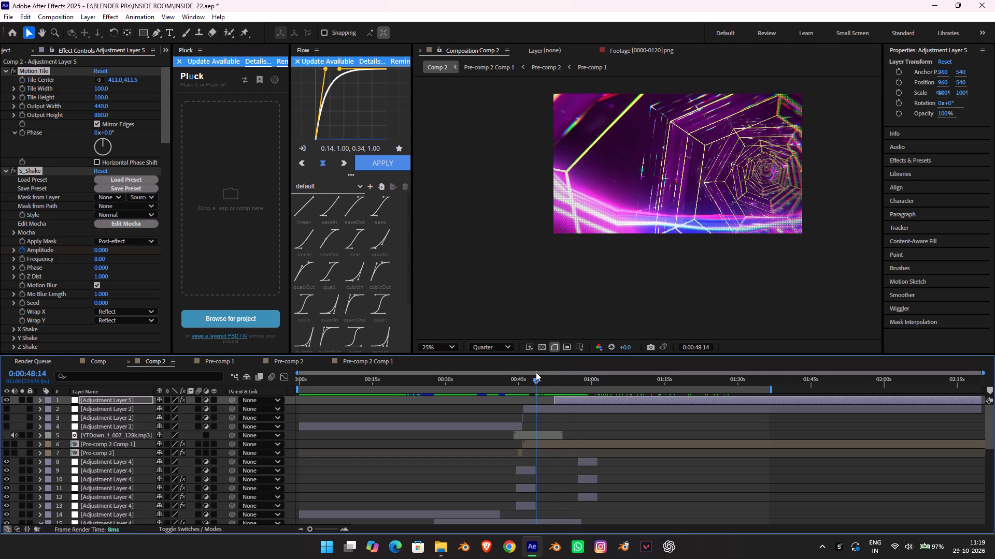
left_click_drag(536, 372, 555, 375)
key("space")
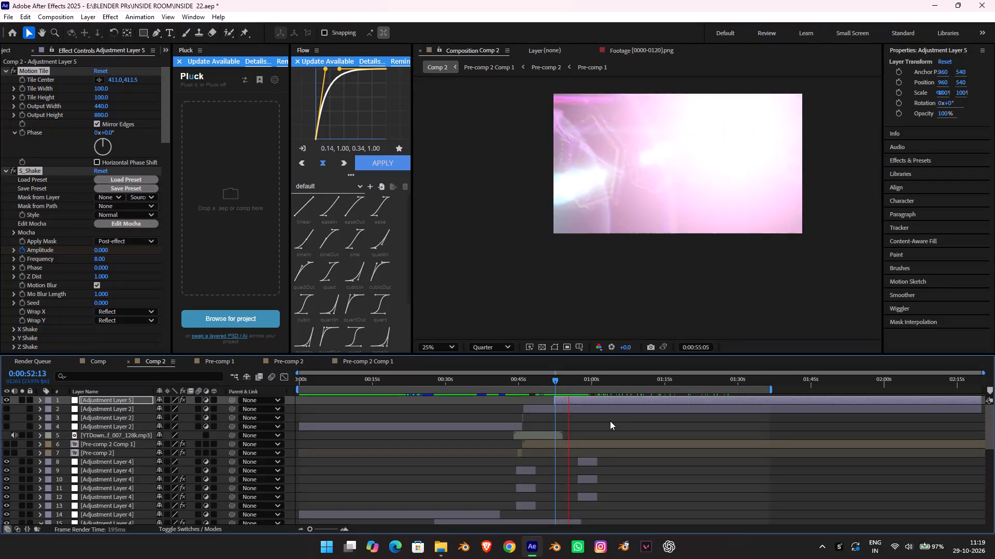
key("space")
Turn off the Motion Tile effect on the top adjustment layer, checking the frame at 0:00:55:04.
left_click(571, 382)
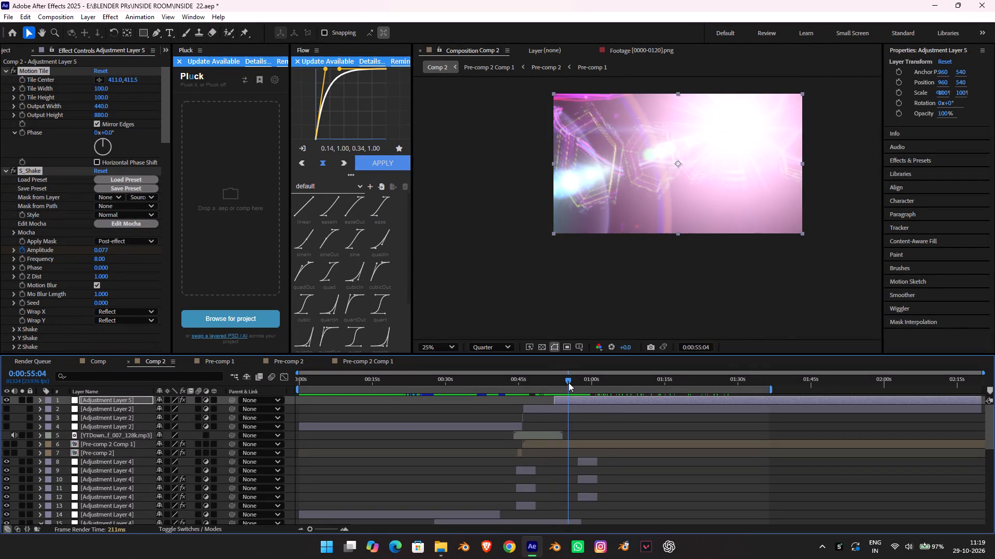
left_click(43, 79)
left_click(31, 68)
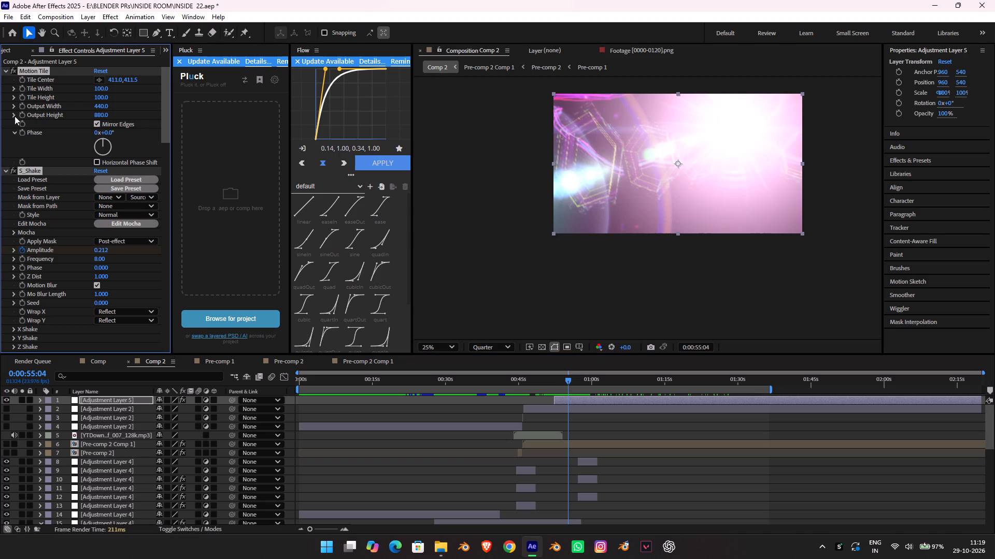
left_click(7, 151)
left_click(16, 67)
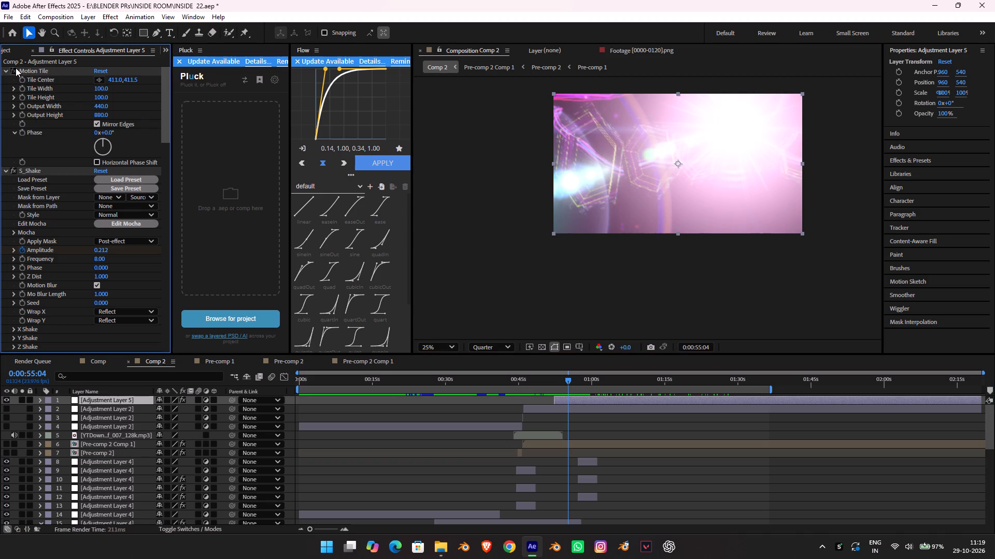
Preview the hexagon shot without Motion Tile from 0:00:55:04, 0:00:53:01 and 0:00:51:19.
key("space")
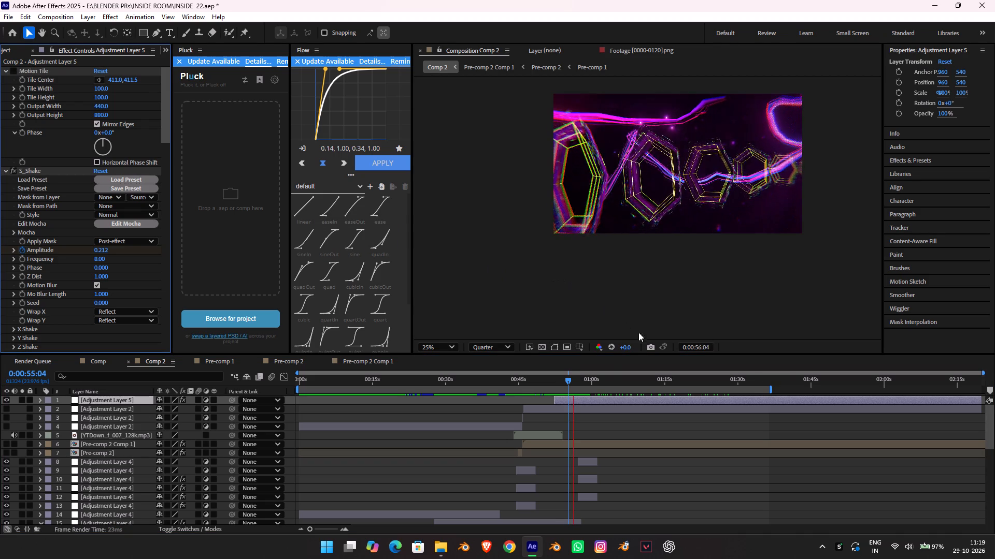
key("space")
left_click(558, 381)
key("space")
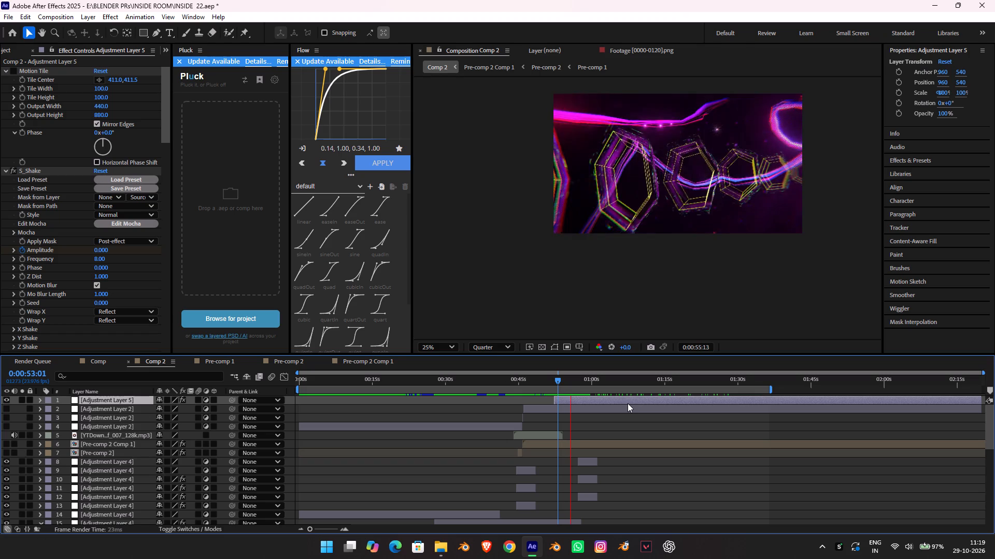
key("space")
left_click(547, 380)
left_click_drag(547, 380, 551, 383)
key("space")
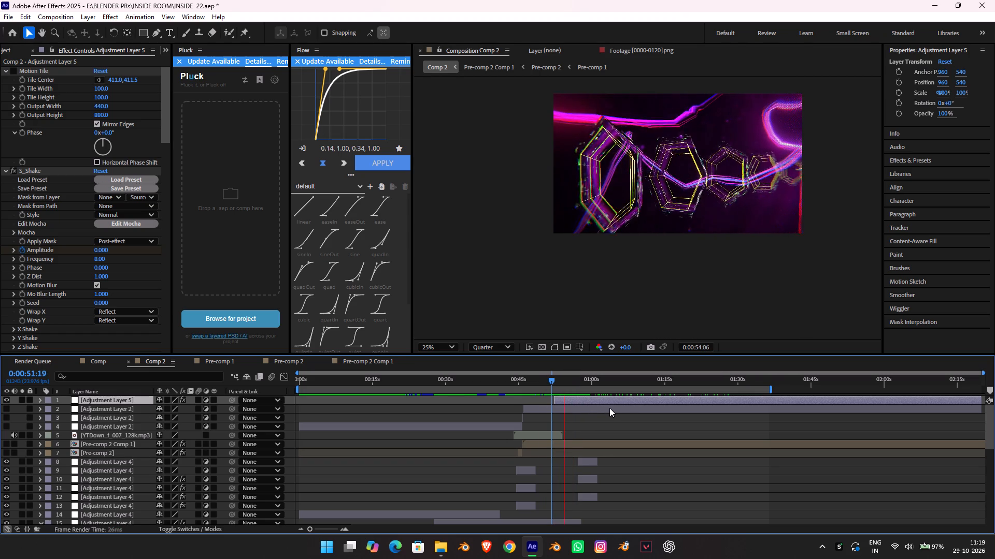
key("space")
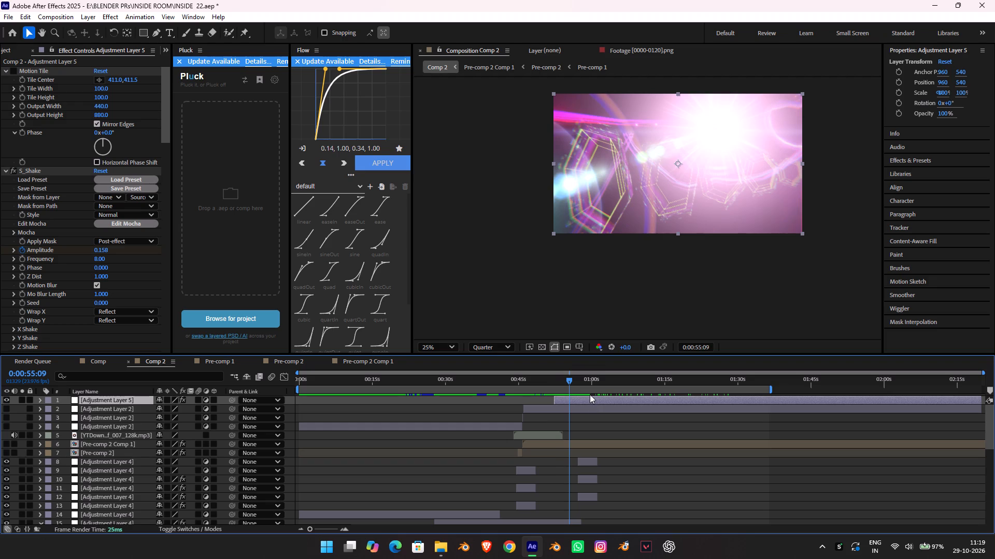
Examine the S_Shake and BCC Lens Flare 3D settings of the top adjustment layer.
left_click(590, 394)
scroll(74, 129, "down", 6)
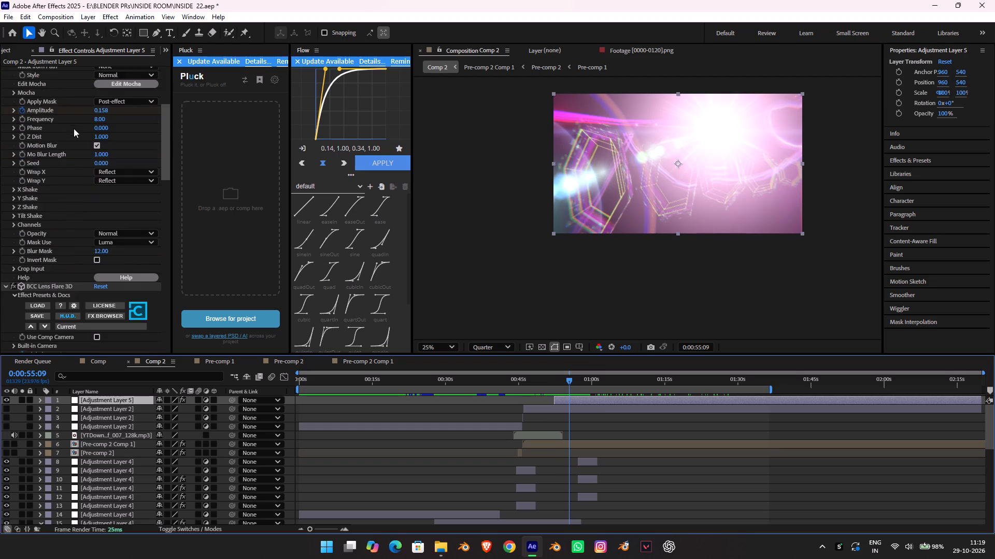
scroll(73, 131, "down", 4)
scroll(75, 211, "down", 5)
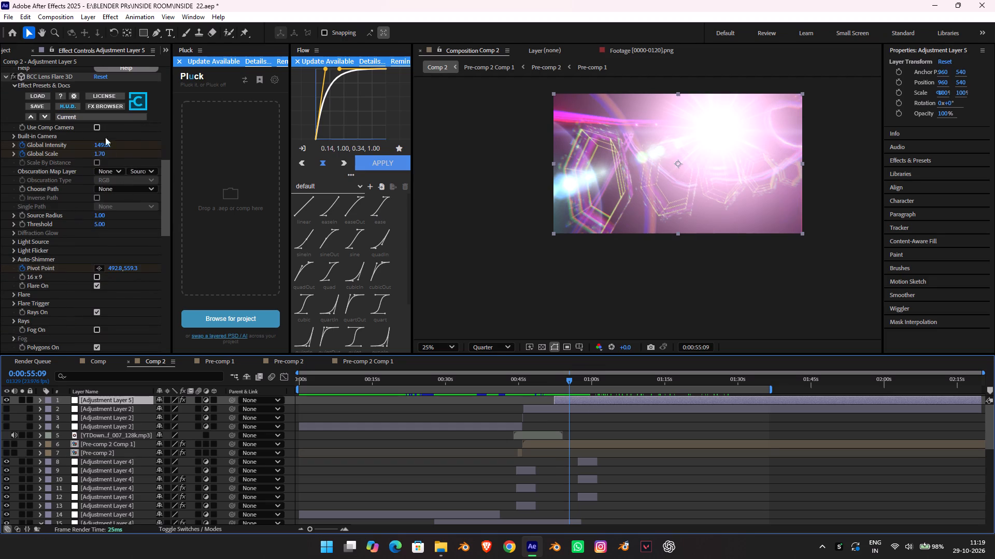
scroll(114, 162, "down", 2)
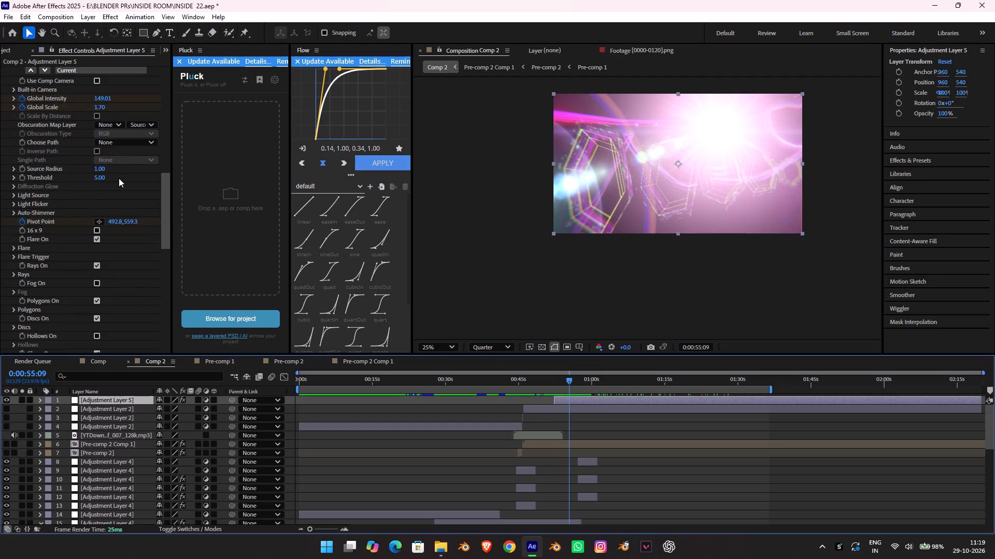
scroll(119, 178, "down", 2)
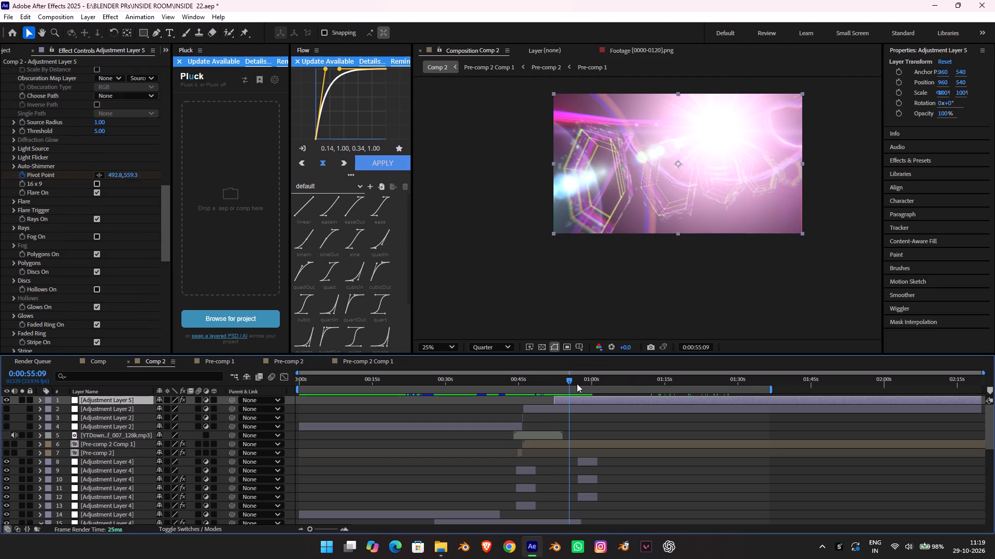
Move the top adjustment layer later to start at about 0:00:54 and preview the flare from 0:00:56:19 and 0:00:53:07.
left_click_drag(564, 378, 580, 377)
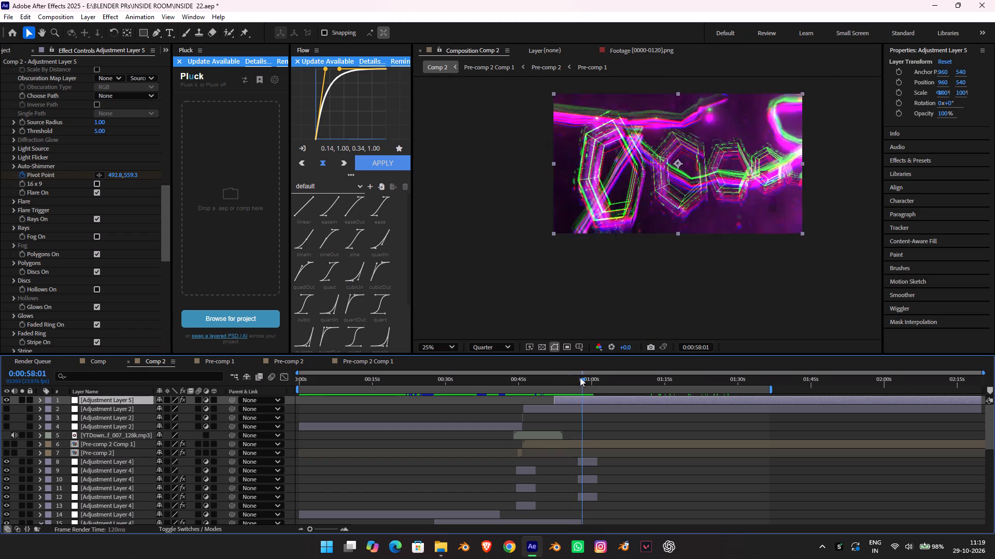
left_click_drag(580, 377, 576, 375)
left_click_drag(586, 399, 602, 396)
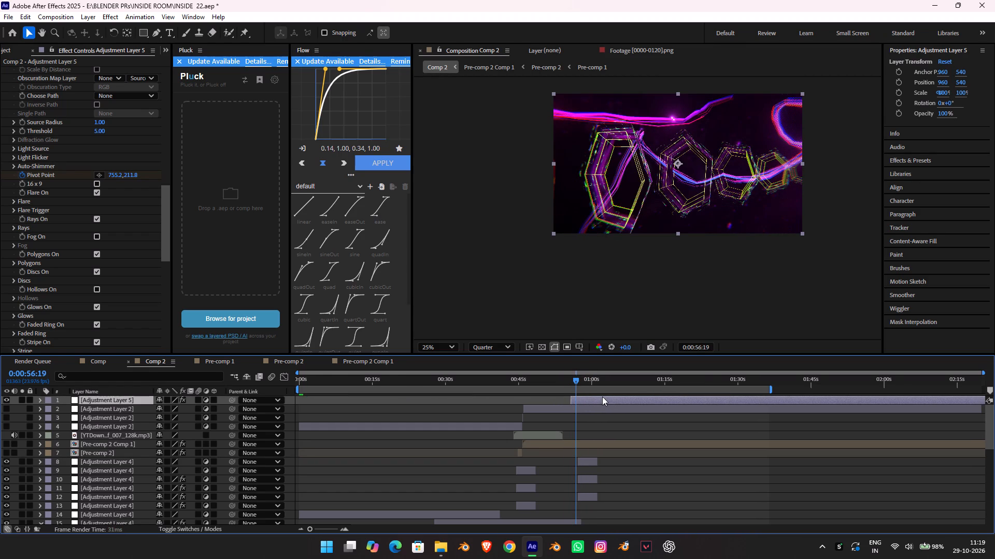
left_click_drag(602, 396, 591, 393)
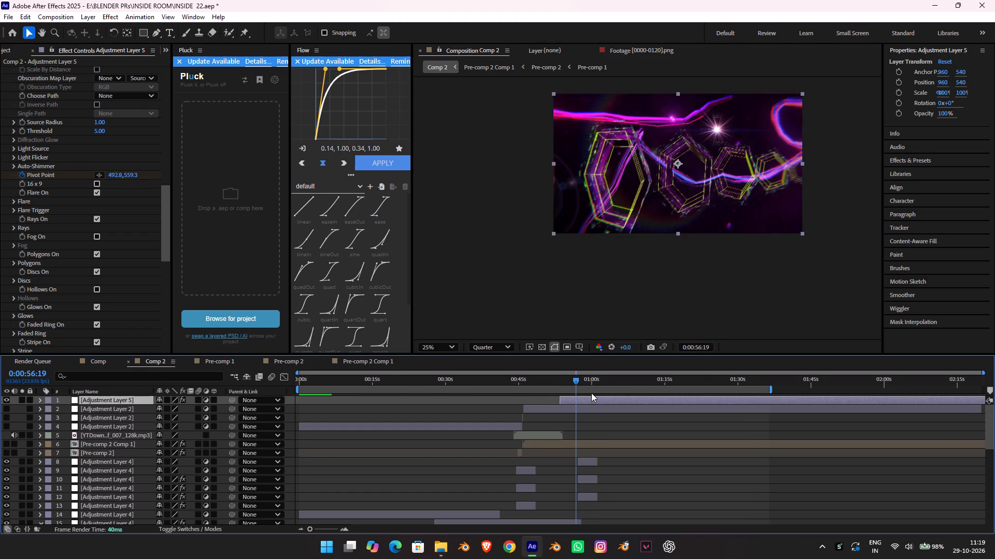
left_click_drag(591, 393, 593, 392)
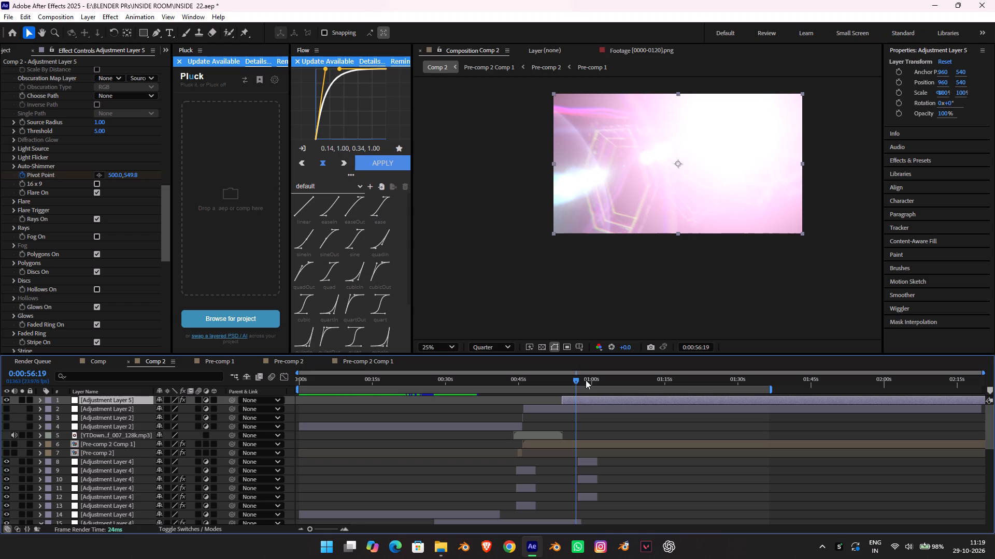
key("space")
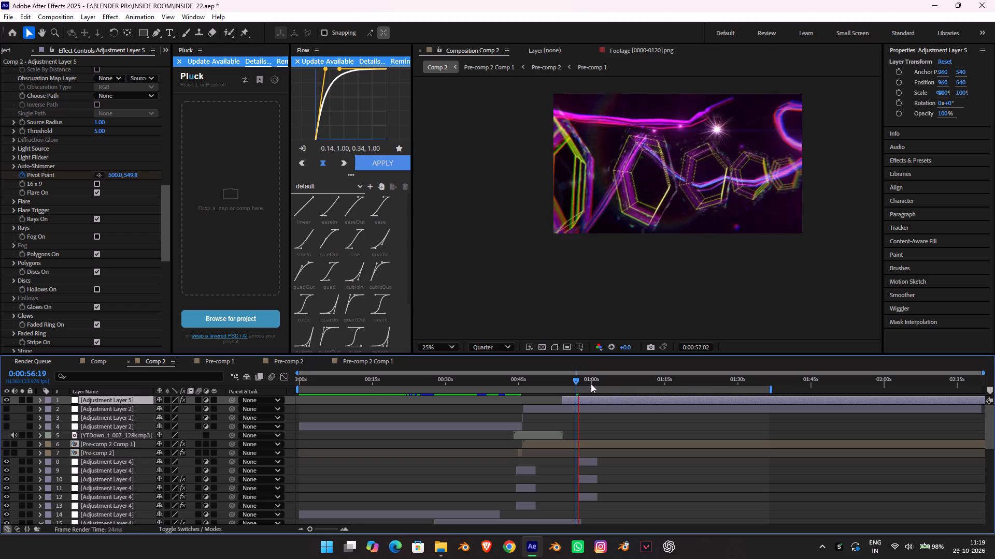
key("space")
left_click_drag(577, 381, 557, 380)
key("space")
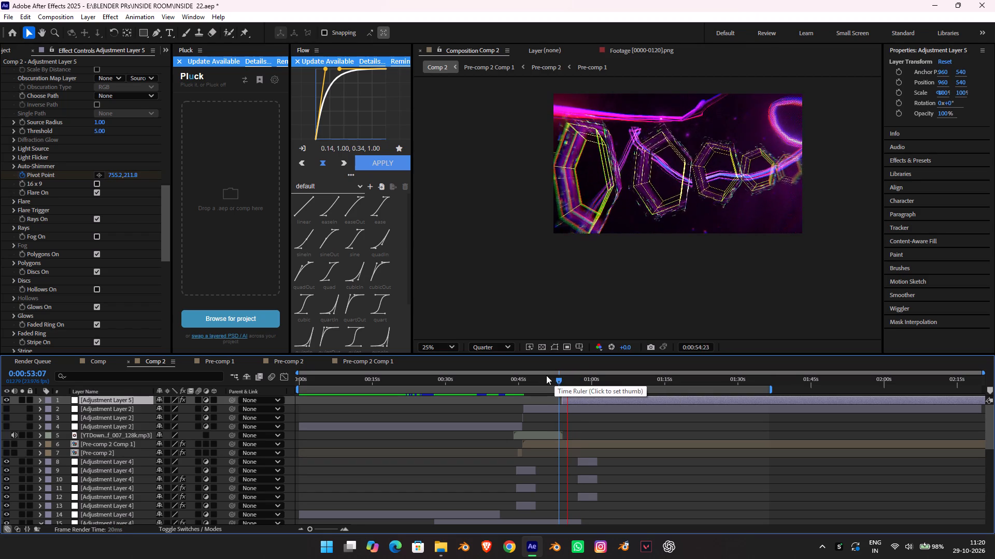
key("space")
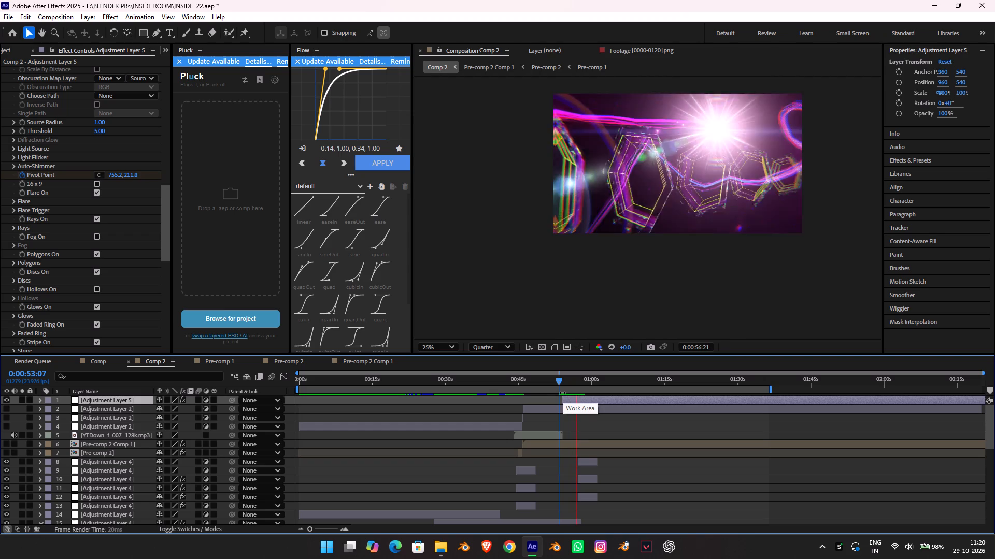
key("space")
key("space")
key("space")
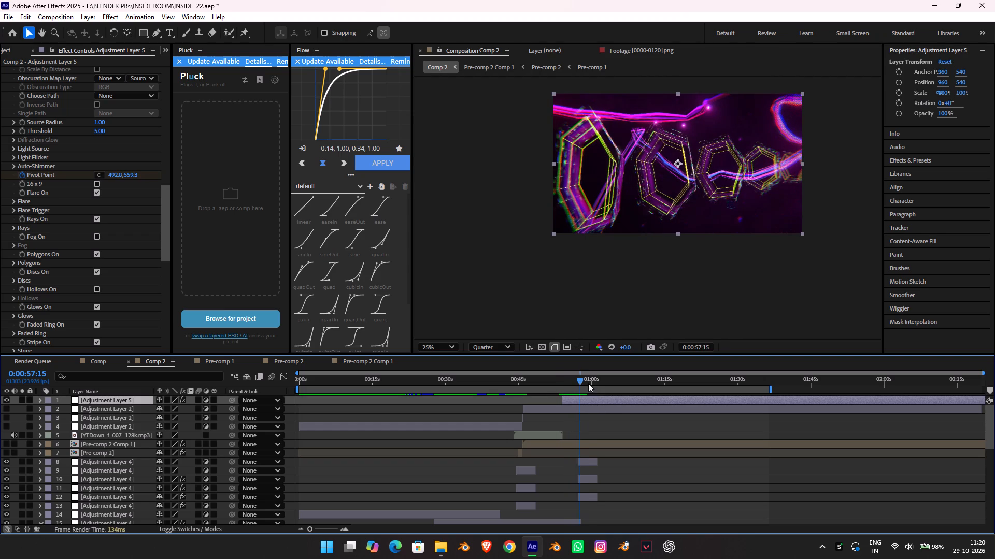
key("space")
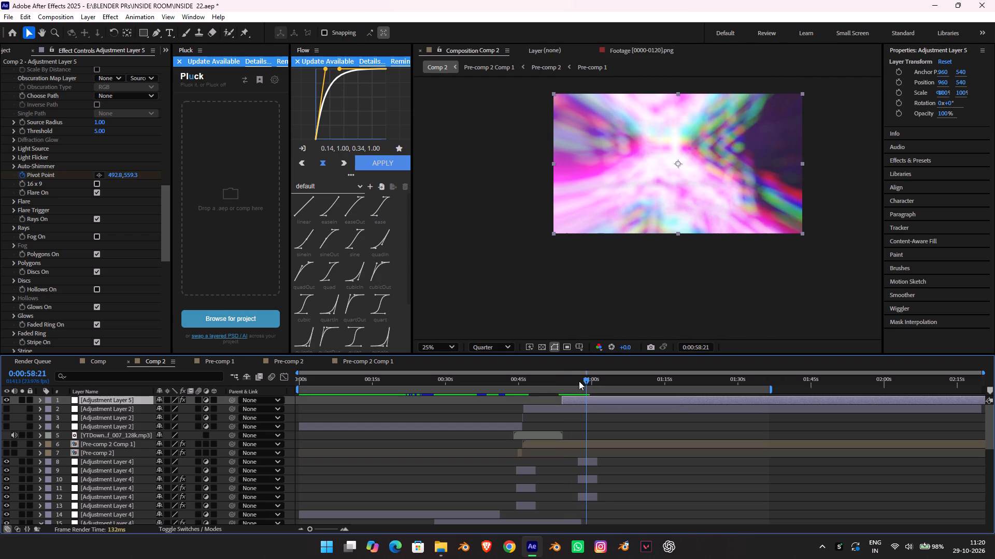
Move the top adjustment layer later to start at about 0:00:55 and preview the cut from 0:00:57:20.
left_click_drag(580, 381, 582, 383)
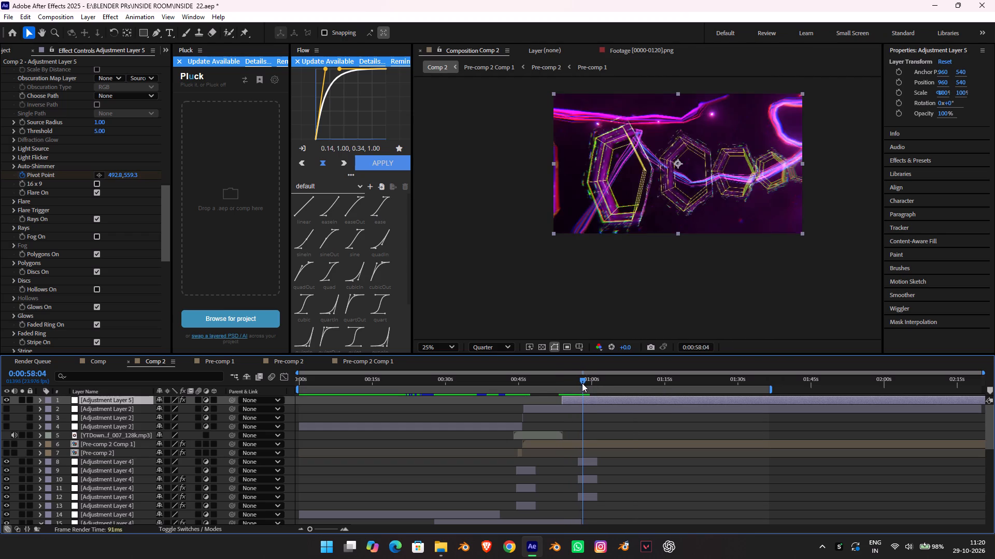
left_click_drag(582, 383, 581, 387)
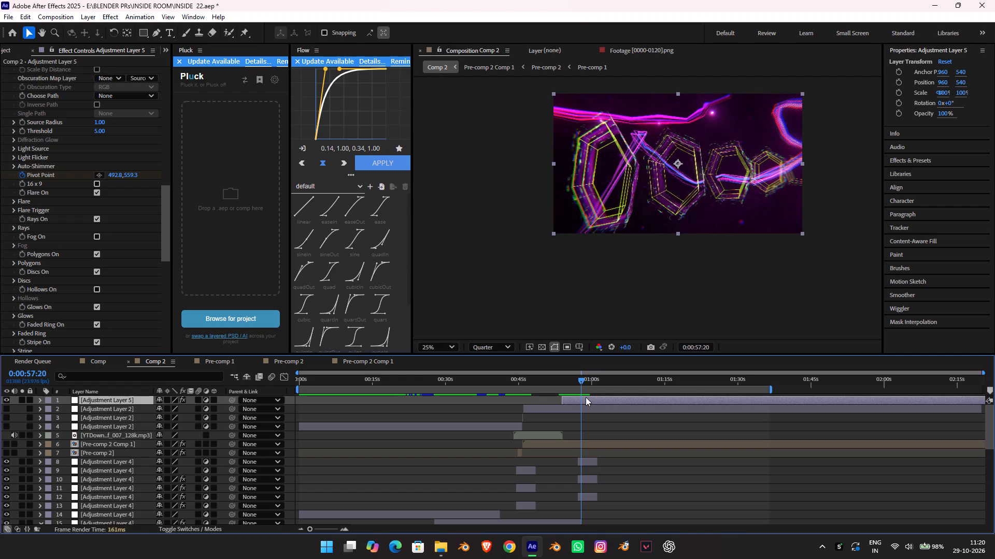
left_click_drag(586, 397, 593, 400)
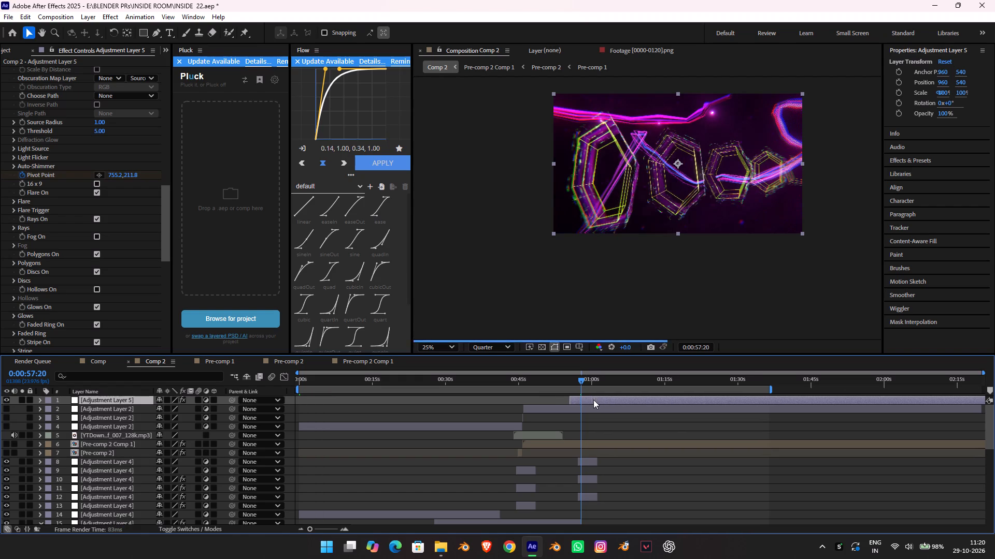
left_click_drag(593, 400, 589, 400)
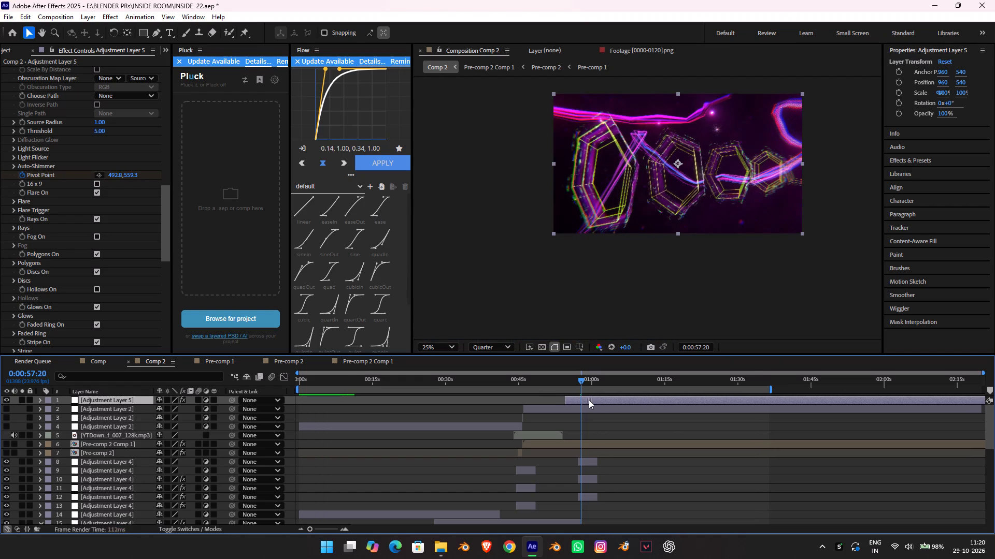
left_click_drag(589, 400, 590, 400)
key("space")
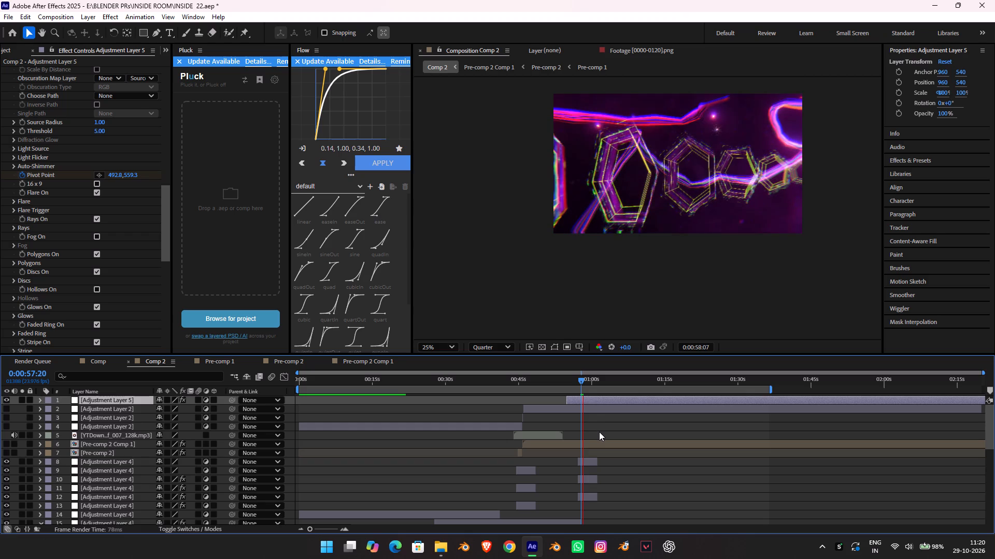
key("space")
key("space")
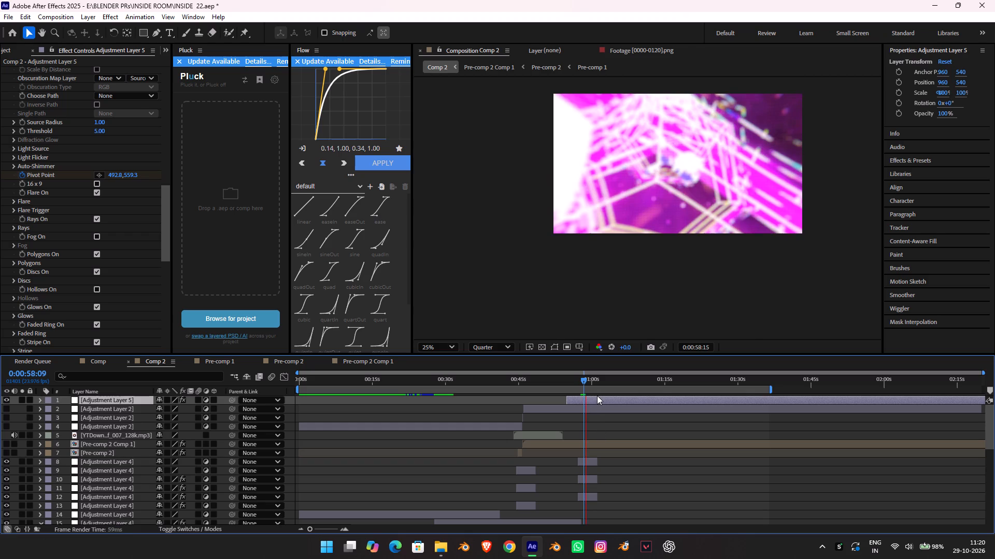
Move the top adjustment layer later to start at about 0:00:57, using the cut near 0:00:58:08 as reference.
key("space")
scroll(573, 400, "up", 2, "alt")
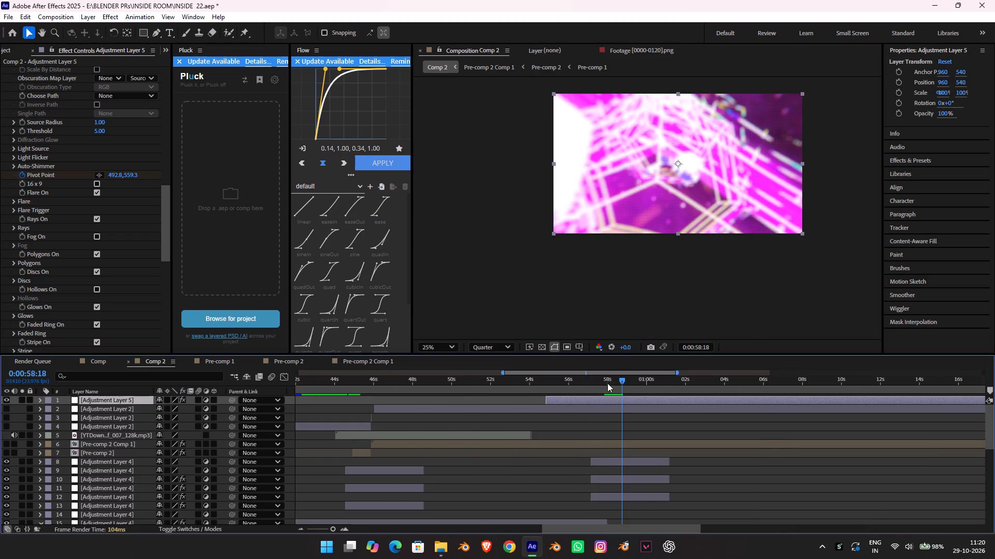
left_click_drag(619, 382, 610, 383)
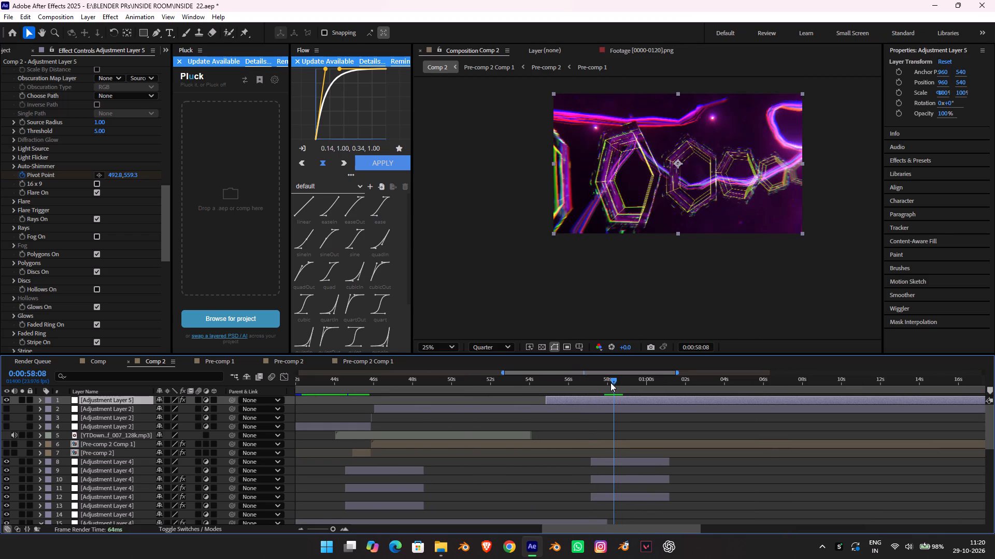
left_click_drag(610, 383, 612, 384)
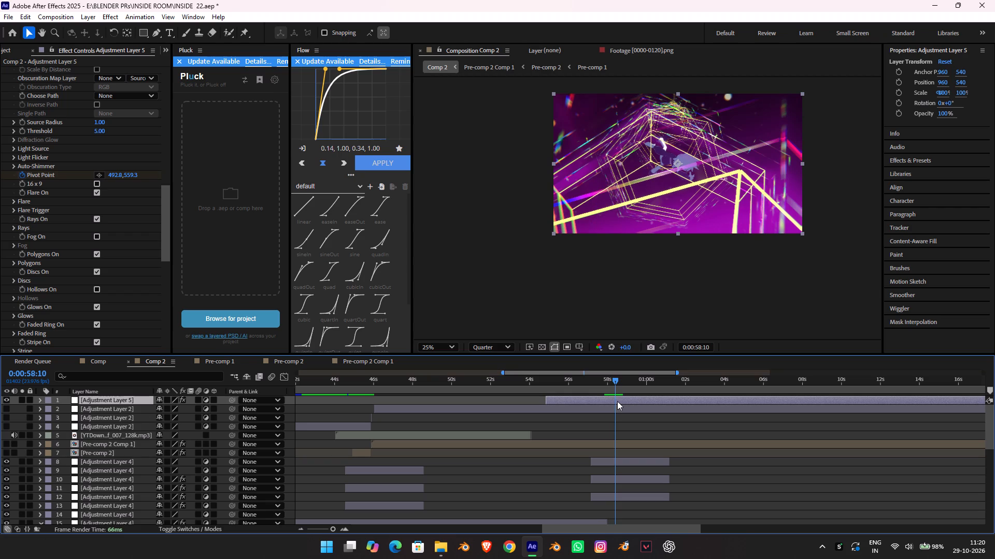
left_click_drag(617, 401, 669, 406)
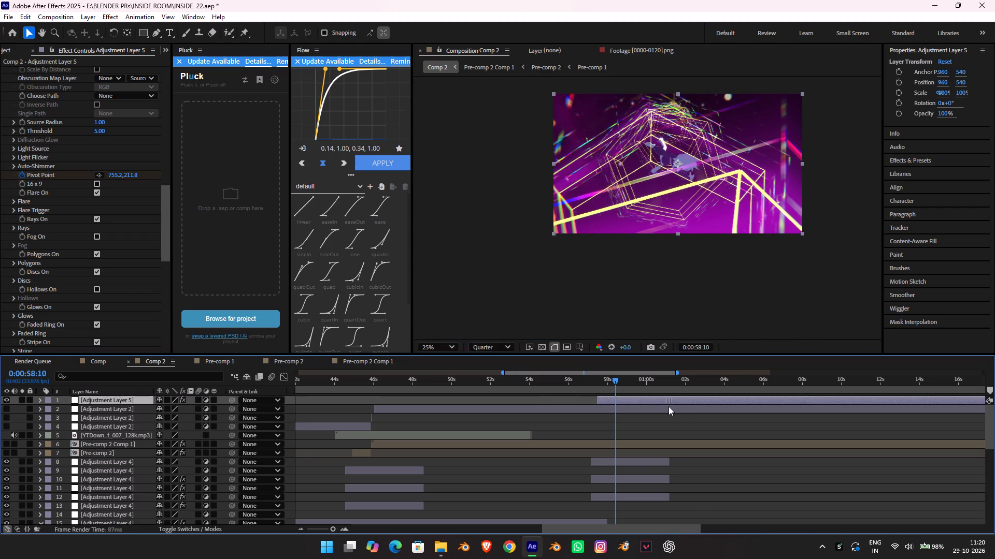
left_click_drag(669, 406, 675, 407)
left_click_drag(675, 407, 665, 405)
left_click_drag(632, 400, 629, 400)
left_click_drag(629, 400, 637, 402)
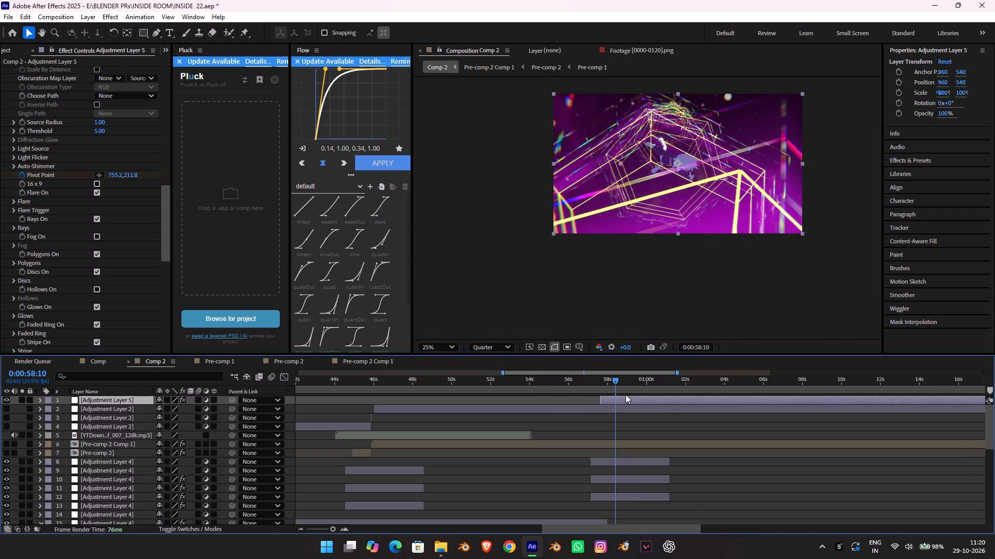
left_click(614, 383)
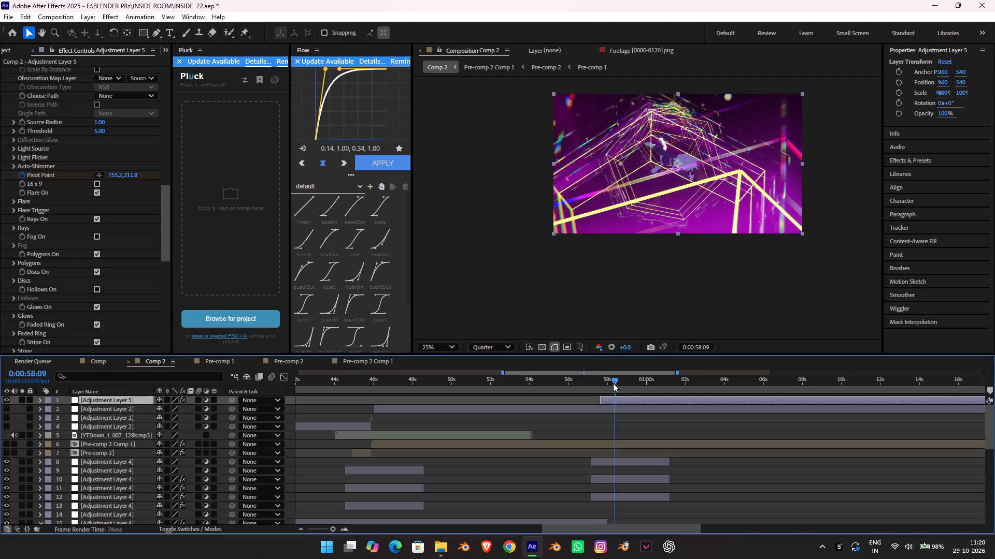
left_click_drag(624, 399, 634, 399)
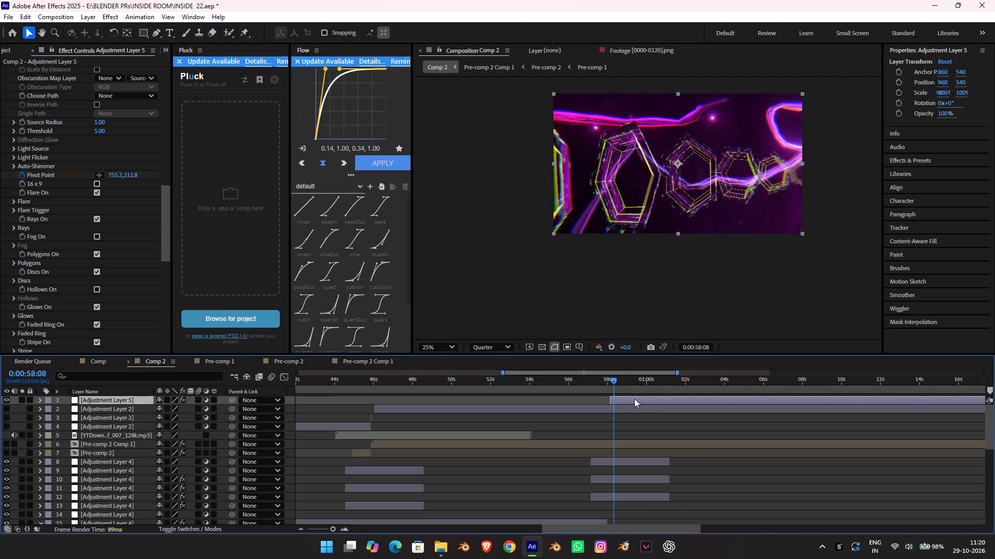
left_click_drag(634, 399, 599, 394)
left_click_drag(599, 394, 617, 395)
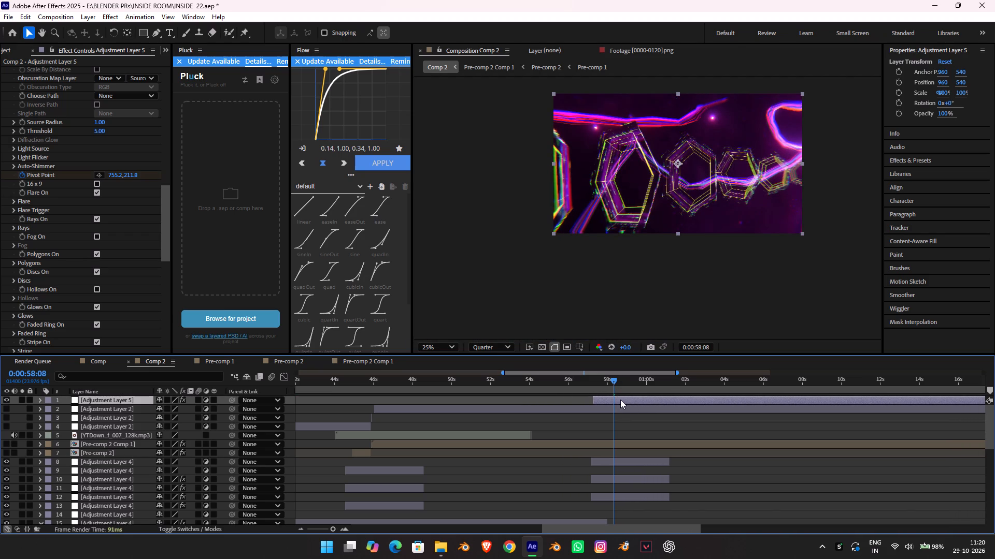
Preview the cut with the moved adjustment layer from 0:00:58:08 and 0:00:57:05.
key("space")
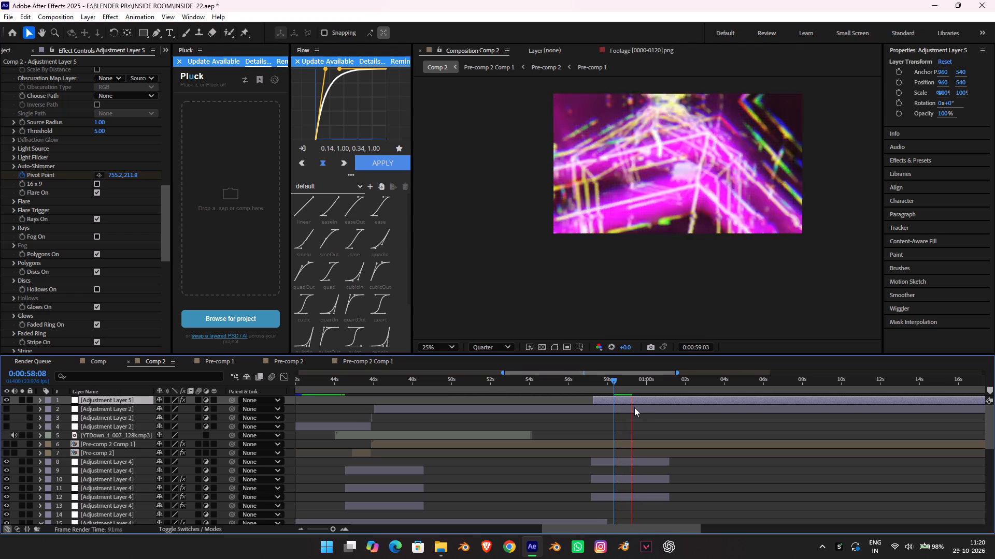
key("space")
left_click(598, 386)
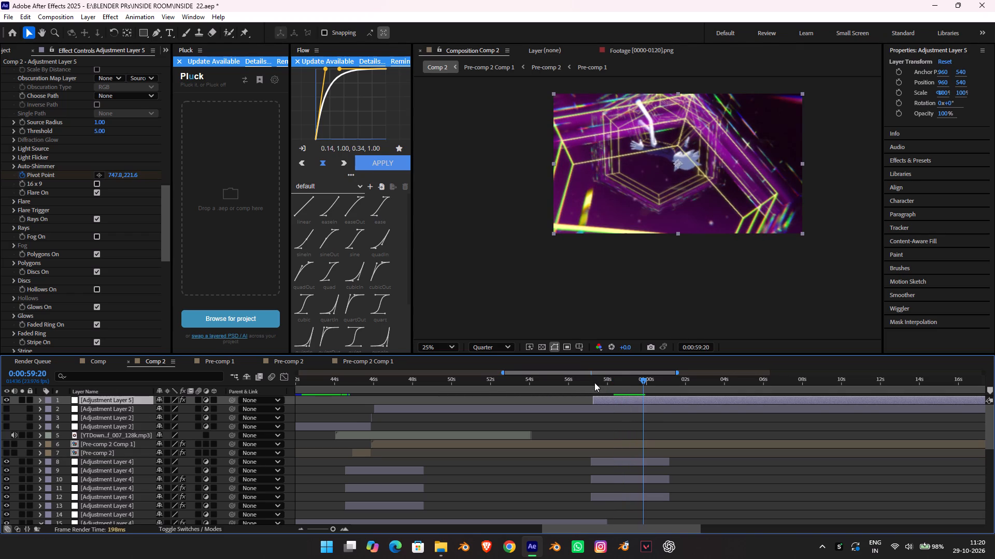
left_click(592, 379)
key("space")
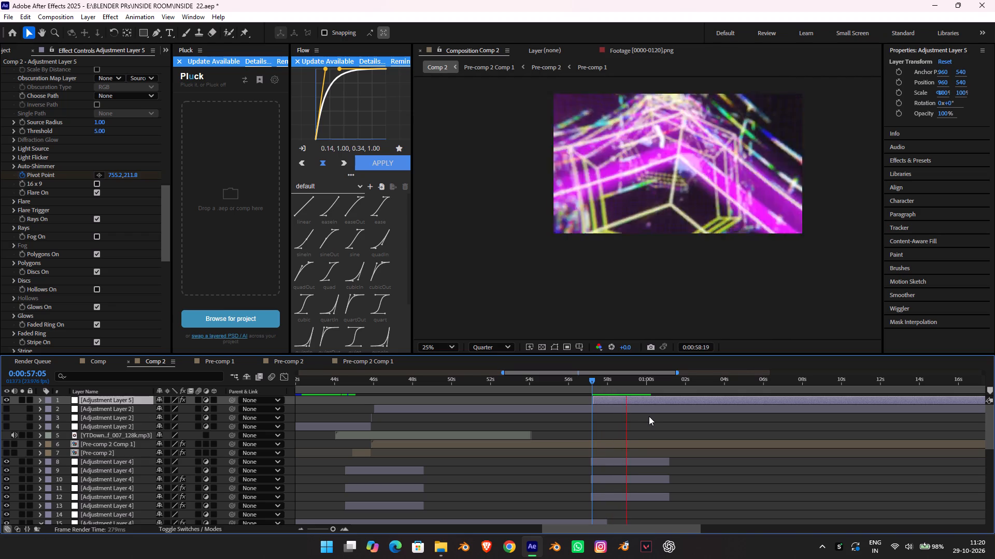
key("space")
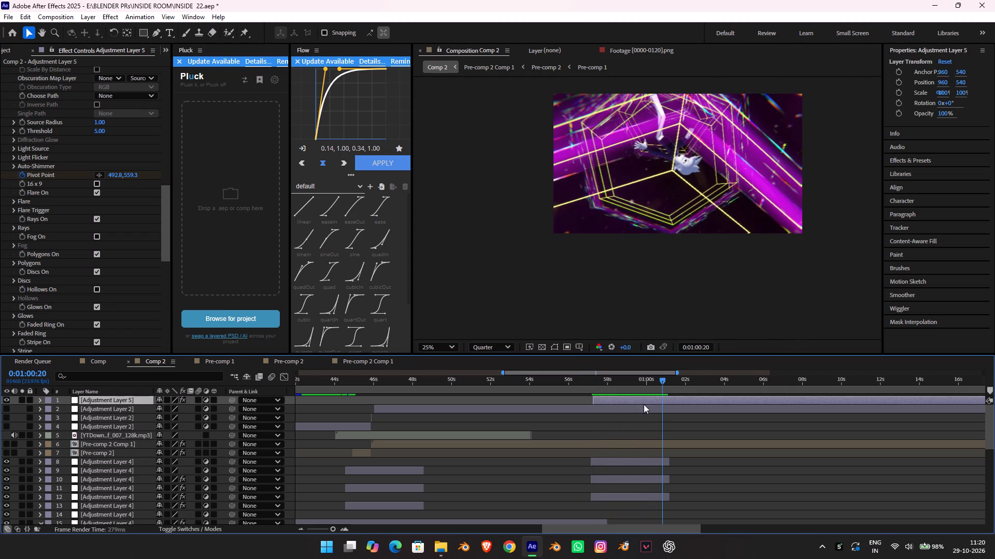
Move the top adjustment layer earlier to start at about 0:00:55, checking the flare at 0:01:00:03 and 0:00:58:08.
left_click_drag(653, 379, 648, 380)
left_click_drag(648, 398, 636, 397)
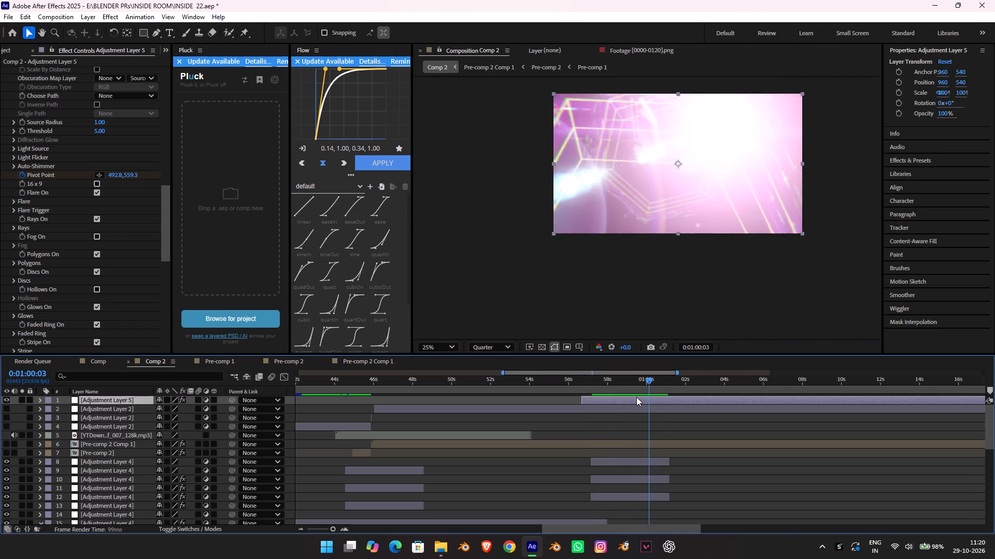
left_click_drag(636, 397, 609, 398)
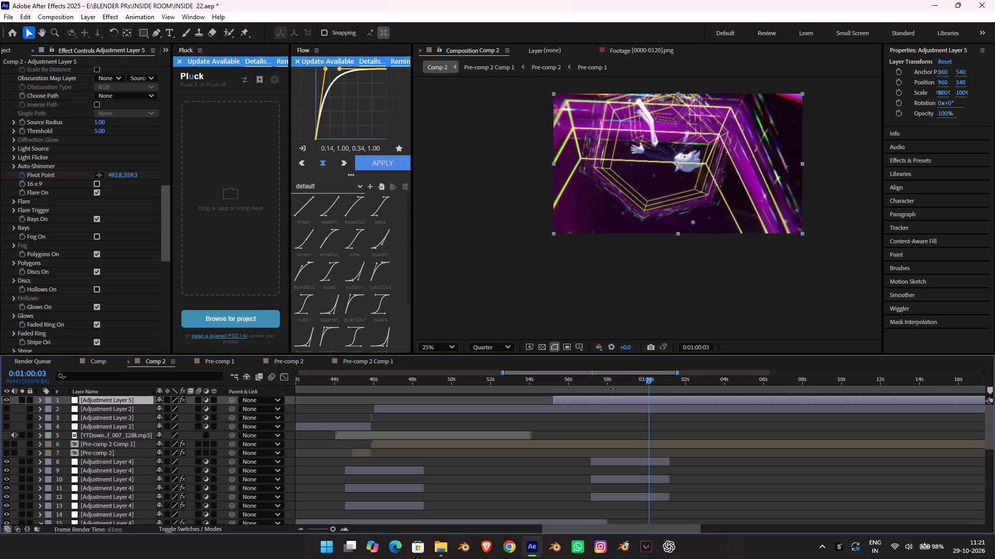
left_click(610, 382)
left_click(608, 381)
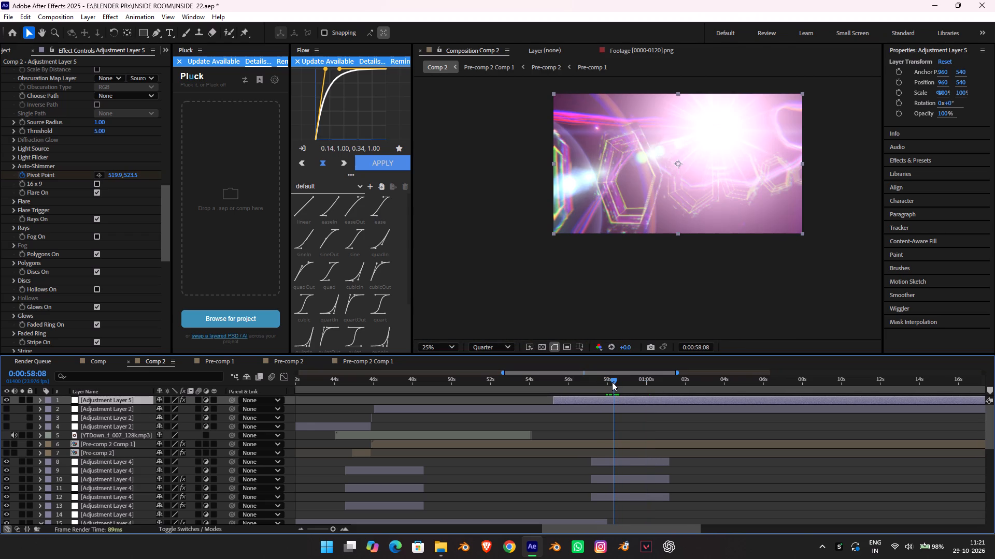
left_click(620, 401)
Preview the flare transition across the cut from 0:00:58:08 and 0:00:57:06.
key("space")
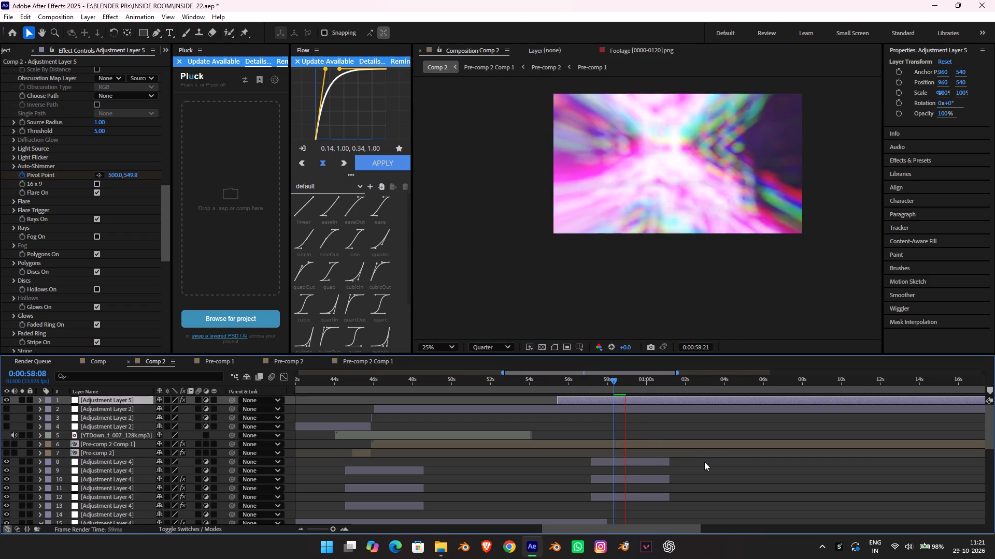
key("space")
left_click(599, 386)
left_click(593, 380)
key("space")
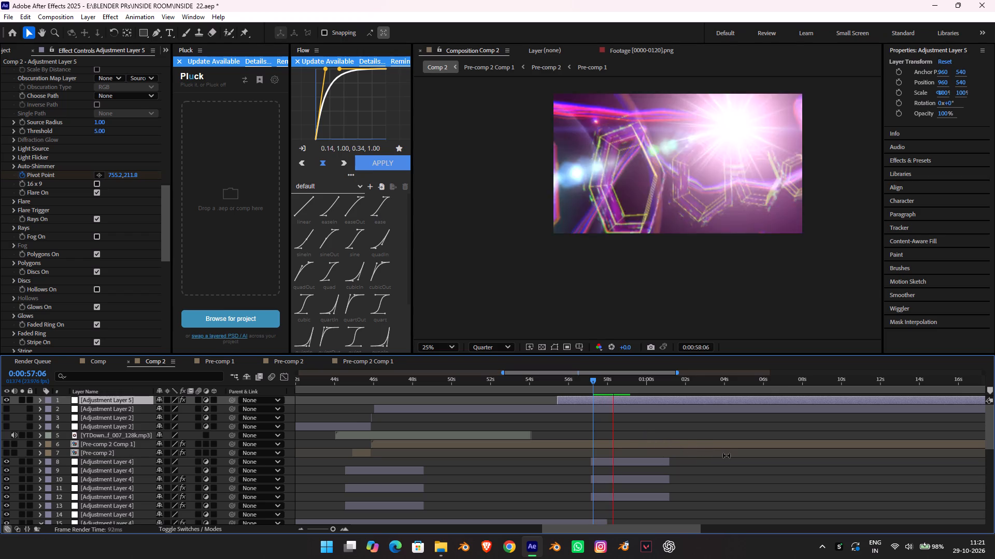
key("space")
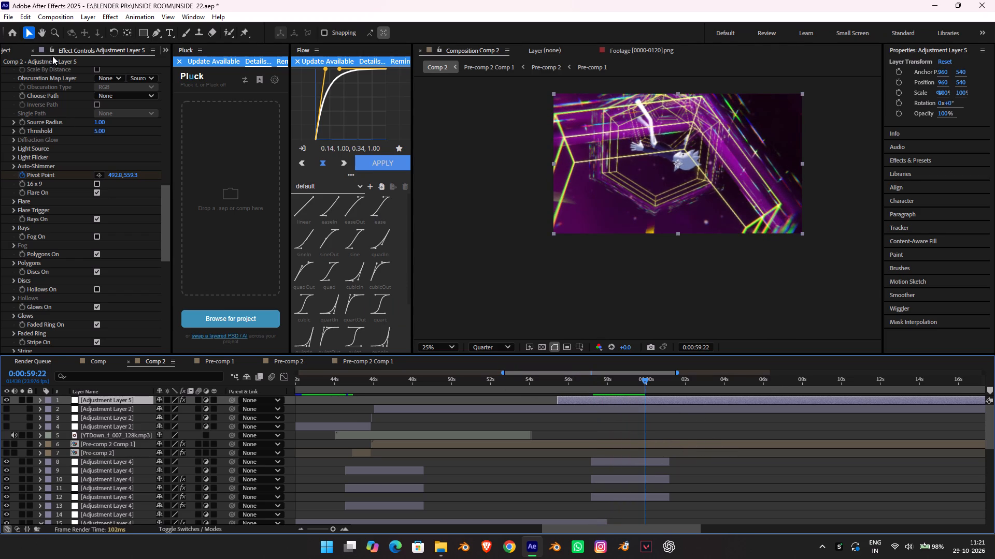
Examine the S_Shake, BCC Lens Flare 3D and Transform settings of the top adjustment layer.
scroll(91, 107, "down", 5)
scroll(91, 107, "up", 20)
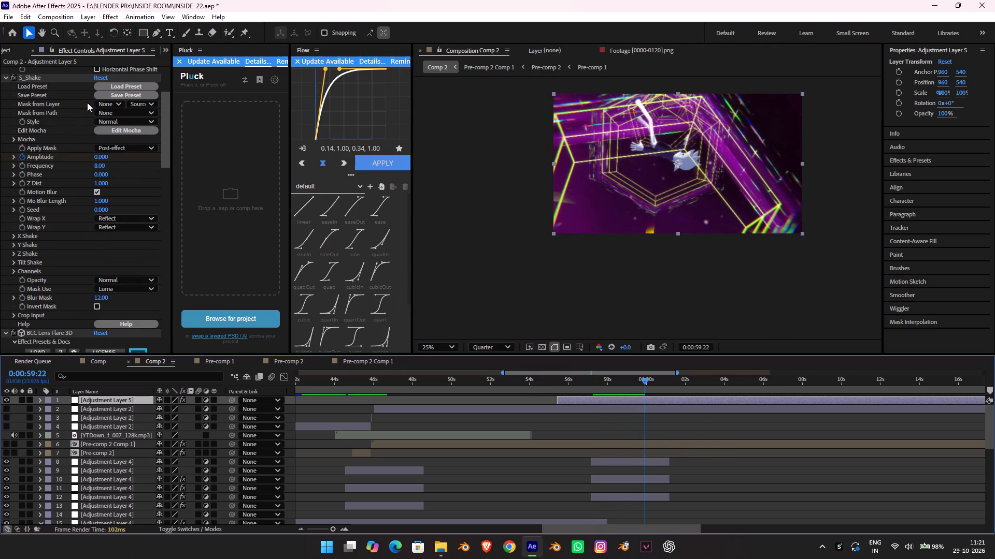
scroll(69, 112, "down", 9)
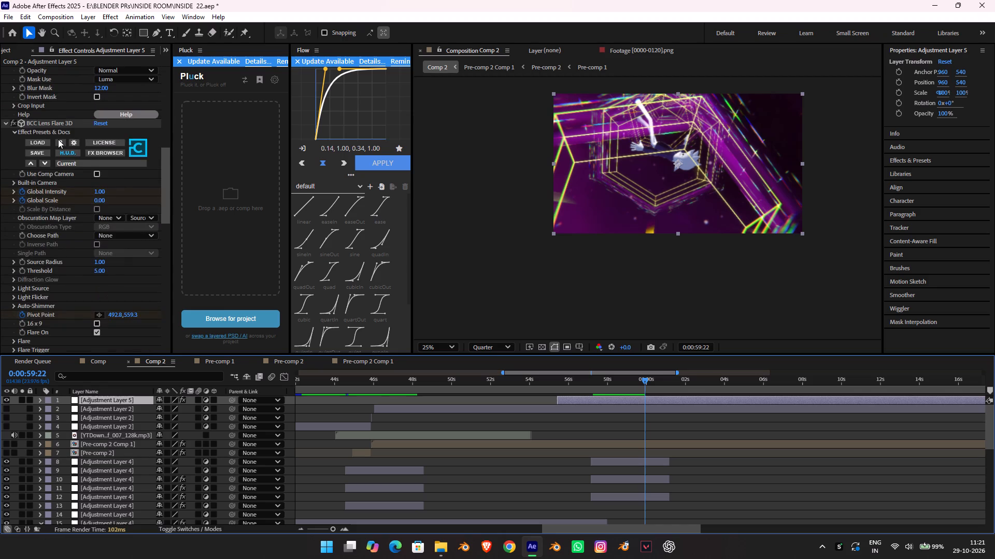
scroll(58, 139, "down", 19)
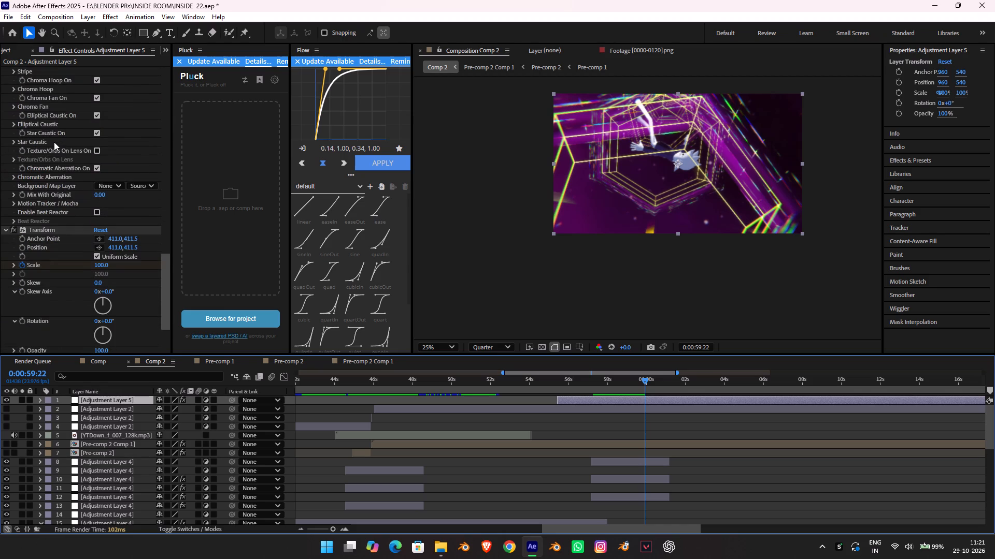
scroll(54, 142, "down", 6)
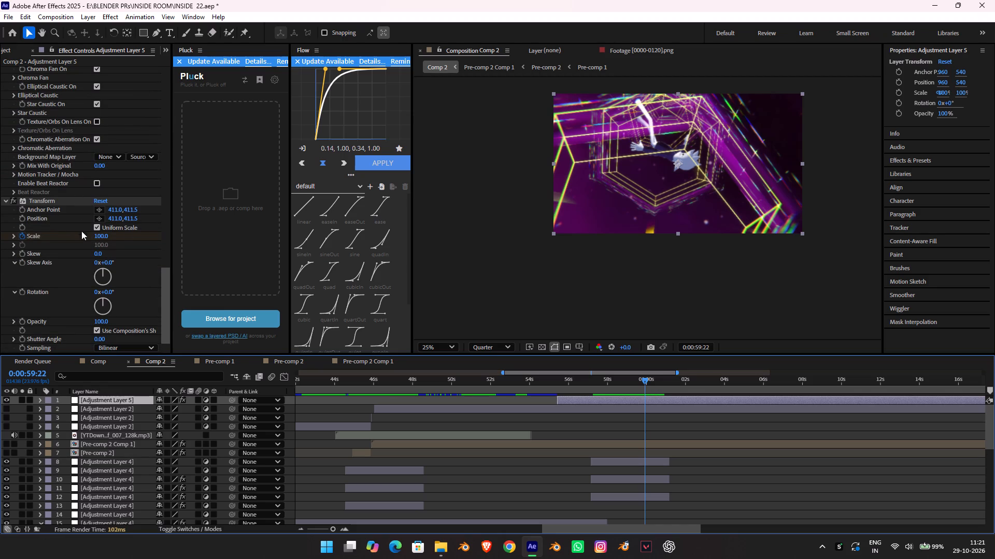
Move the top adjustment layer earlier to start at about 0:00:53 over the hexagon shot.
left_click_drag(632, 383, 624, 381)
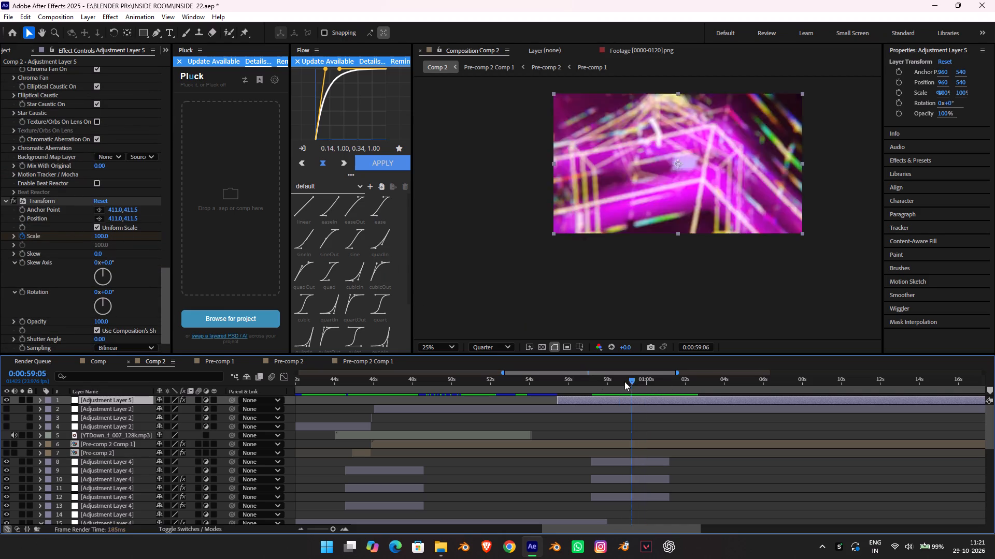
left_click_drag(624, 381, 770, 391)
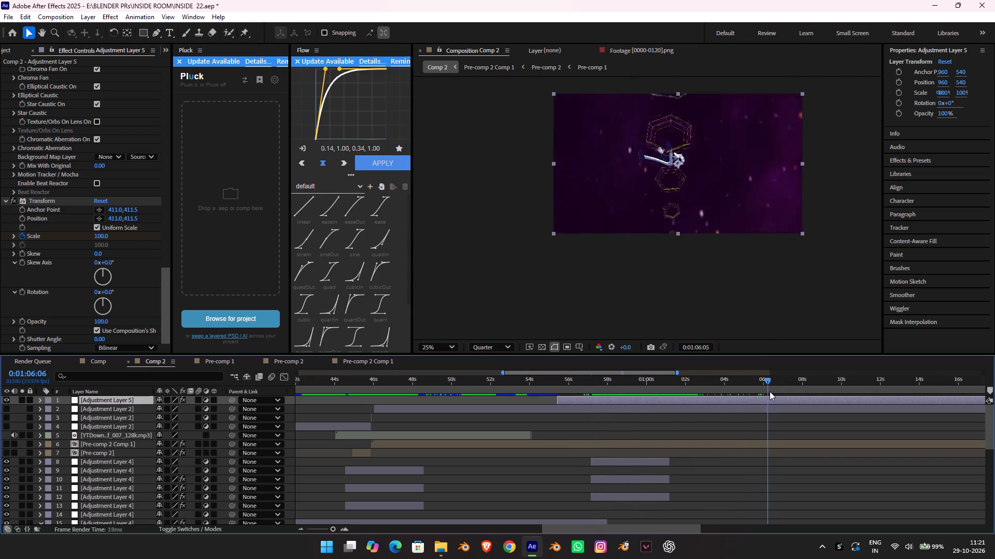
left_click_drag(770, 391, 557, 373)
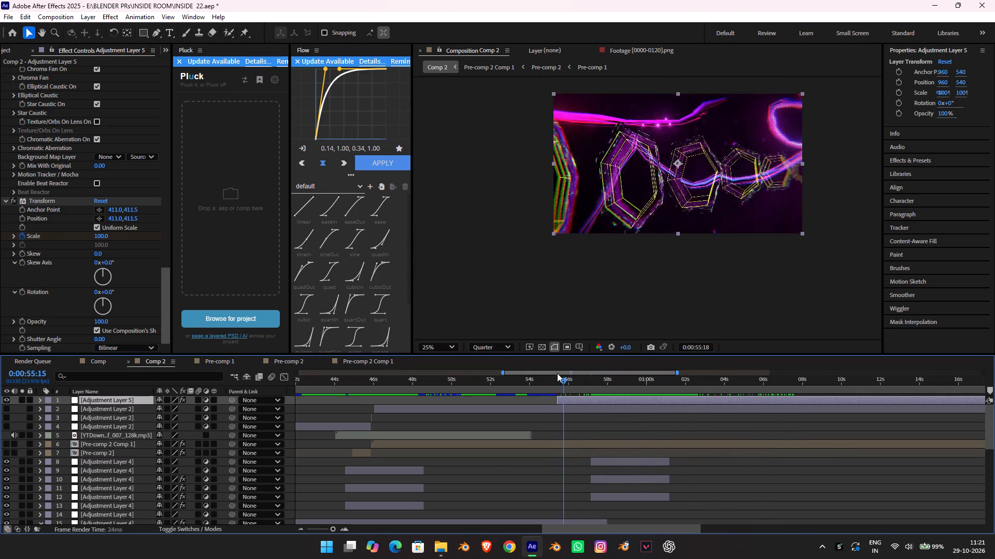
left_click_drag(557, 373, 517, 379)
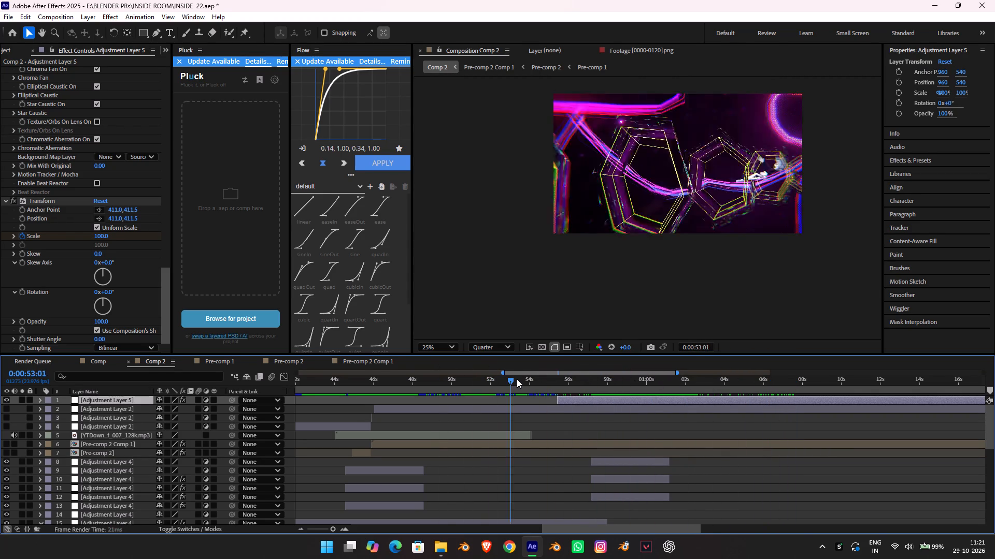
left_click_drag(517, 379, 518, 379)
left_click_drag(606, 398, 528, 399)
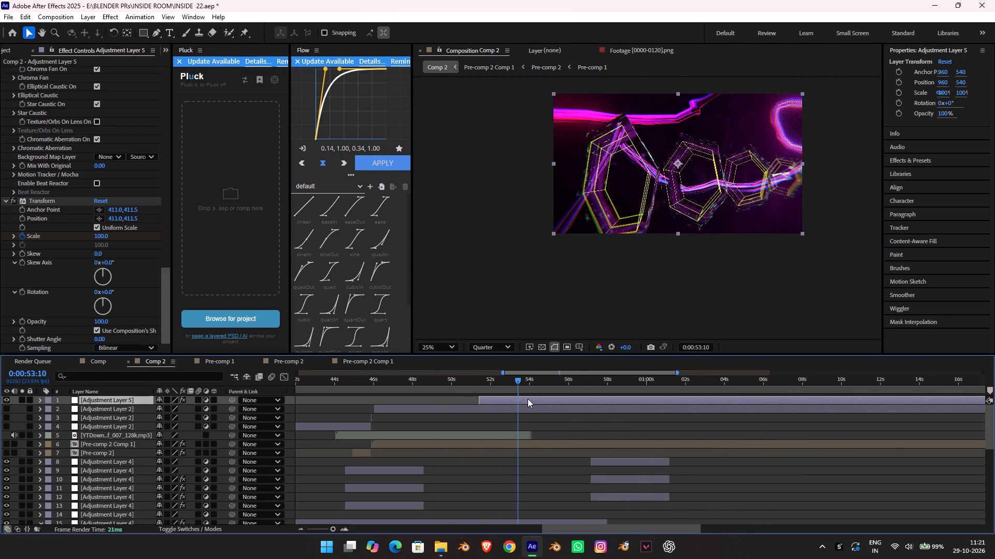
left_click_drag(528, 399, 556, 404)
Preview the hexagon shot from 0:00:52:15 and inspect the flare between 0:00:55:08 and 0:00:55:18.
left_click(502, 383)
key("space")
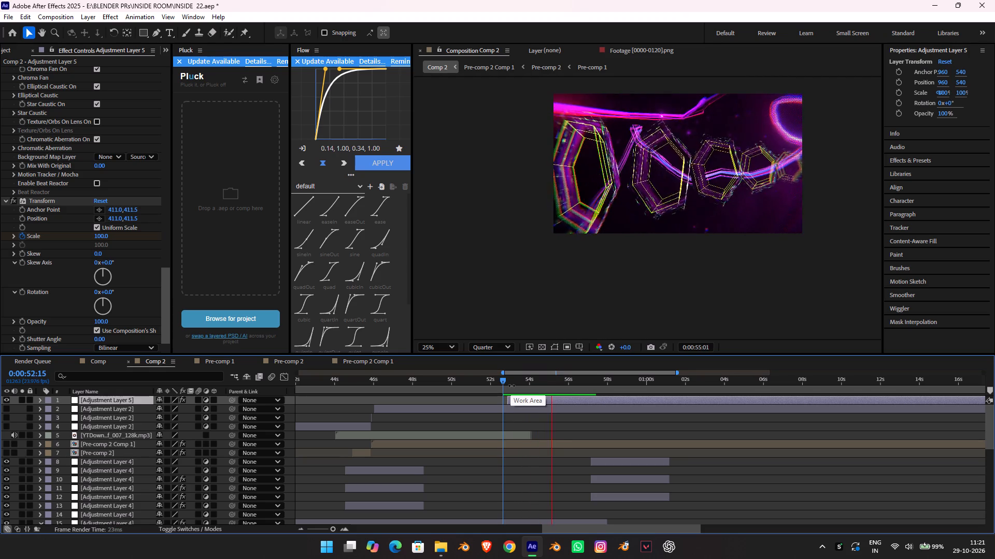
key("space")
key("space")
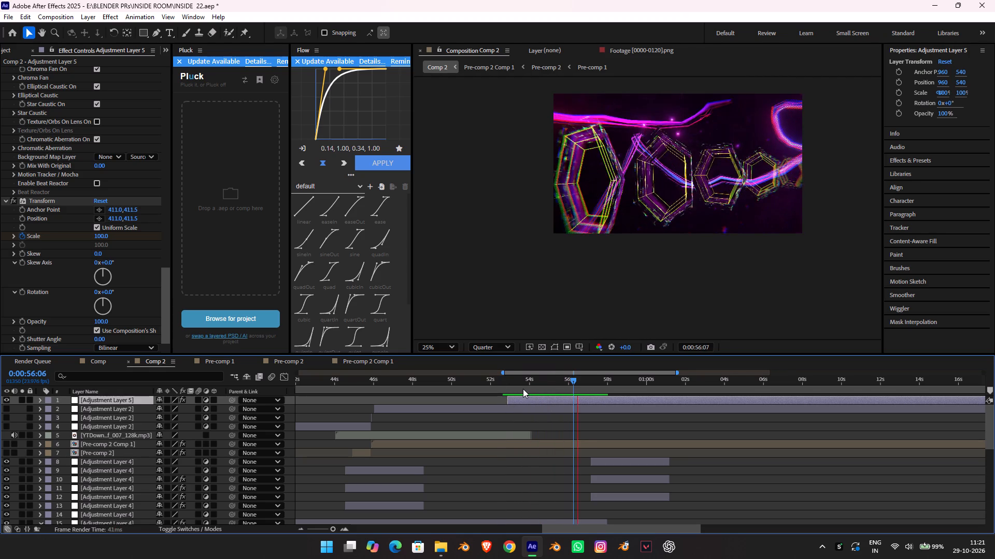
key("space")
left_click_drag(560, 382, 555, 383)
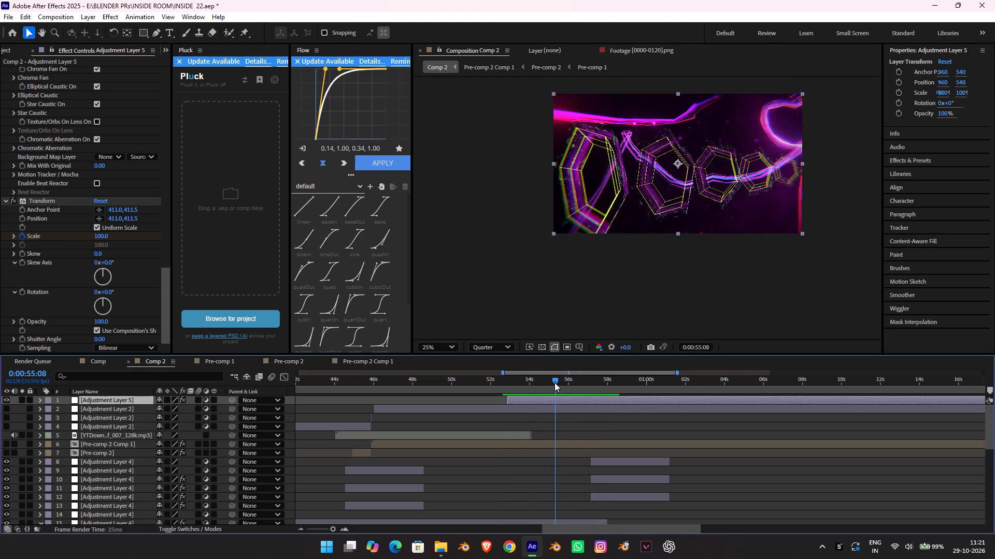
left_click_drag(555, 383, 562, 386)
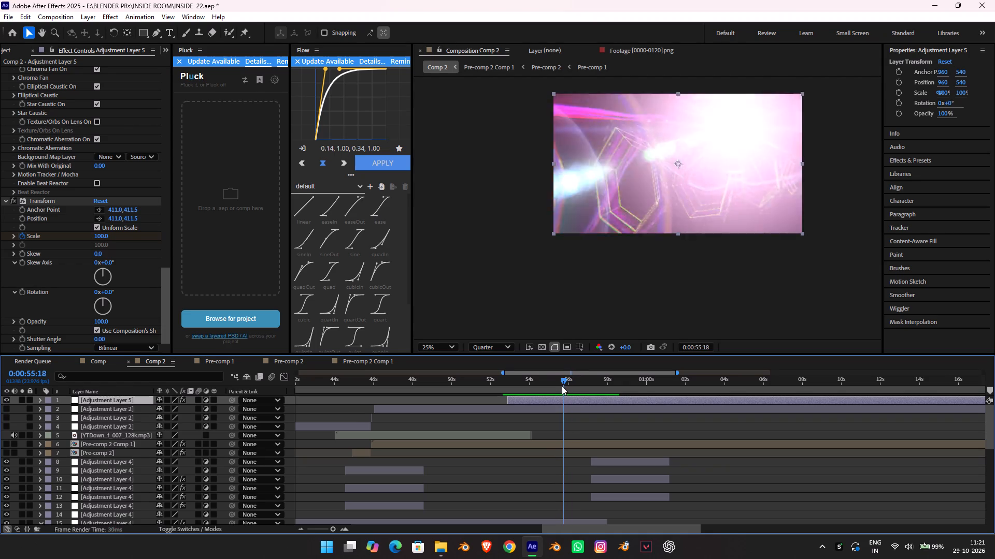
Inspect the flare frames between 0:00:55:18 and 0:00:56:00 over the hexagon shot.
left_click_drag(562, 386, 568, 387)
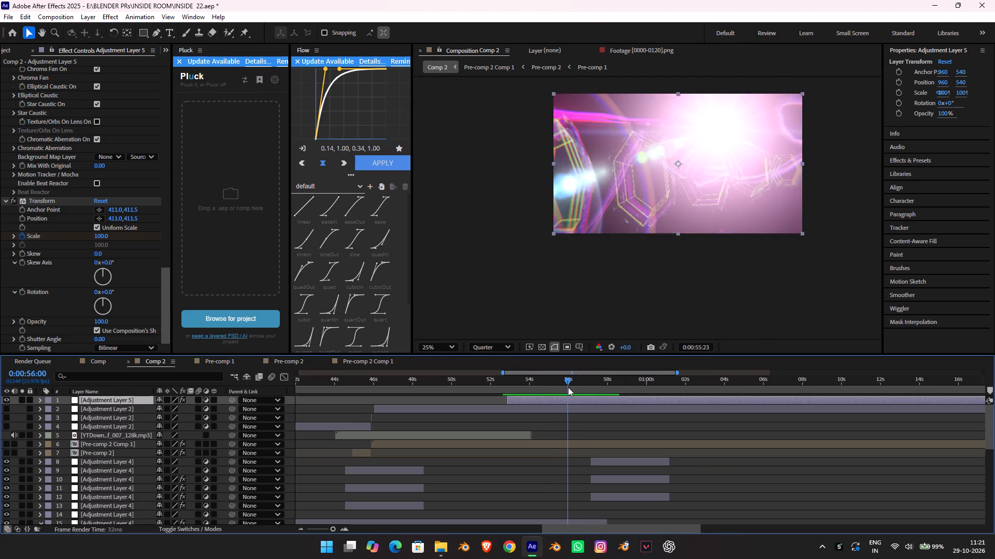
left_click_drag(568, 387, 563, 386)
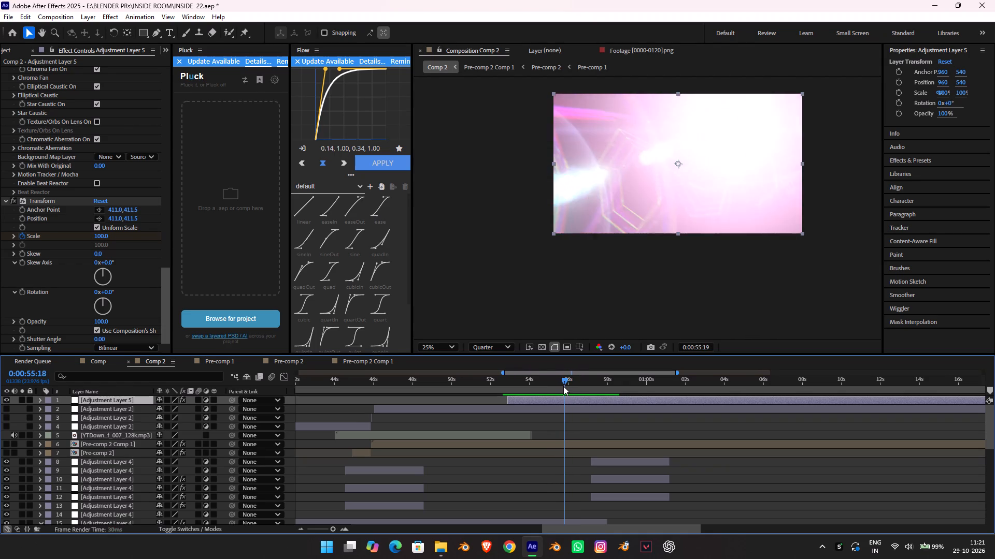
left_click_drag(563, 386, 567, 389)
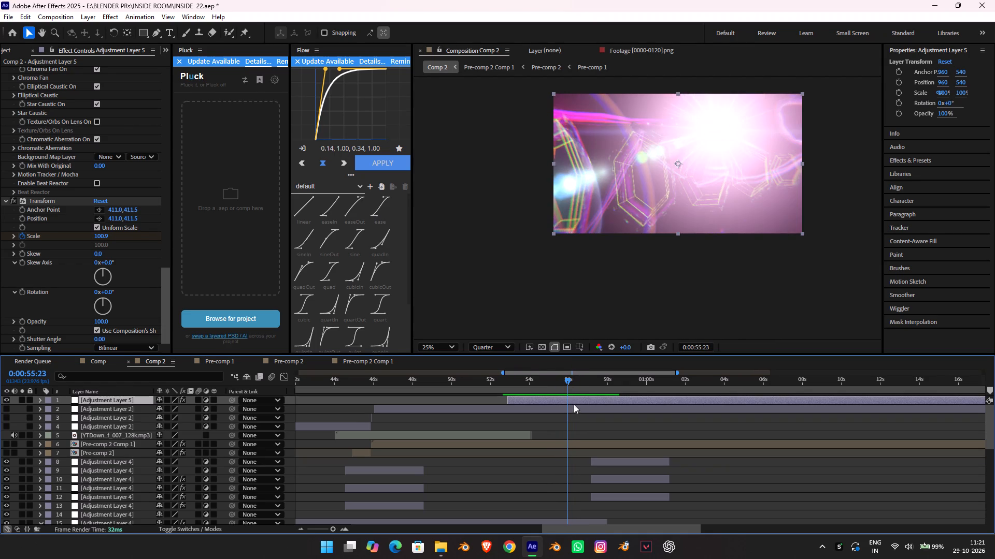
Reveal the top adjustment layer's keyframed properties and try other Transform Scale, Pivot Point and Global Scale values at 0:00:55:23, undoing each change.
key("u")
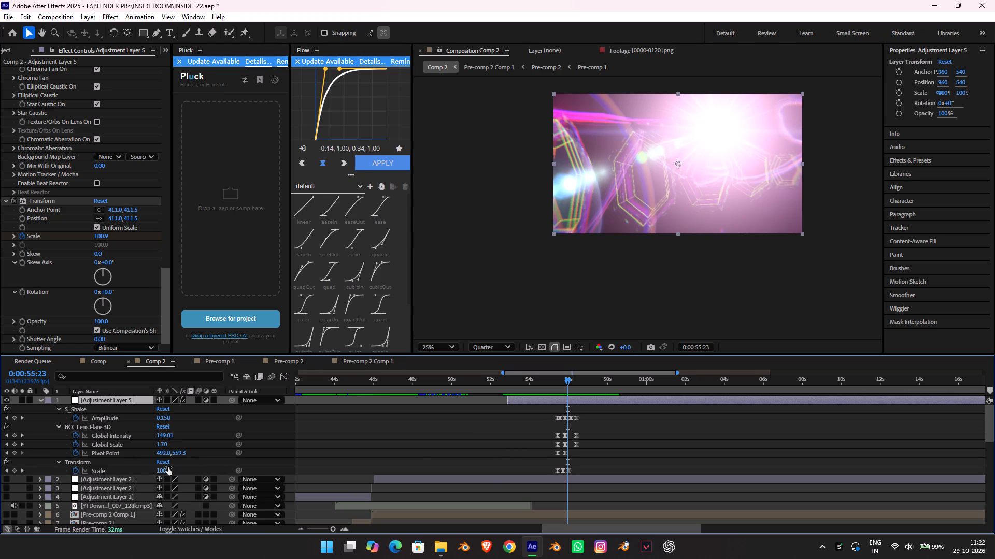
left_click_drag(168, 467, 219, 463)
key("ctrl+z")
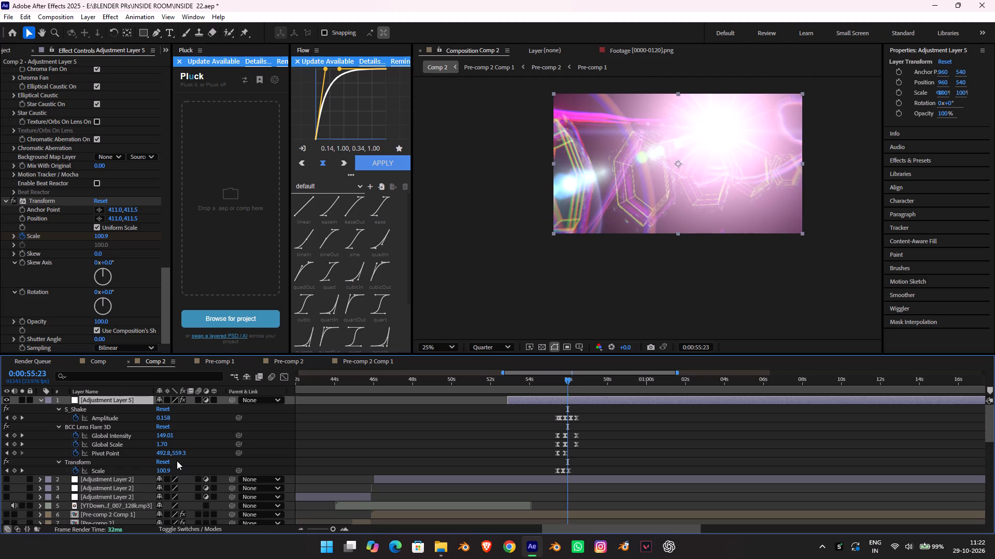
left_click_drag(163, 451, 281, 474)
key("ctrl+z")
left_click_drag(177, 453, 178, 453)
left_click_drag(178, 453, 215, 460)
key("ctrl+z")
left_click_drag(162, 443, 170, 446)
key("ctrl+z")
Play the flare's fade-out from 0:00:55:23 and check its frames against the keyframes up to 0:00:56:10.
key("space")
key("space")
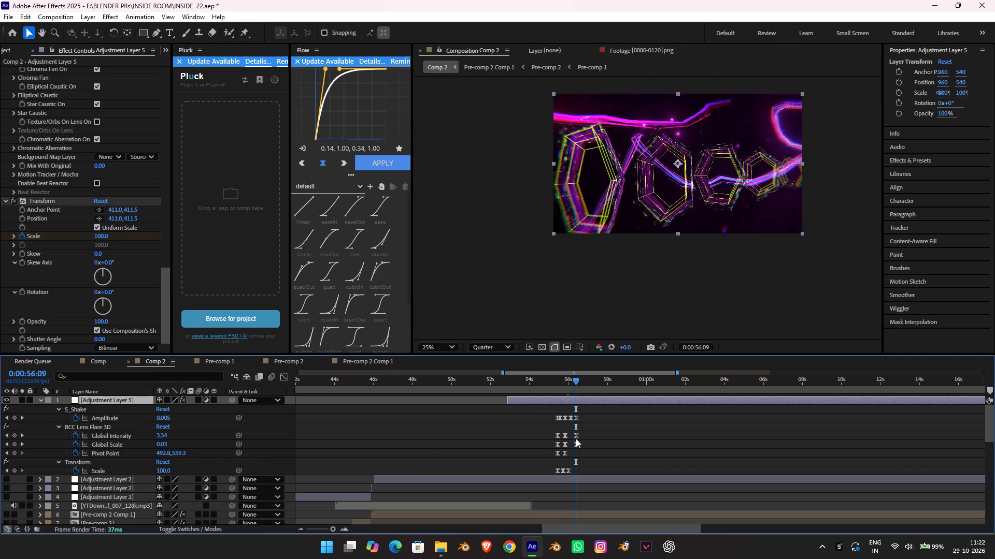
scroll(601, 454, "up", 2, "alt")
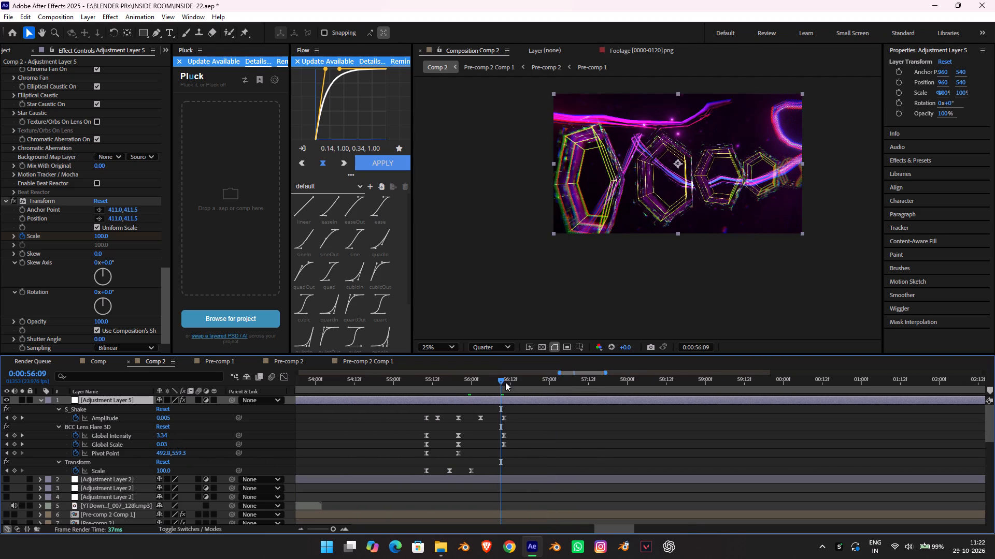
left_click_drag(500, 384, 482, 386)
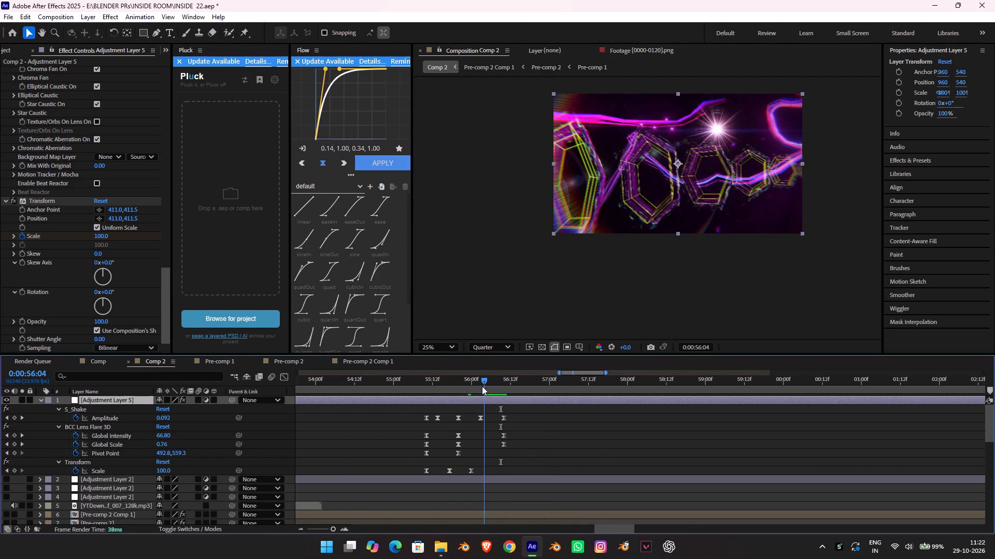
left_click_drag(482, 386, 487, 387)
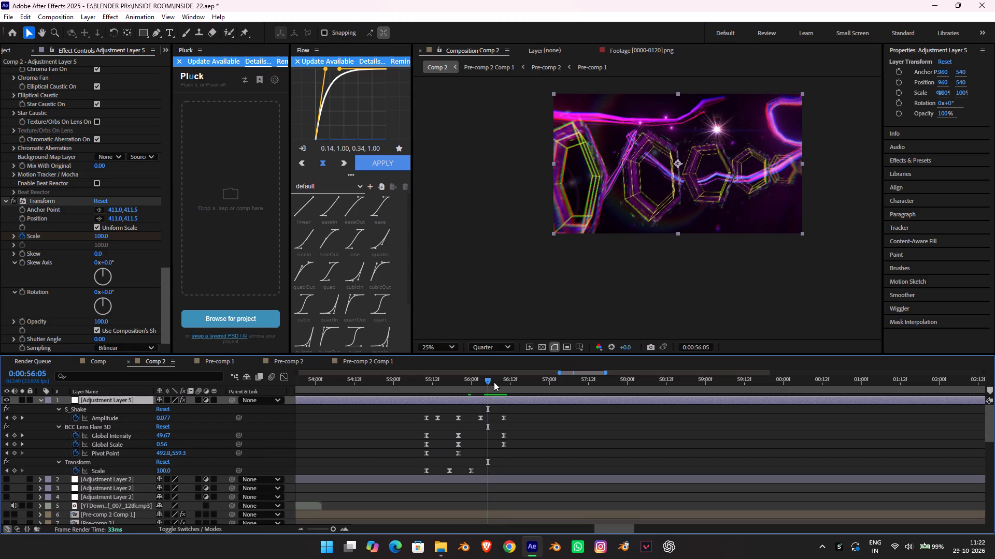
left_click_drag(479, 382, 487, 384)
left_click_drag(487, 384, 503, 391)
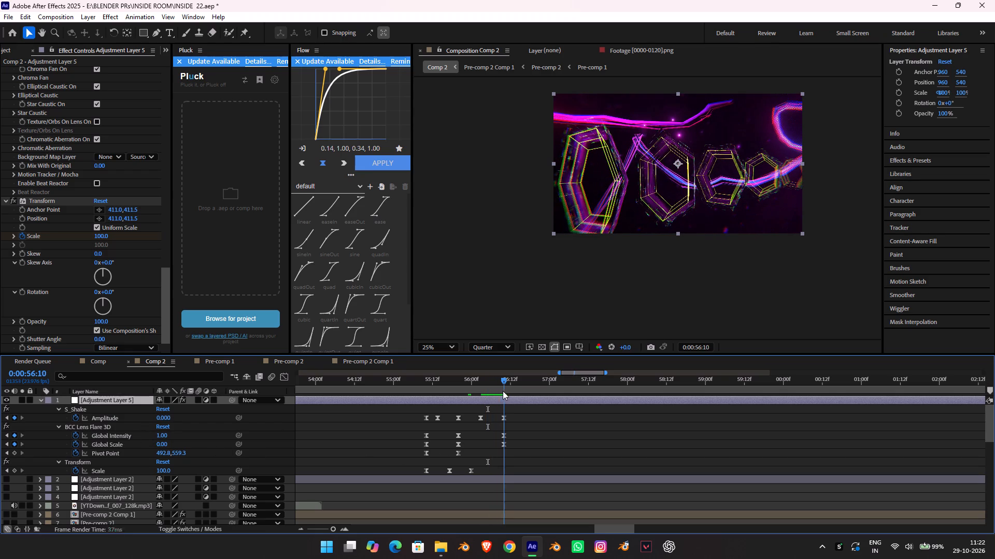
left_click_drag(503, 391, 503, 391)
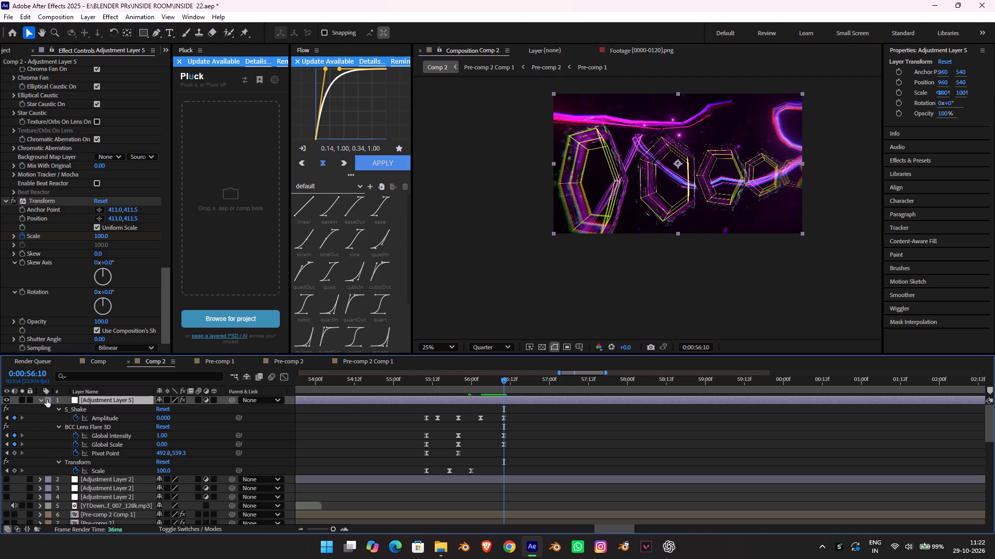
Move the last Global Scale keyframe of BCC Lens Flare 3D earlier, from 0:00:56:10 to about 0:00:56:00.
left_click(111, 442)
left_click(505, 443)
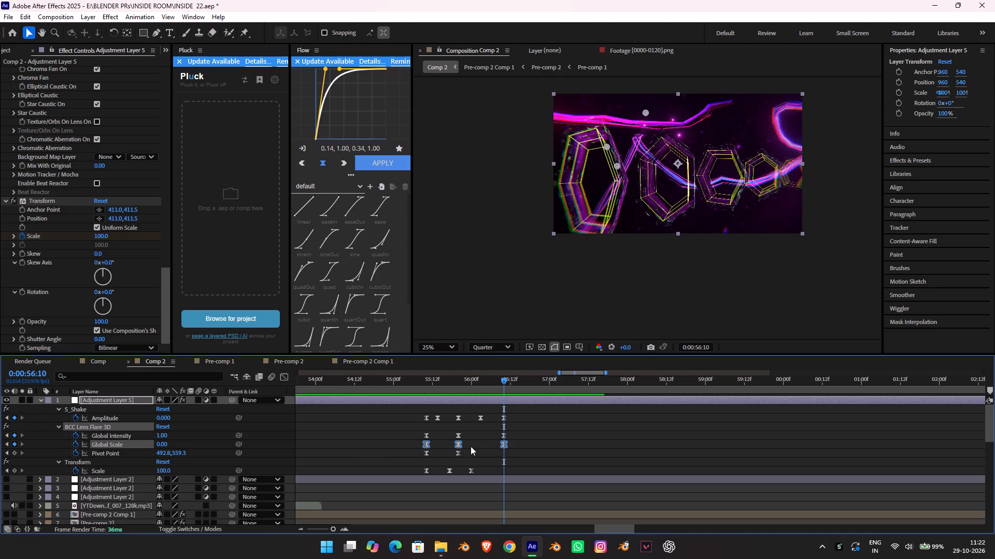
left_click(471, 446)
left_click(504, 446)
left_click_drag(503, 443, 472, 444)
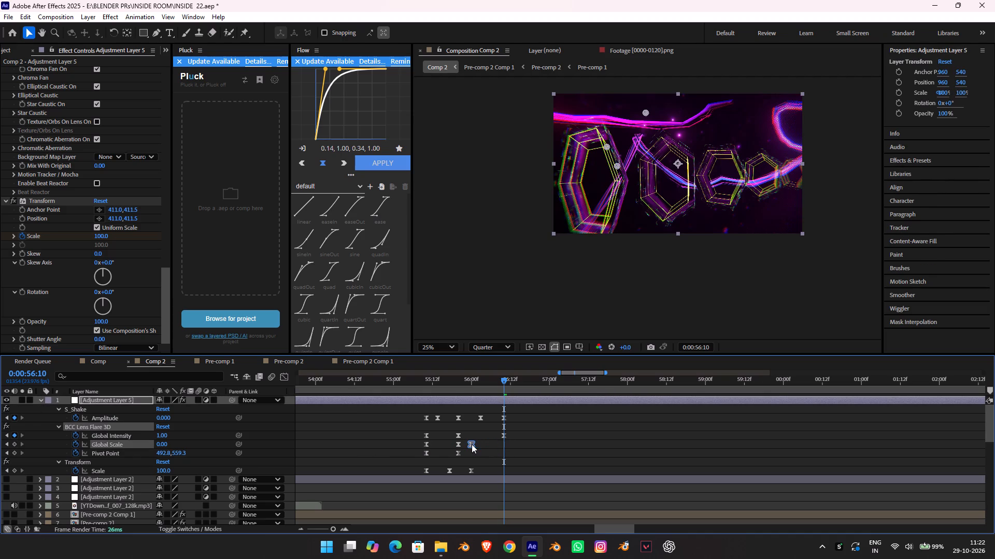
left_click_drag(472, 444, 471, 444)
Preview the shortened flare from 0:00:55:12, 0:00:55:18 and 0:00:55:19, and inspect its frames between 0:00:55:23 and 0:00:56:02.
left_click(456, 386)
left_click(454, 382)
key("space")
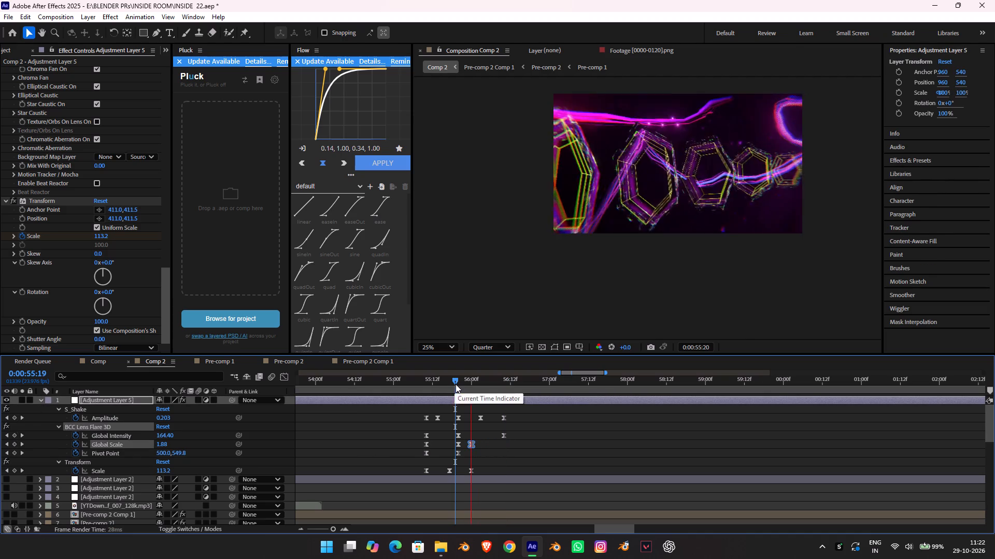
key("space")
left_click_drag(462, 386, 449, 386)
left_click(452, 376)
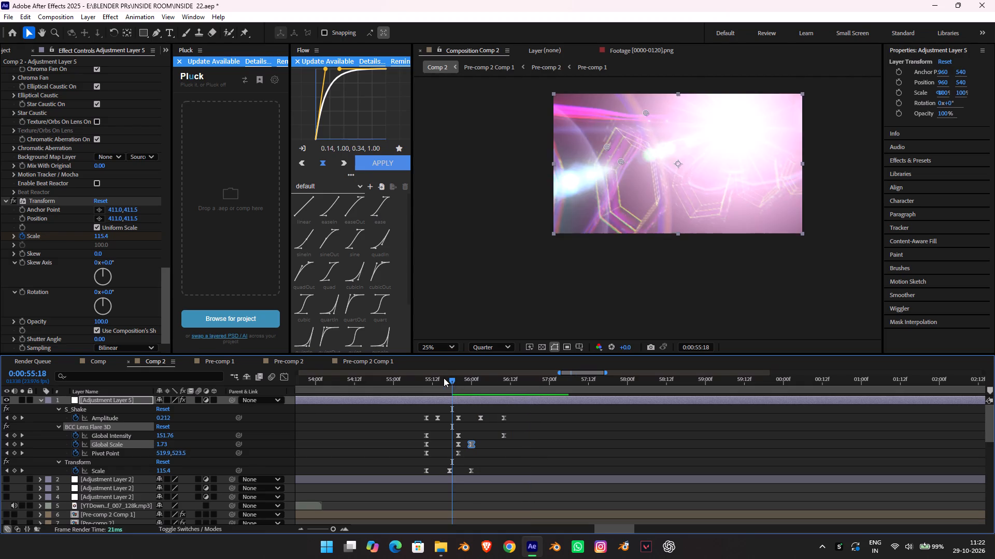
key("space")
key("space")
left_click(434, 384)
key("space")
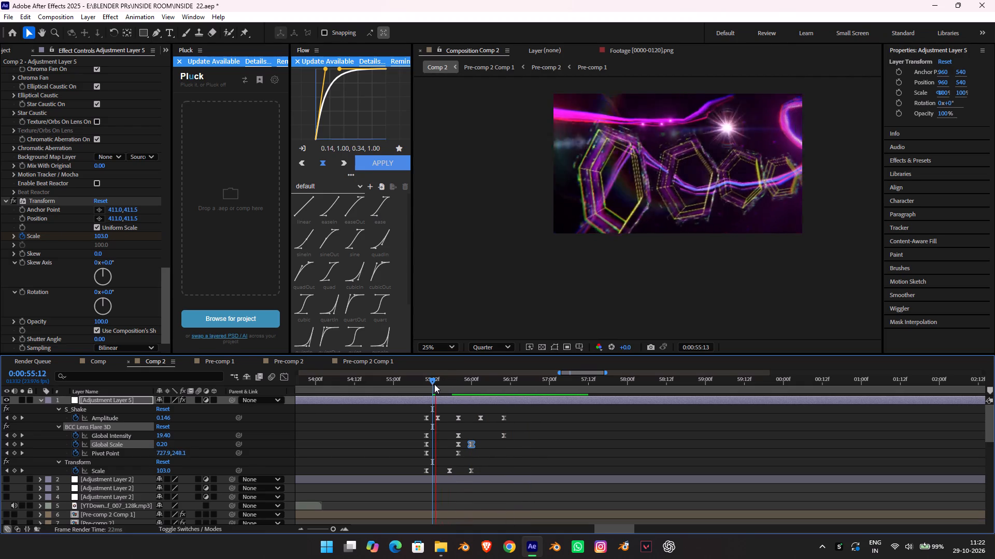
key("space")
left_click_drag(463, 380, 469, 381)
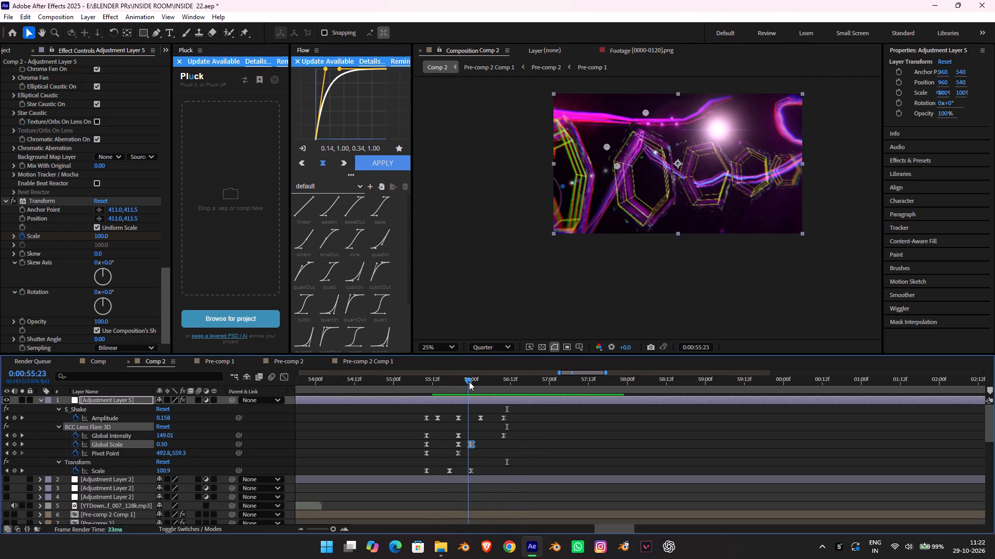
left_click_drag(469, 381, 477, 389)
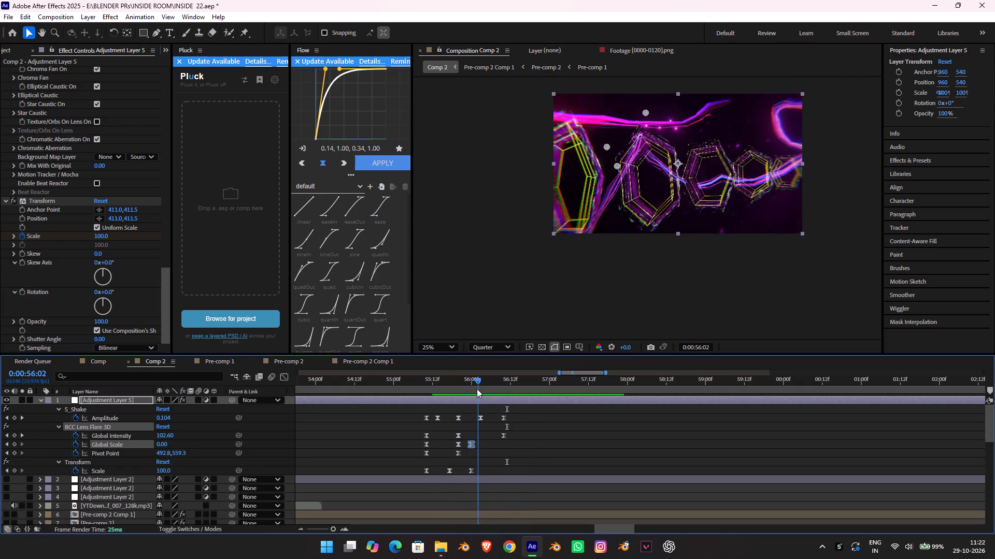
left_click_drag(477, 389, 476, 389)
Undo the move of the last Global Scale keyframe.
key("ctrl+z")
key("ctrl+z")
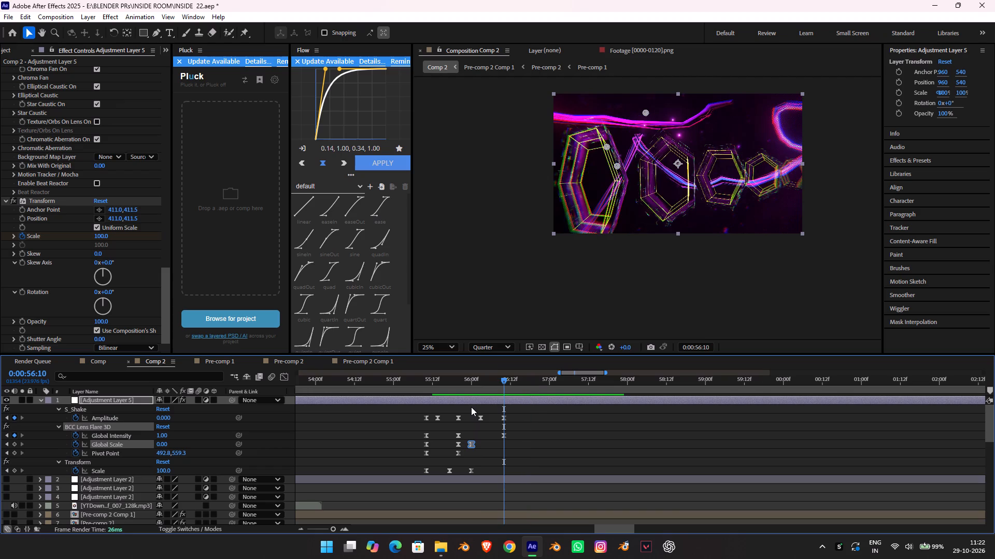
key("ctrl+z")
Preview the sequence from 0:00:56:10 through the cut to about 0:00:59, and replay it from 0:00:47:23.
key("space")
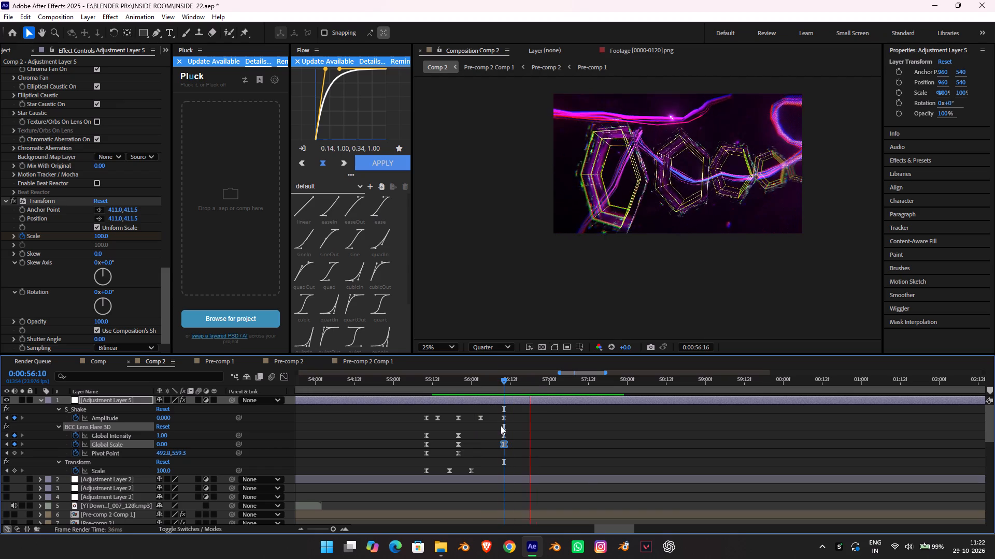
key("space")
key("space")
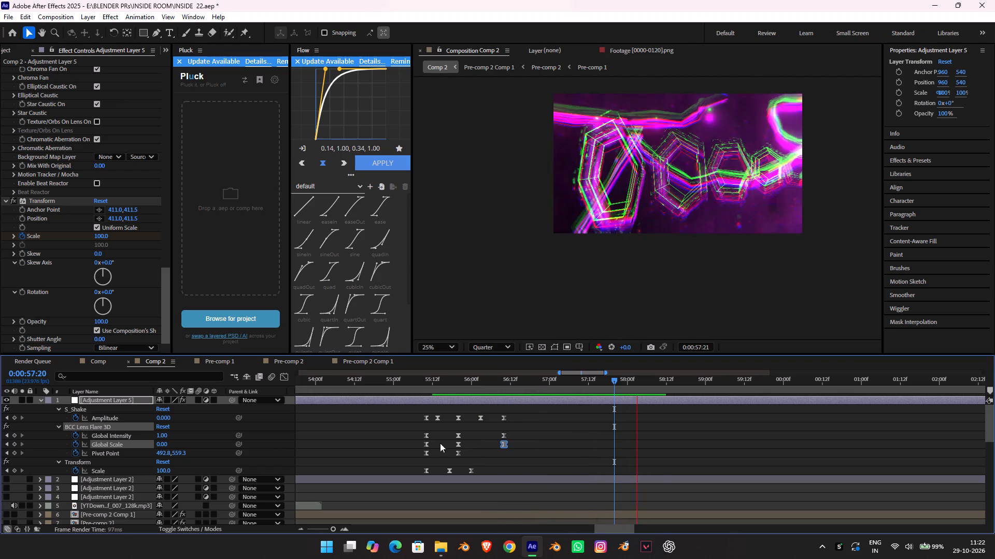
key("space")
key("space")
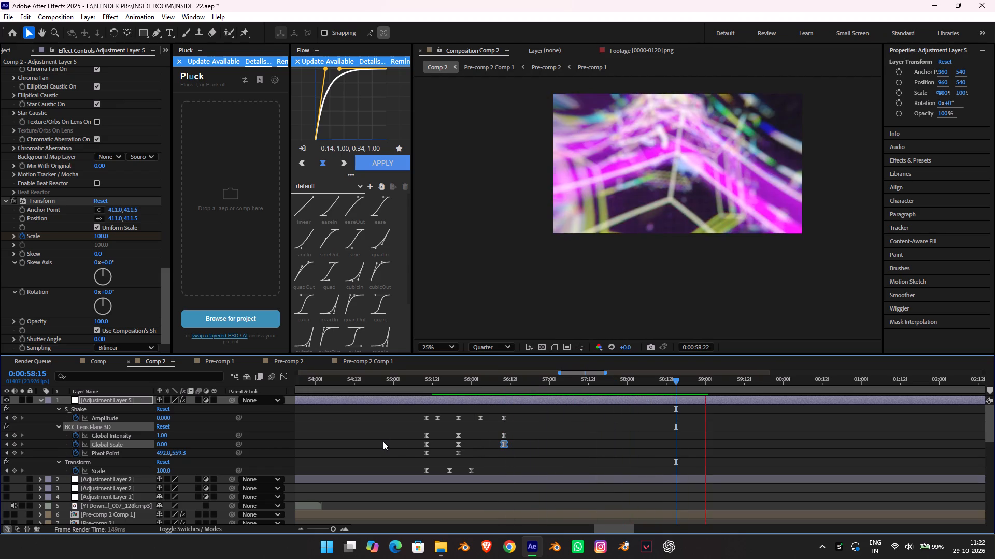
key("space")
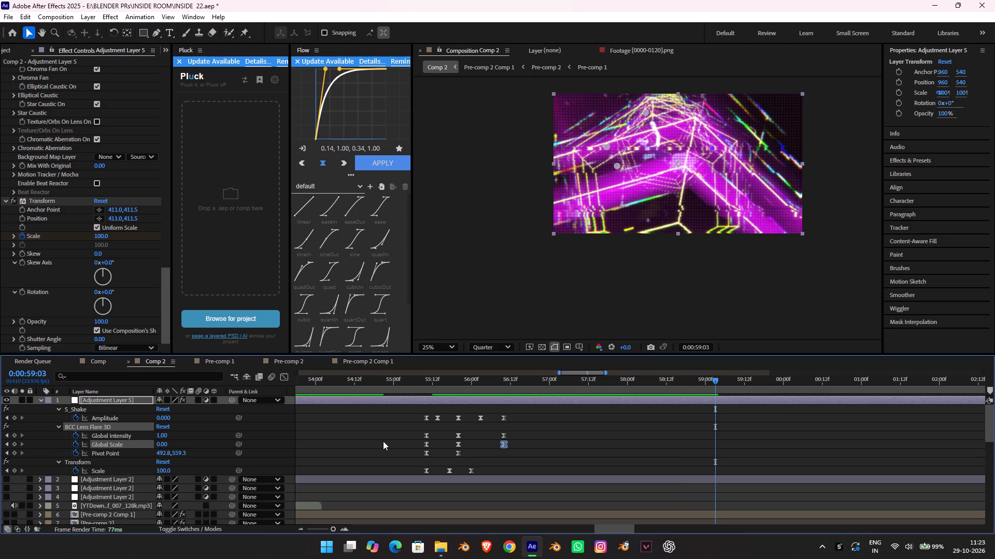
left_click_drag(358, 381, 257, 382)
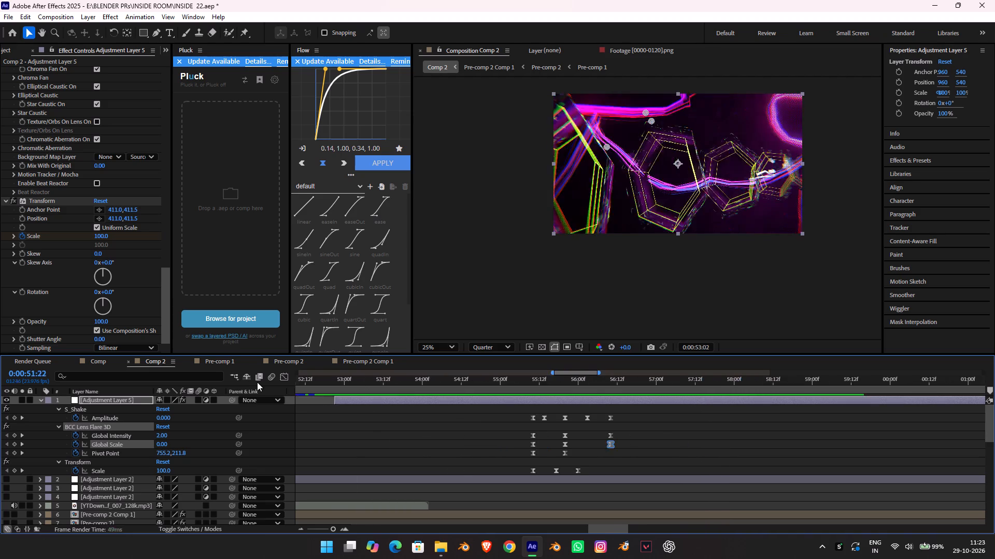
left_click_drag(257, 382, 495, 377)
key("space")
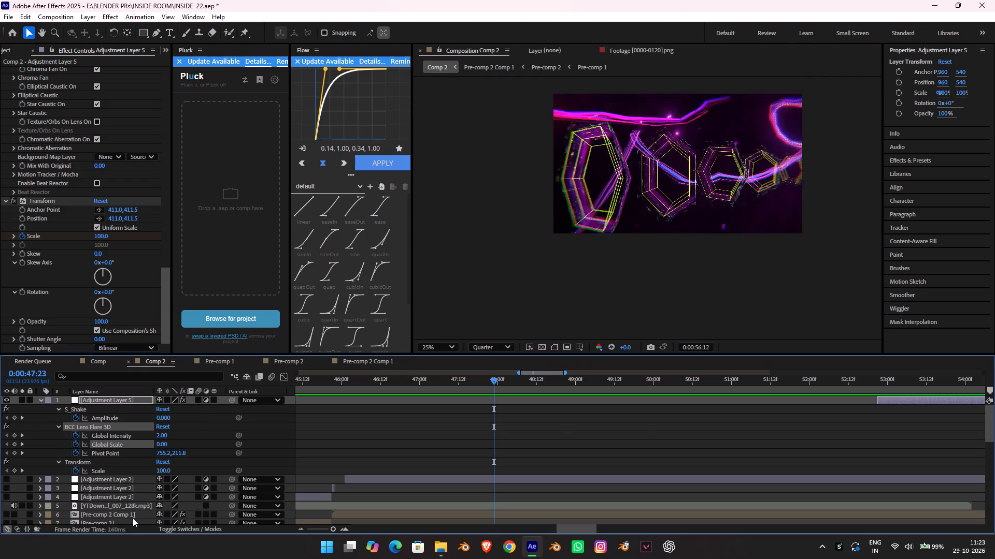
key("space")
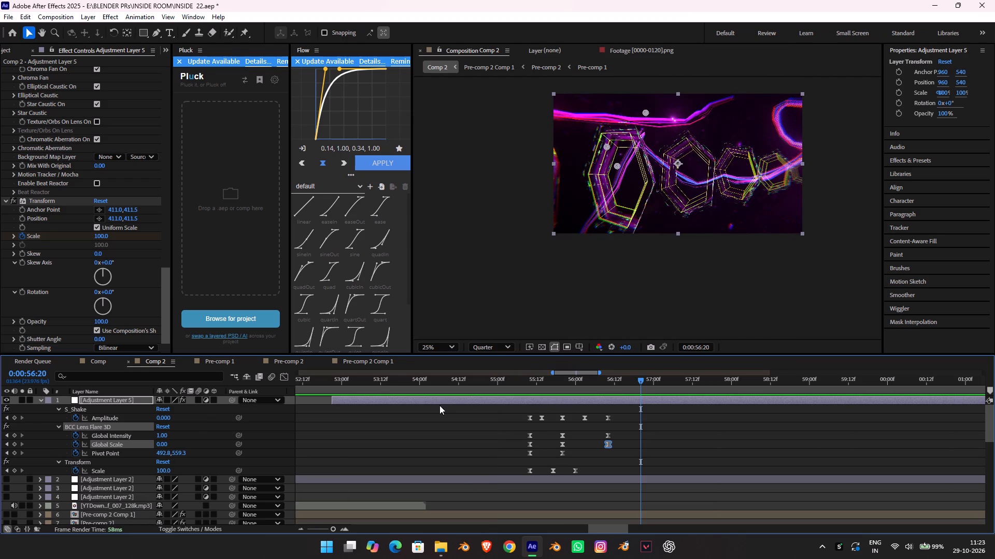
Delete the S_Shake, BCC Lens Flare 3D and Transform effects from the top adjustment layer.
left_click(29, 172)
left_click(39, 200)
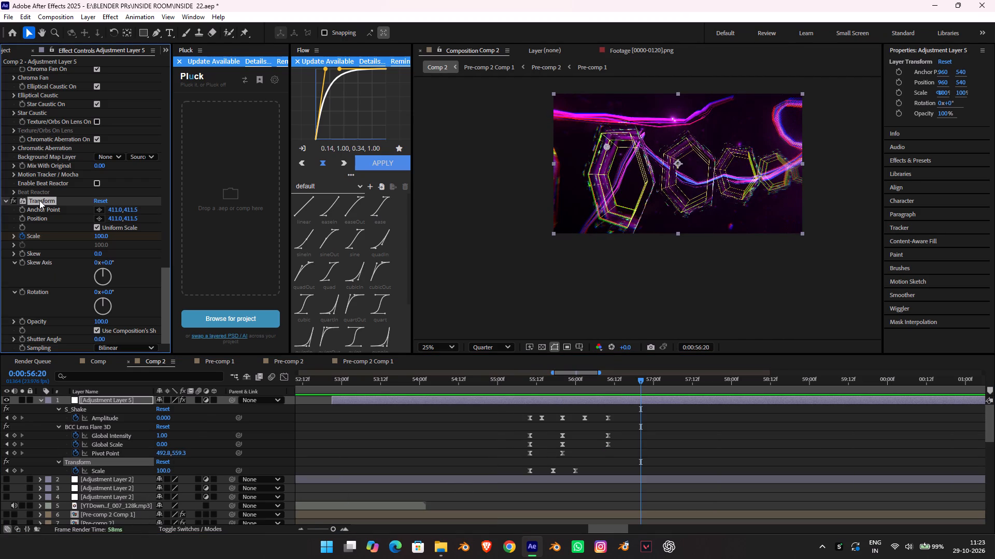
key("ctrl+a")
left_click(39, 200)
key("ctrl+a")
scroll(9, 211, "up", 2)
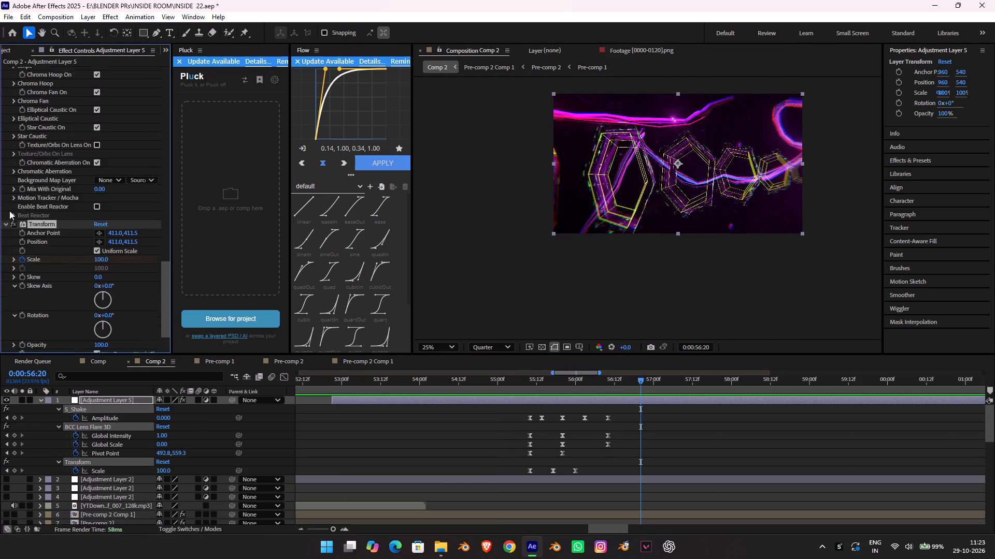
scroll(9, 211, "up", 20)
scroll(9, 211, "up", 6)
scroll(37, 160, "up", 1)
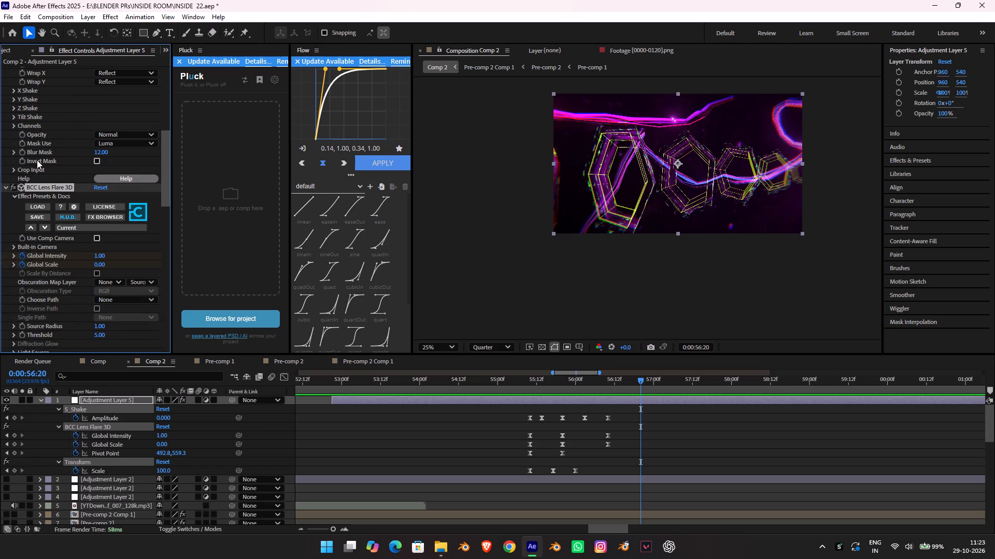
key("Delete")
Preview Comp 2 without the deleted effects, replaying it from 0:00:52:20.
key("space")
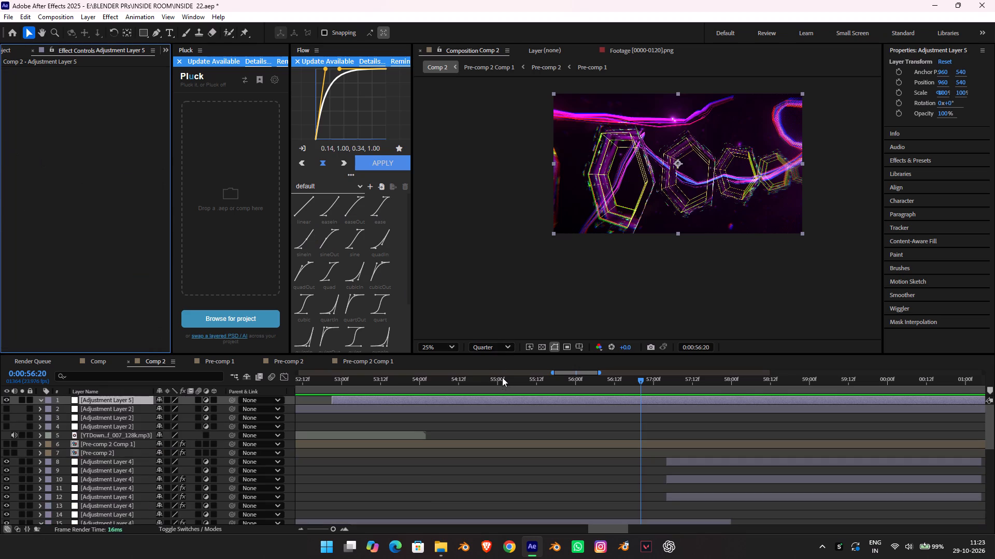
left_click_drag(452, 390, 420, 393)
left_click_drag(376, 384, 328, 383)
key("space")
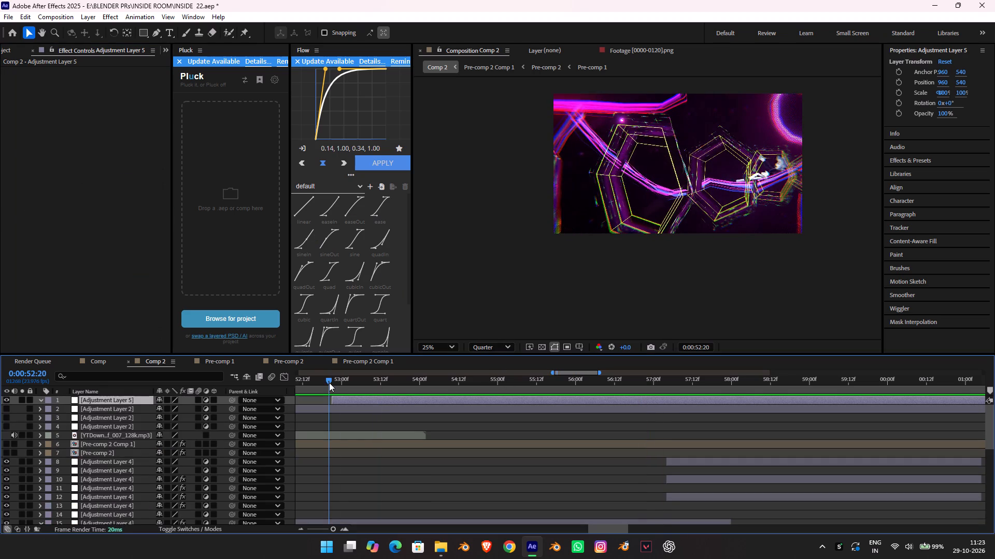
key("space")
Switch to Brave and look through the YouTube results for "after effects vfx tutorial sky".
key("alt+Tab")
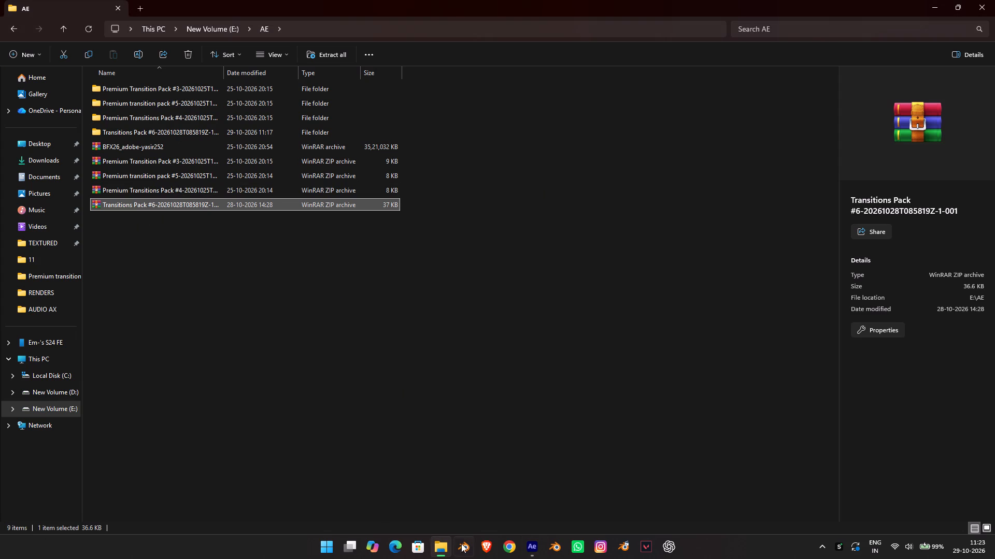
left_click(493, 543)
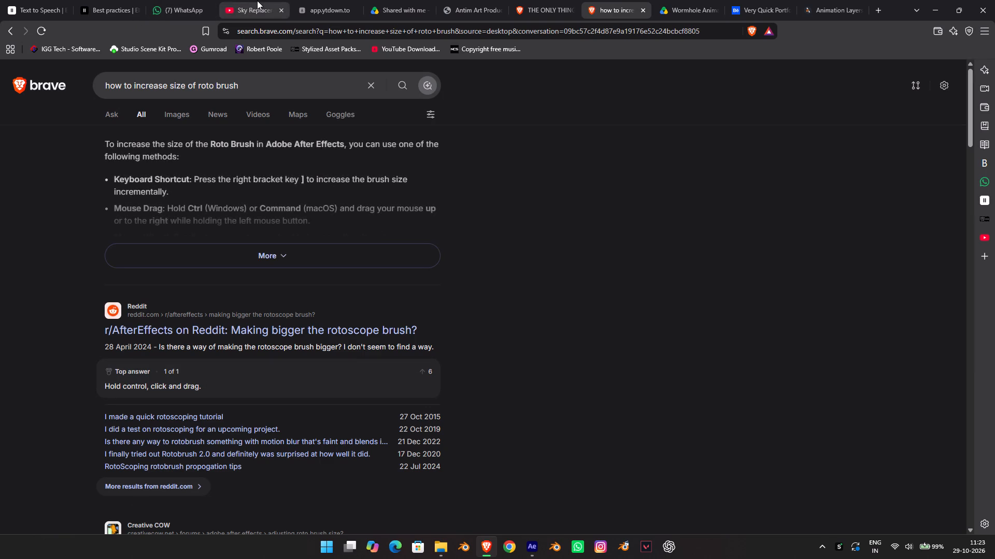
left_click(257, 1)
left_click(224, 344)
left_click(218, 340)
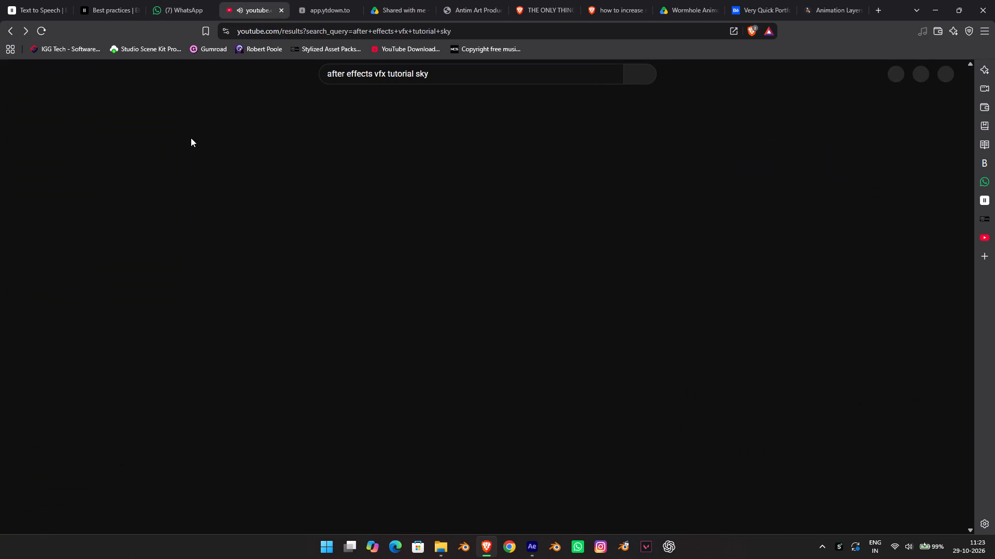
scroll(135, 181, "down", 7)
scroll(132, 198, "up", 4)
scroll(129, 201, "down", 14)
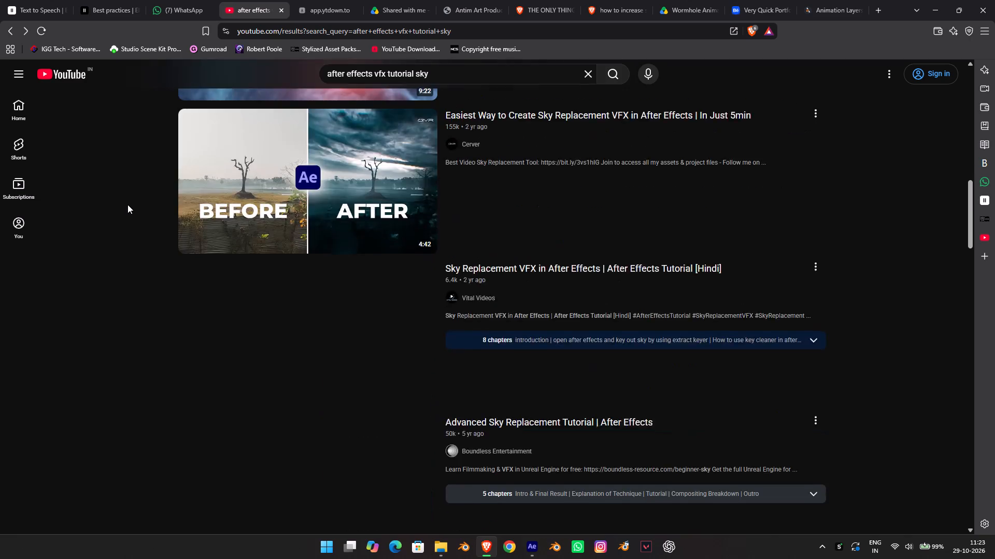
scroll(127, 204, "down", 9)
scroll(126, 206, "up", 6)
scroll(126, 206, "down", 19)
scroll(126, 205, "up", 7)
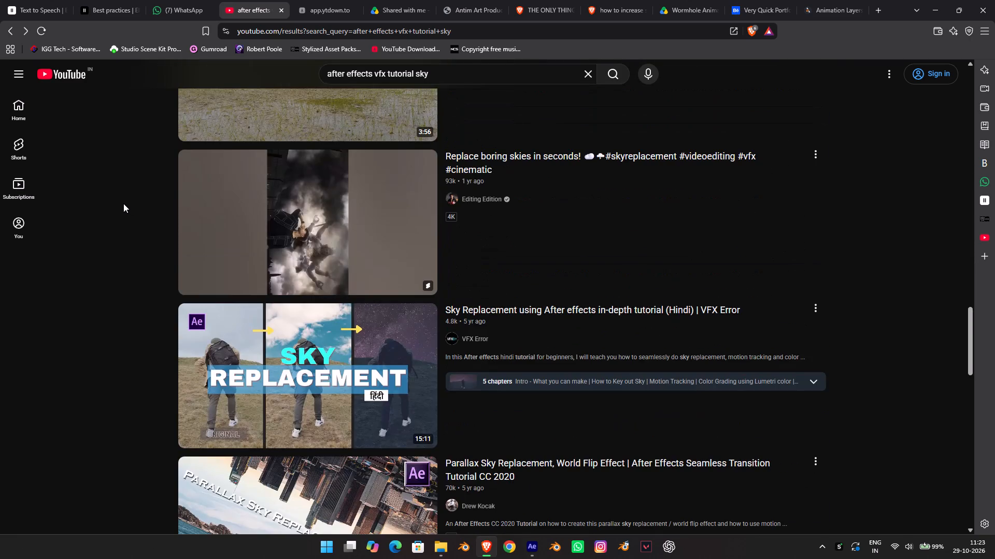
scroll(123, 203, "up", 20)
scroll(123, 203, "up", 18)
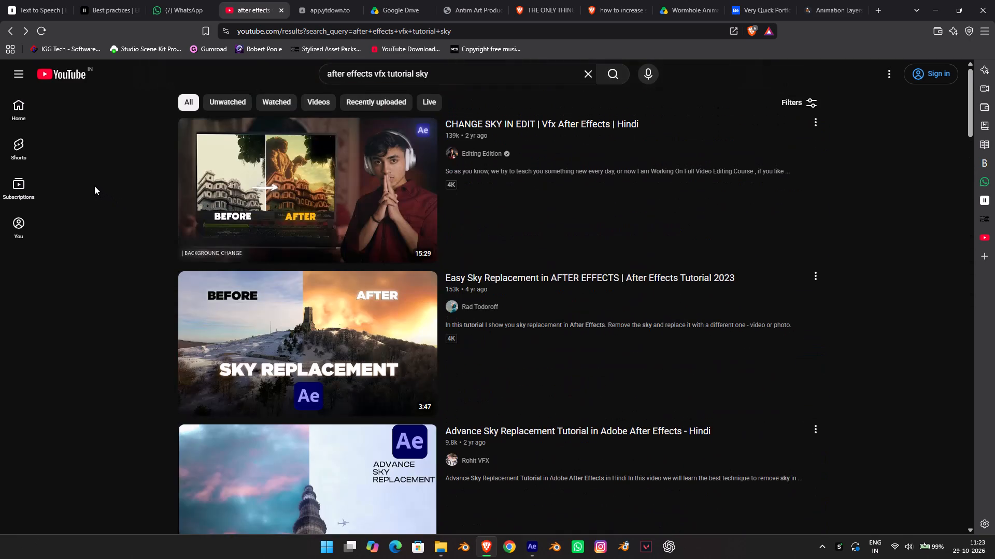
scroll(94, 186, "up", 4)
Search YouTube for "after effects transitions".
left_click_drag(438, 77, 373, 69)
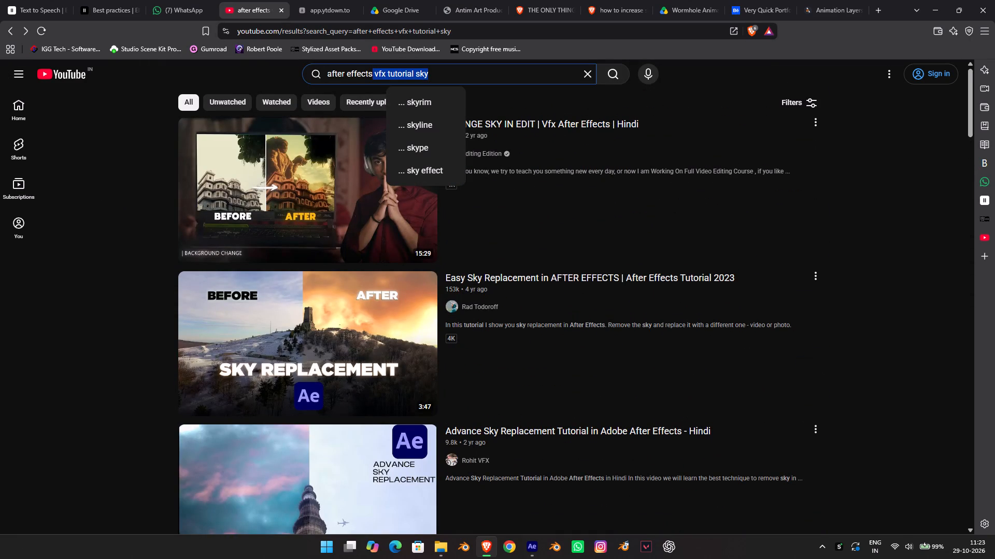
left_click_drag(373, 69, 374, 69)
type("transition")
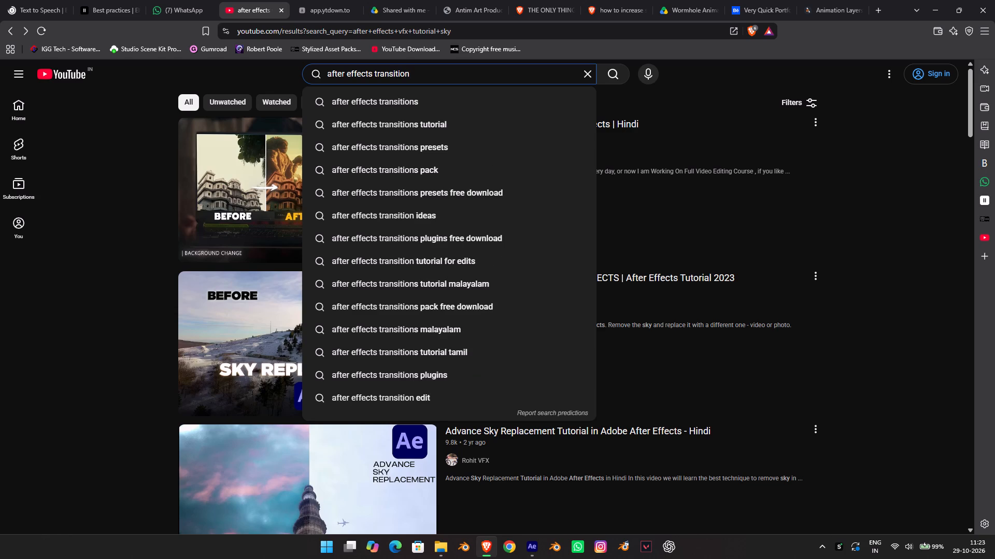
key("Down")
key("Return")
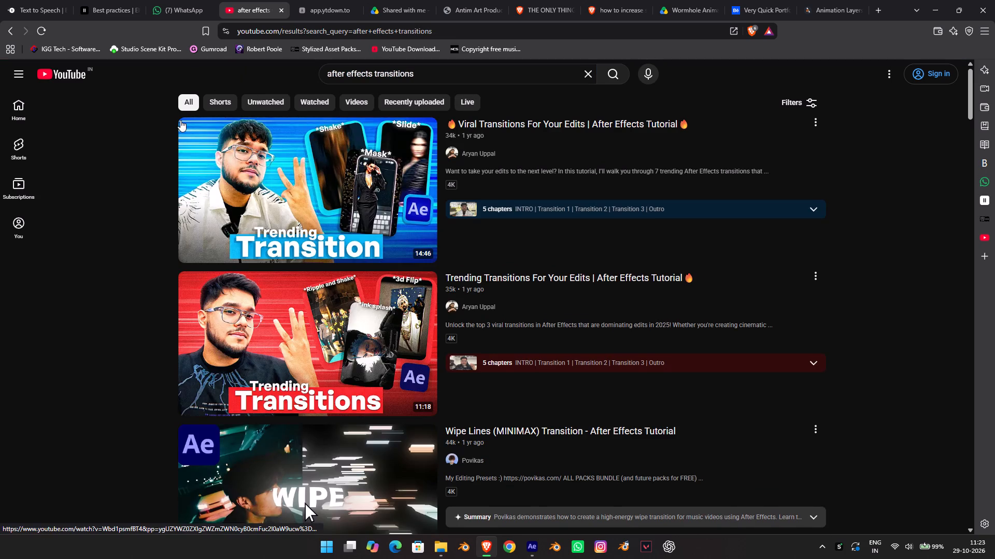
Look through the transition search results for a tutorial or pack that could suit the shot.
scroll(64, 200, "down", 16)
scroll(73, 197, "down", 5)
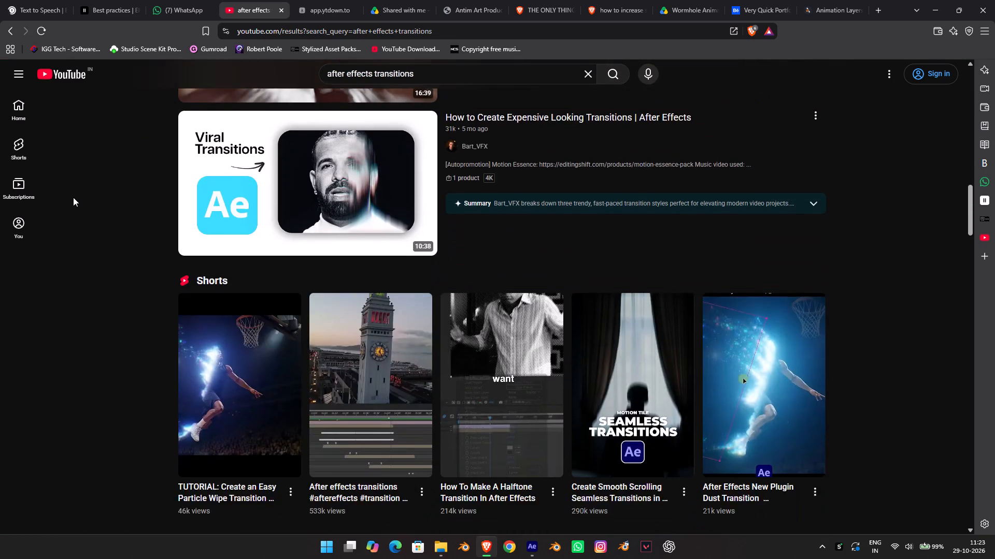
scroll(73, 197, "down", 13)
scroll(75, 197, "down", 19)
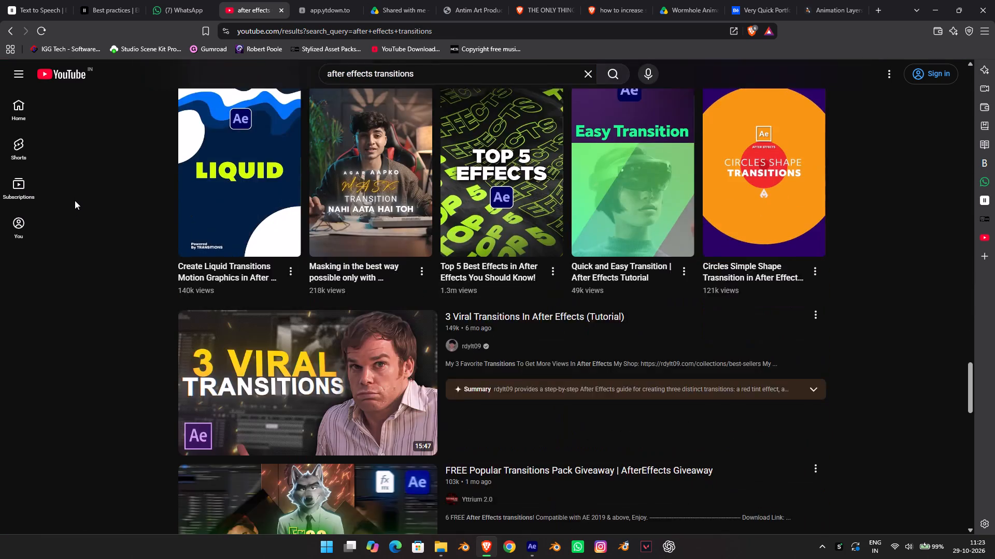
scroll(75, 200, "down", 17)
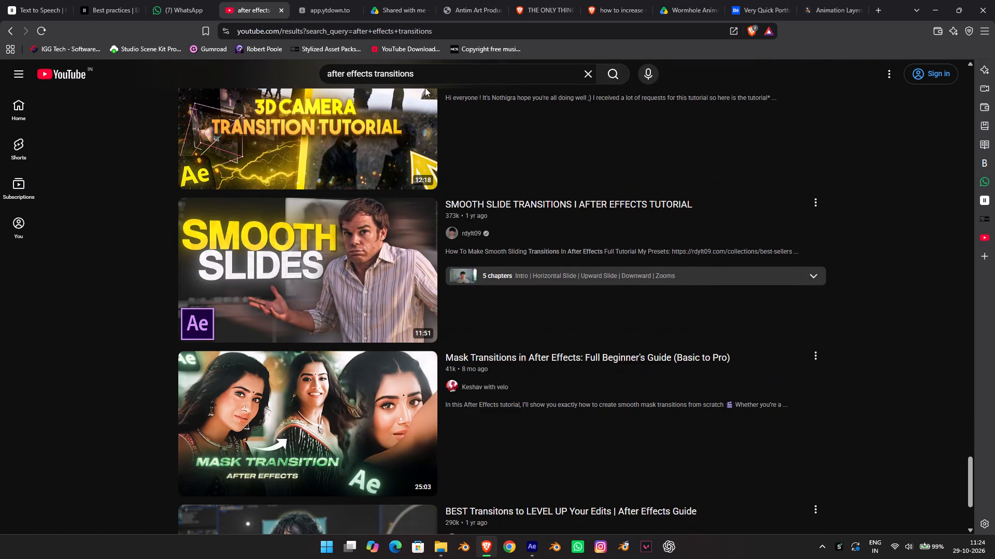
Refine the YouTube search to "after effects transitions pack".
left_click(435, 79)
key("space")
type("pack")
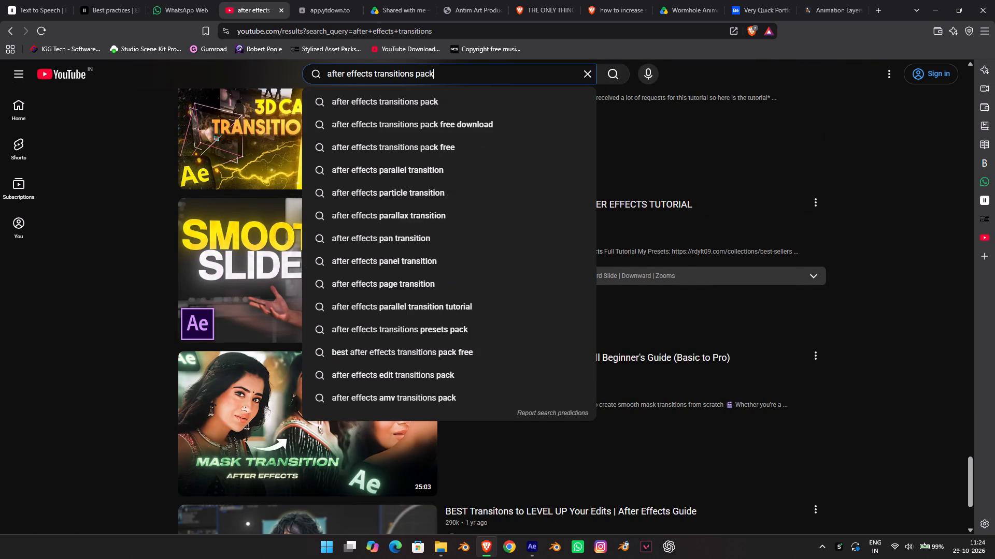
key("Return")
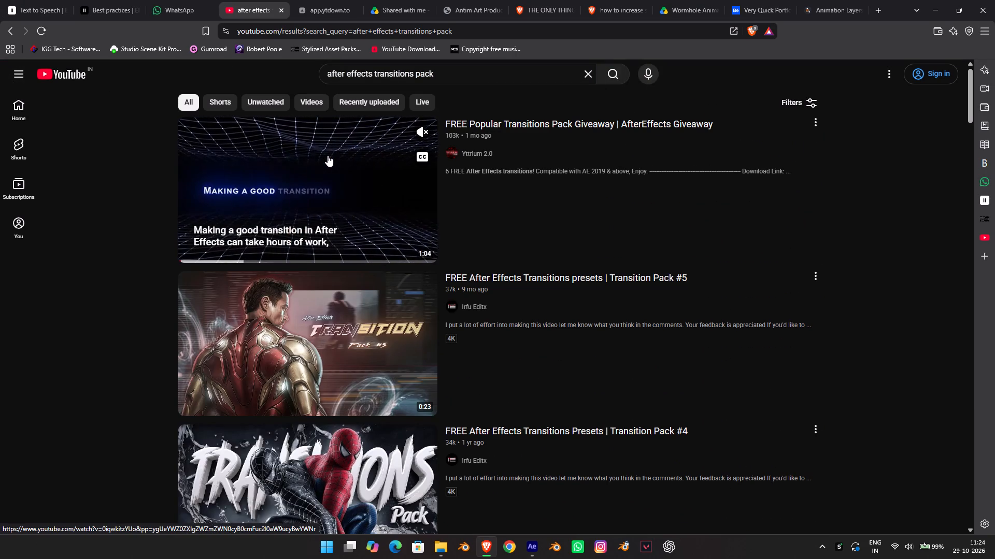
Open the FREE Popular Transitions Pack Giveaway video and skim its transition demos through to near the end.
left_click(238, 246)
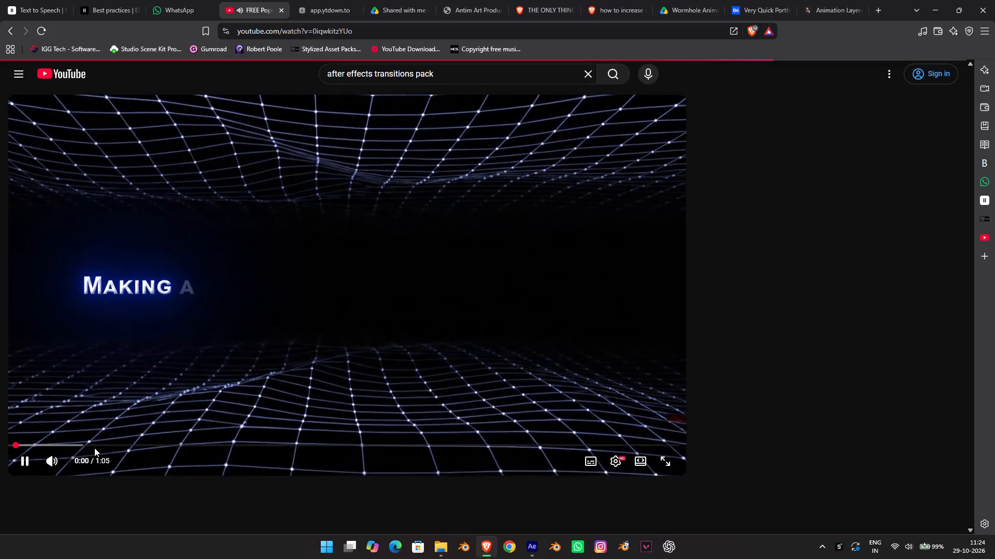
left_click(84, 442)
left_click(137, 447)
left_click(148, 445)
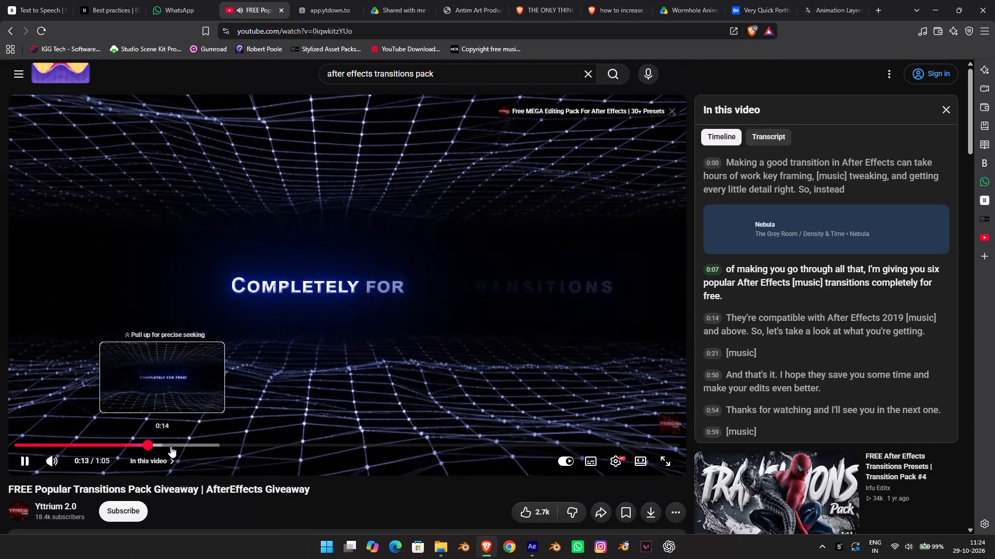
left_click(208, 444)
left_click(294, 437)
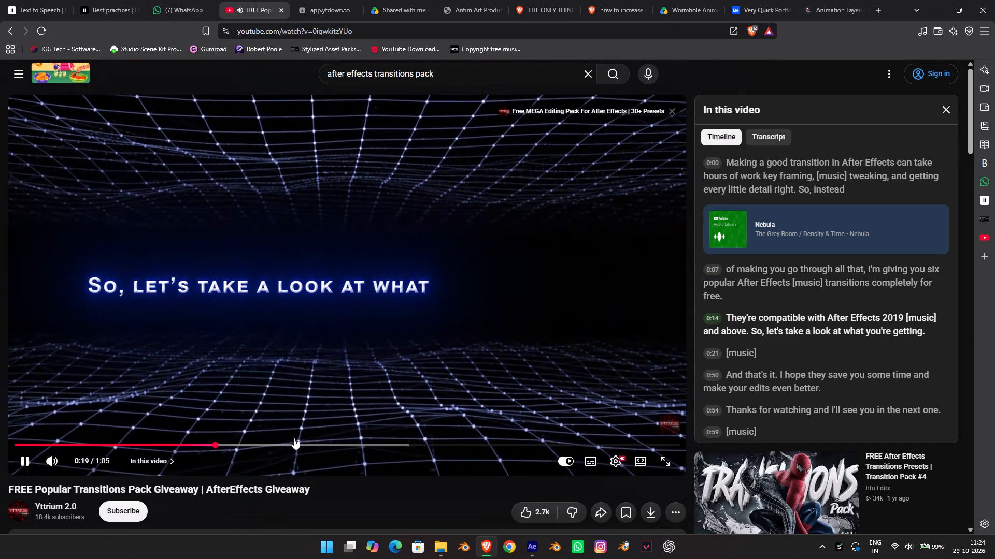
left_click(294, 439)
left_click(315, 383)
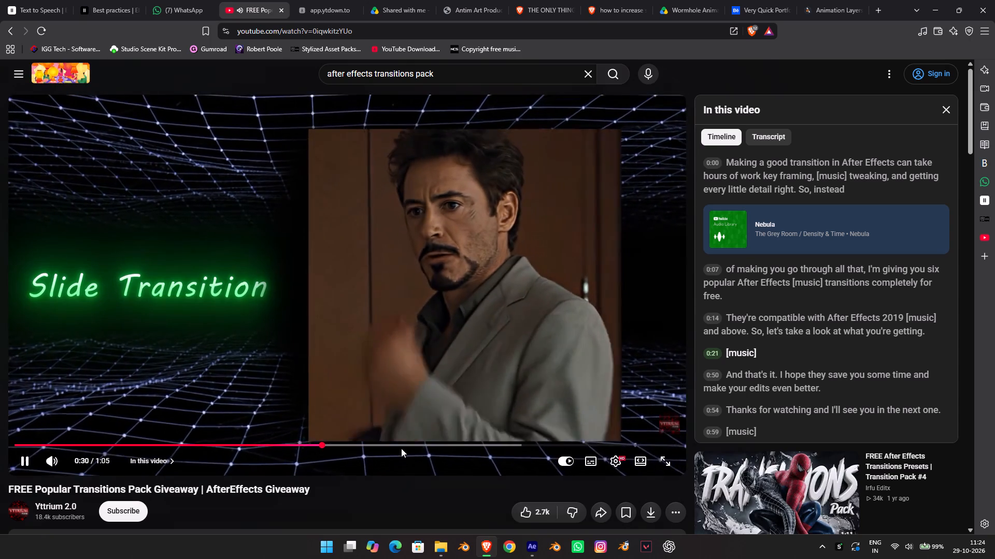
left_click(407, 445)
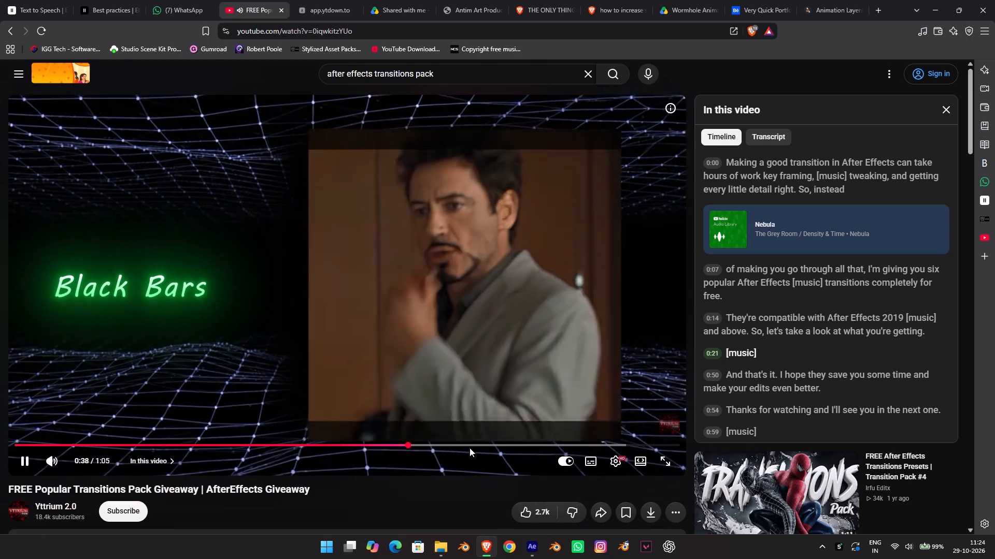
left_click(527, 444)
left_click(372, 292)
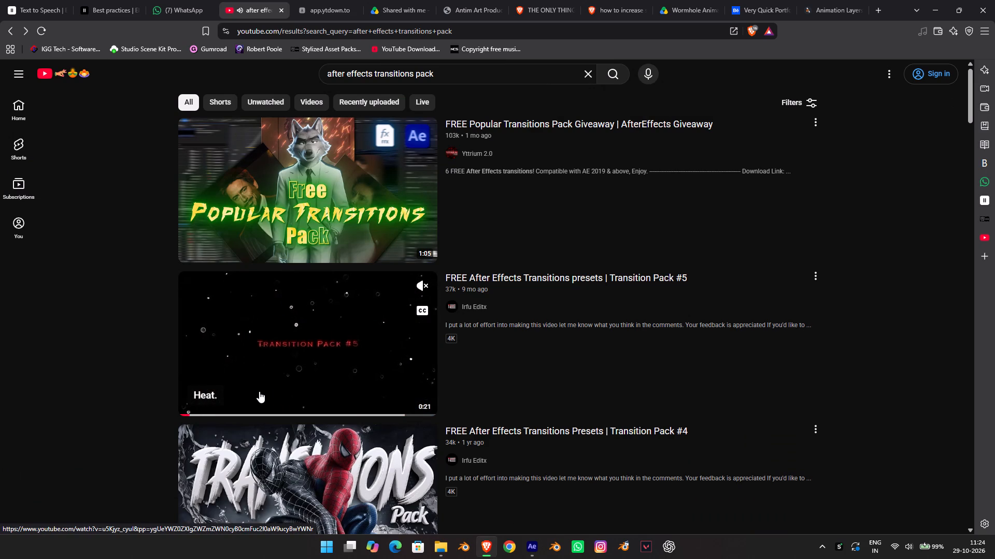
Skim the inline preview of the Transition Pack #5 video in the search results.
left_click(239, 409)
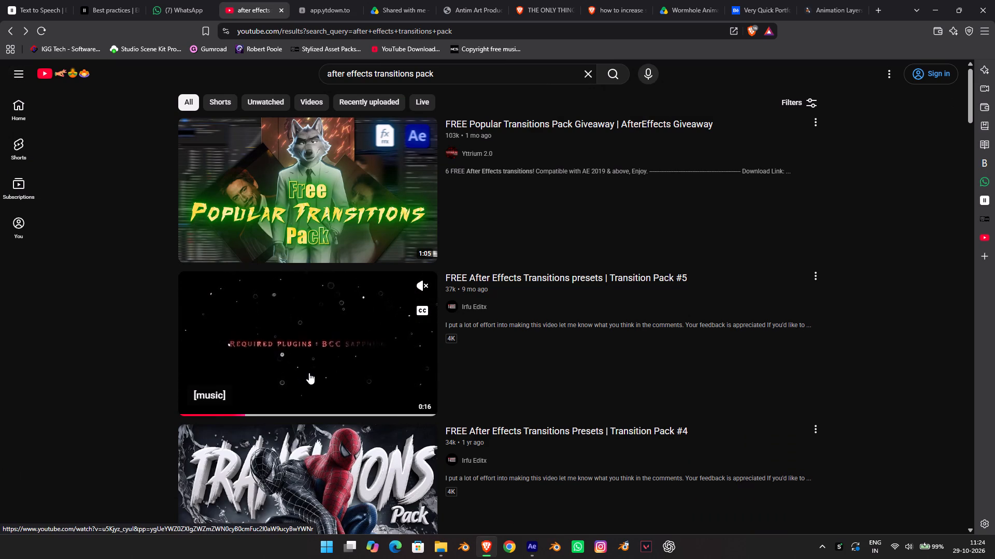
left_click(316, 411)
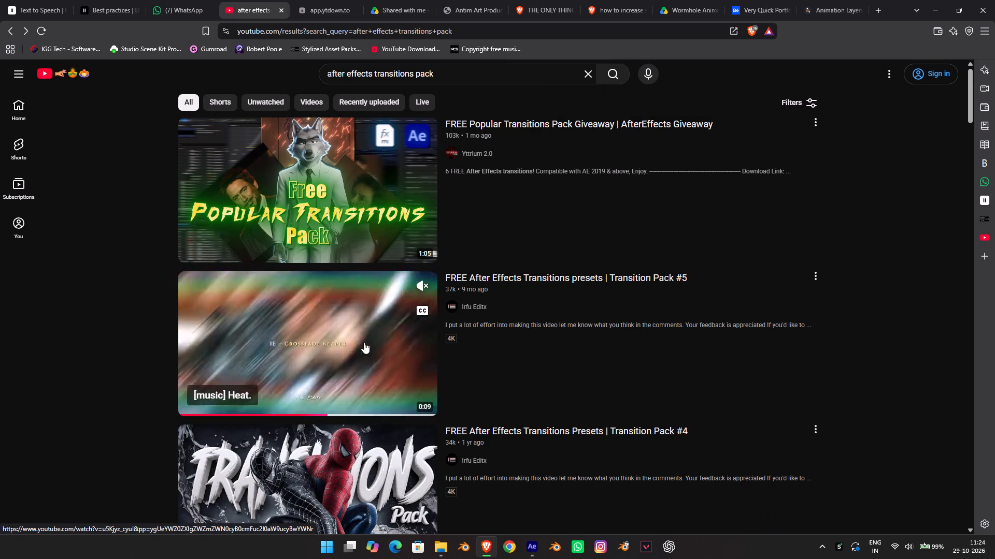
Open the Irfu Editx channel and look through its playlists.
left_click(468, 304)
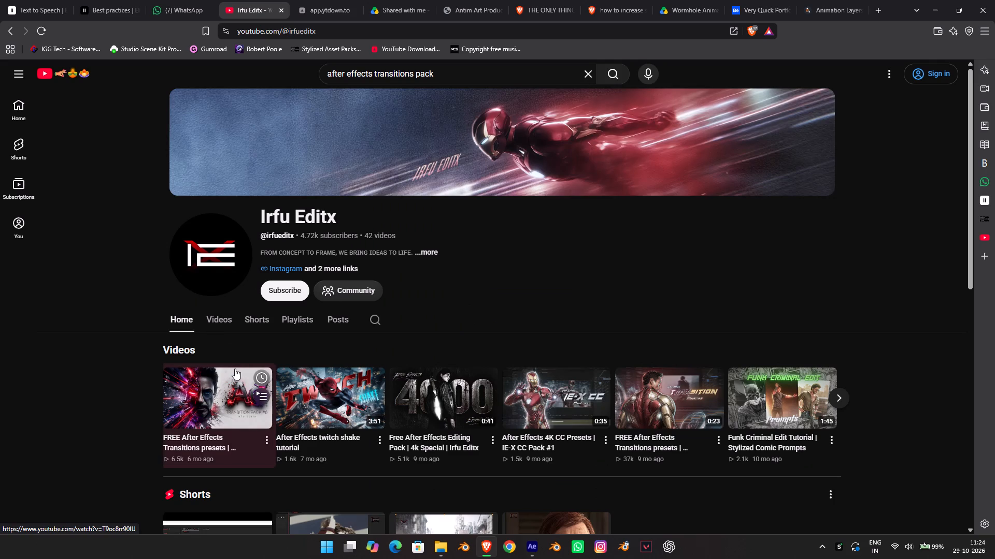
left_click(309, 313)
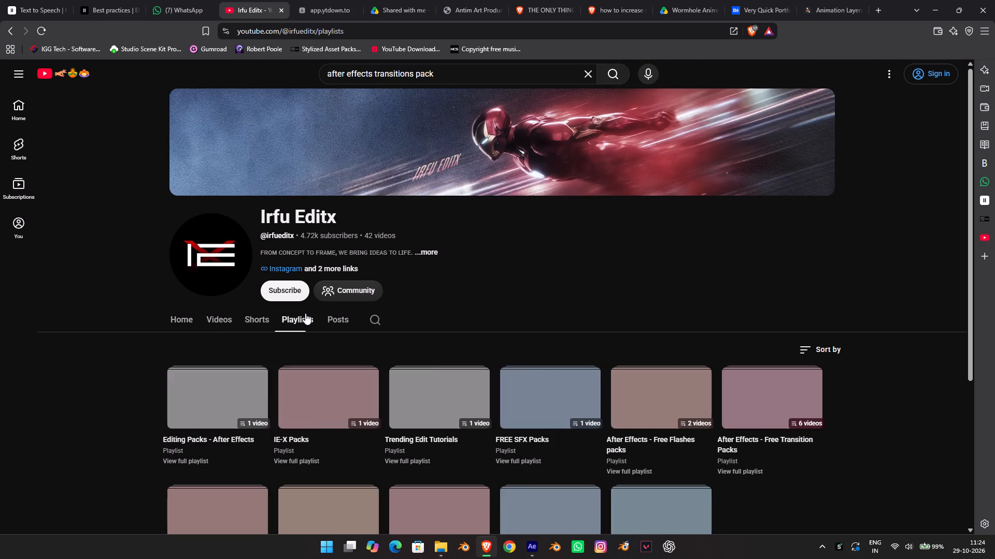
scroll(322, 339, "down", 2)
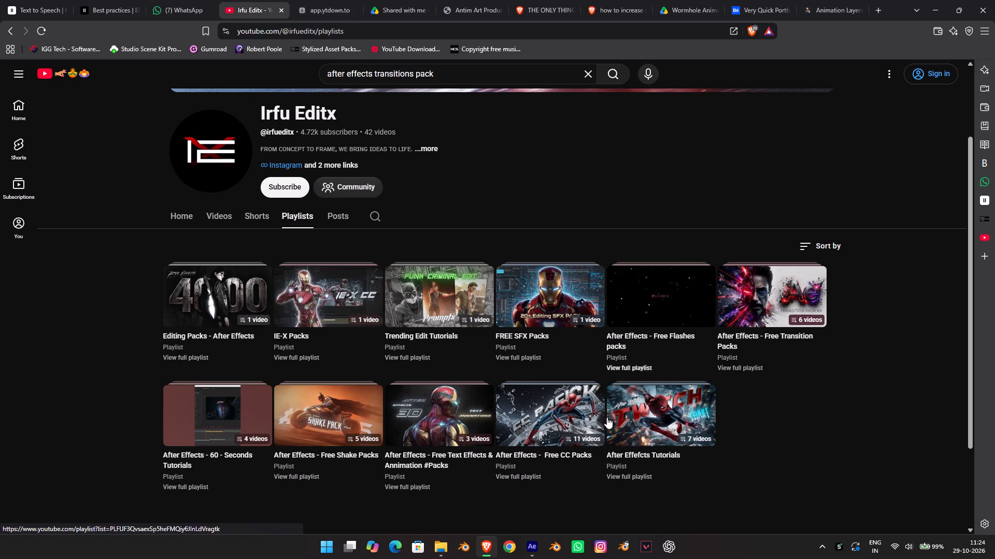
Open the Free CC Packs, Editing Packs and FREE SFX Packs playlists in separate new tabs.
right_click(539, 408)
left_click(593, 90)
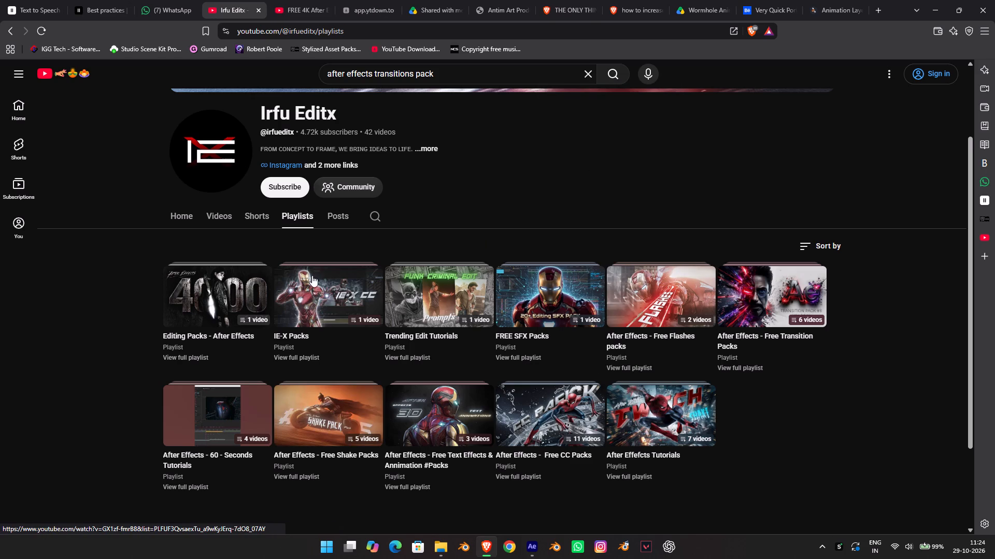
right_click(242, 303)
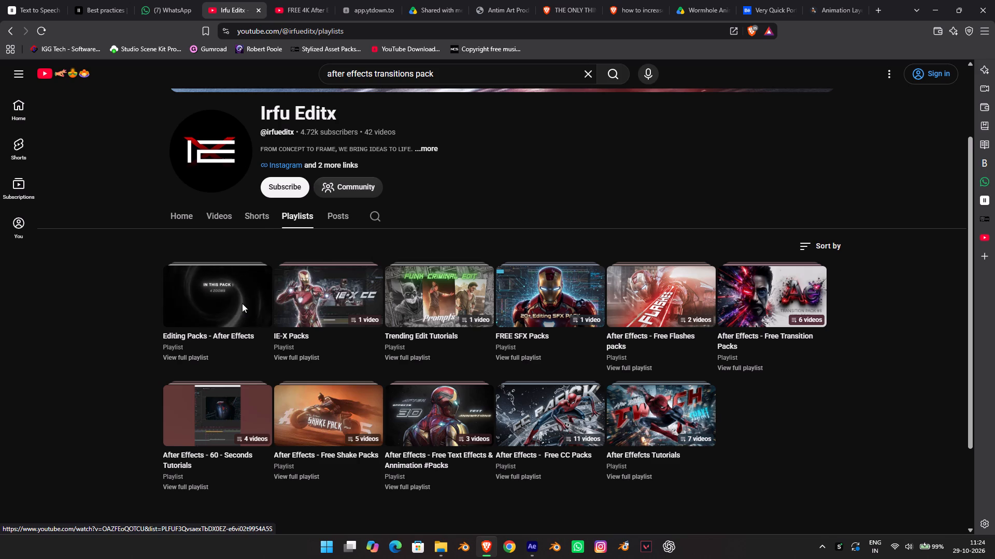
left_click(289, 216)
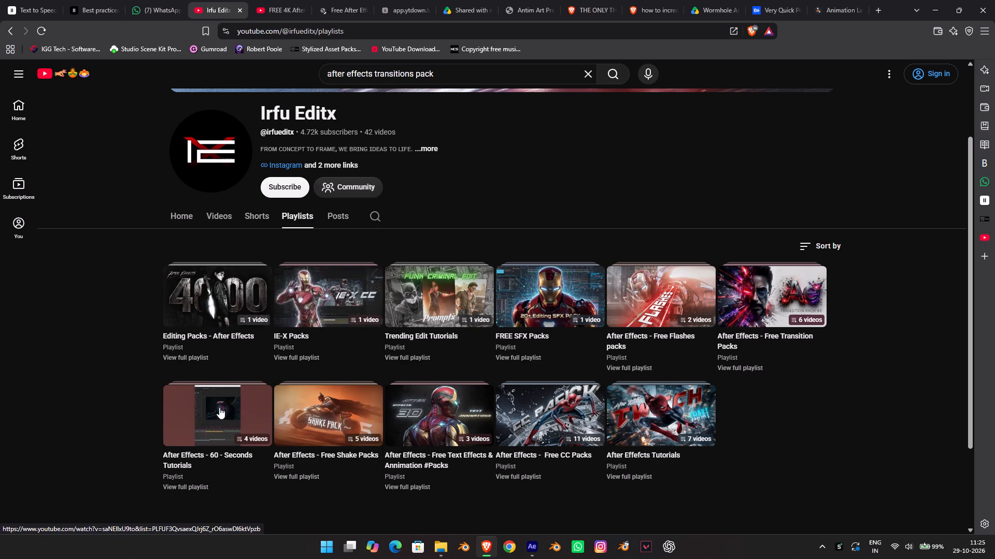
right_click(550, 297)
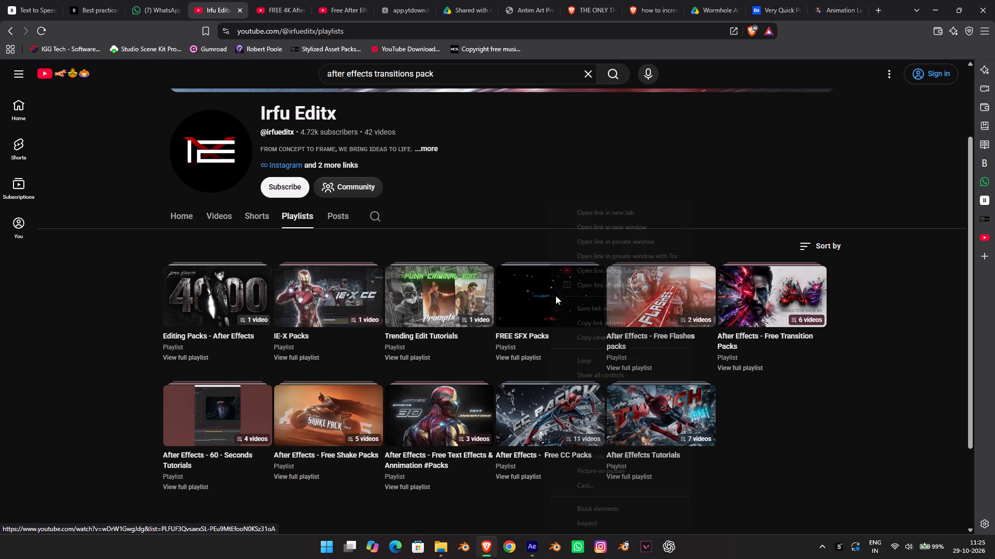
left_click(600, 210)
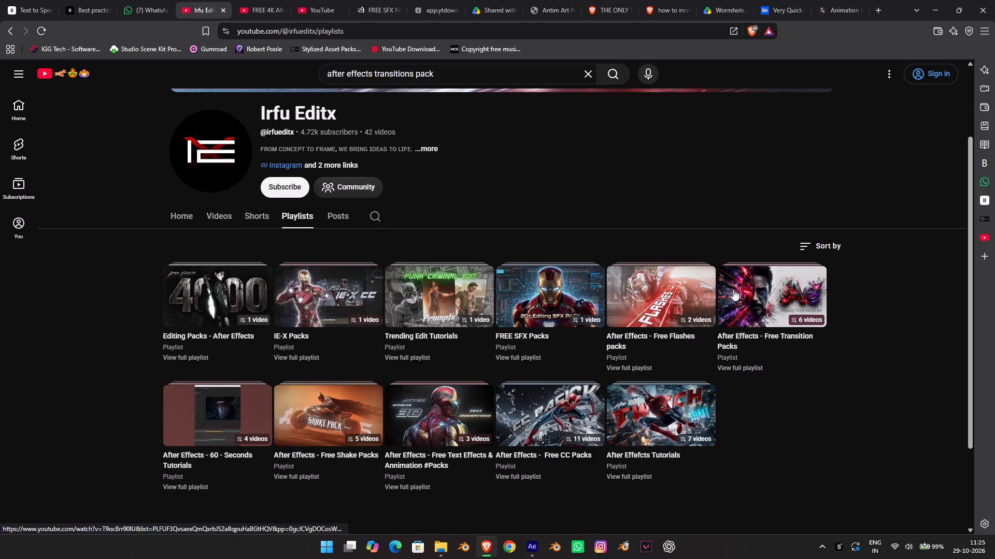
Open the After Effects - Free Flashes packs playlist and pause its first video.
left_click_drag(681, 295, 687, 295)
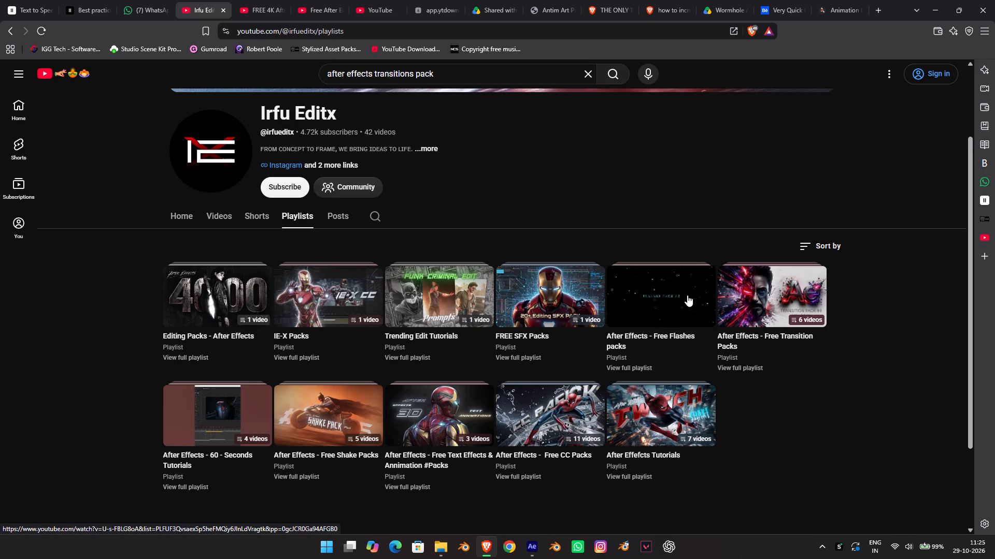
left_click_drag(687, 295, 702, 307)
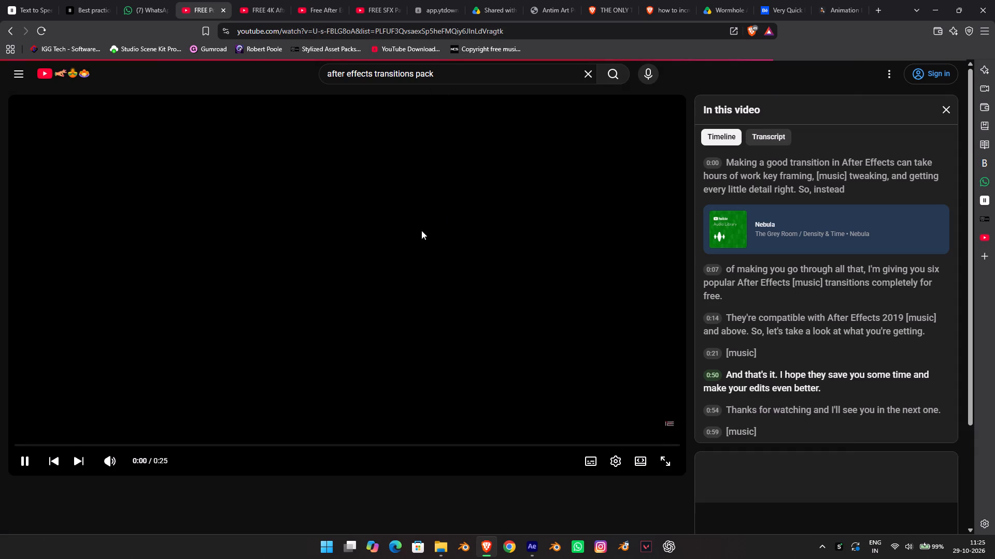
left_click(400, 245)
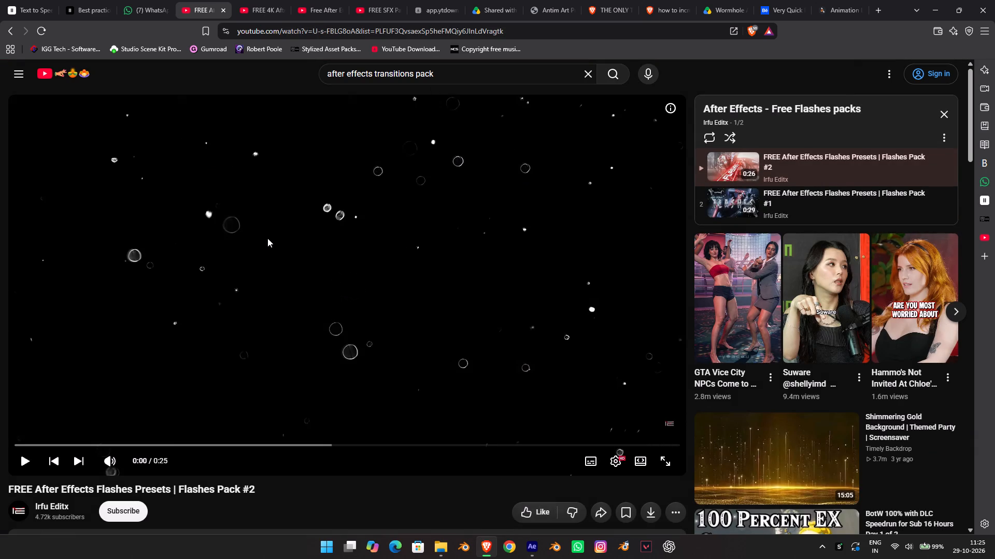
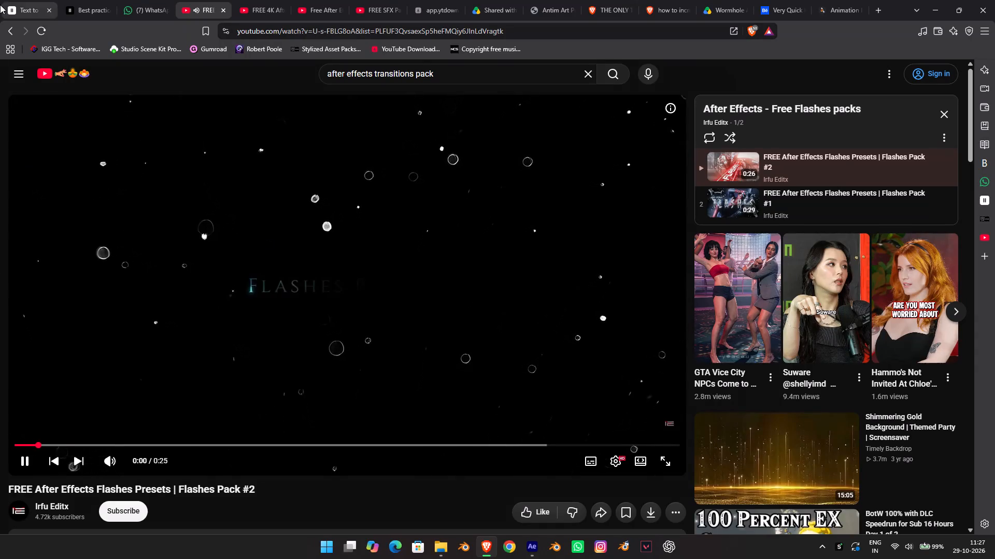
Skim the Flashes Pack #2 preview video up to its preset previews.
left_click(131, 443)
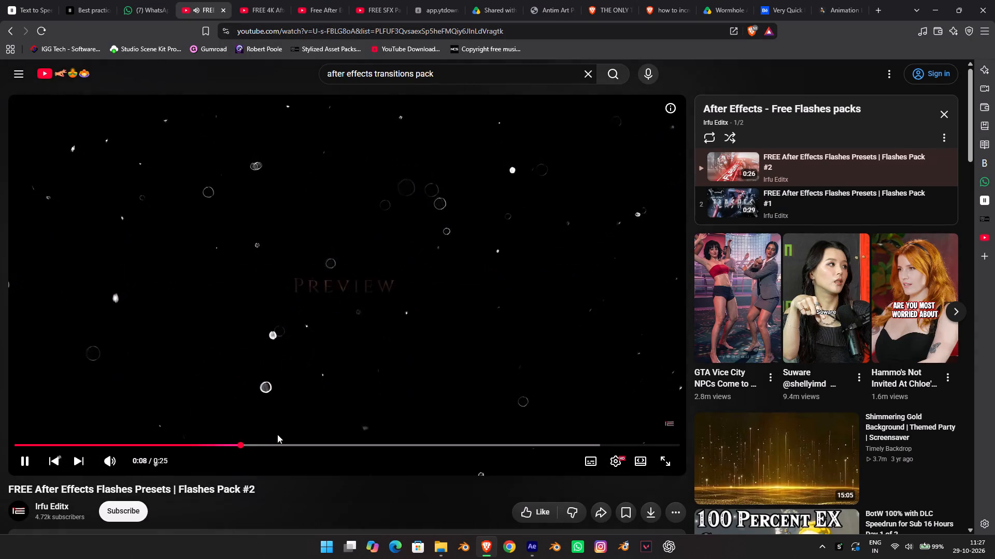
left_click(275, 448)
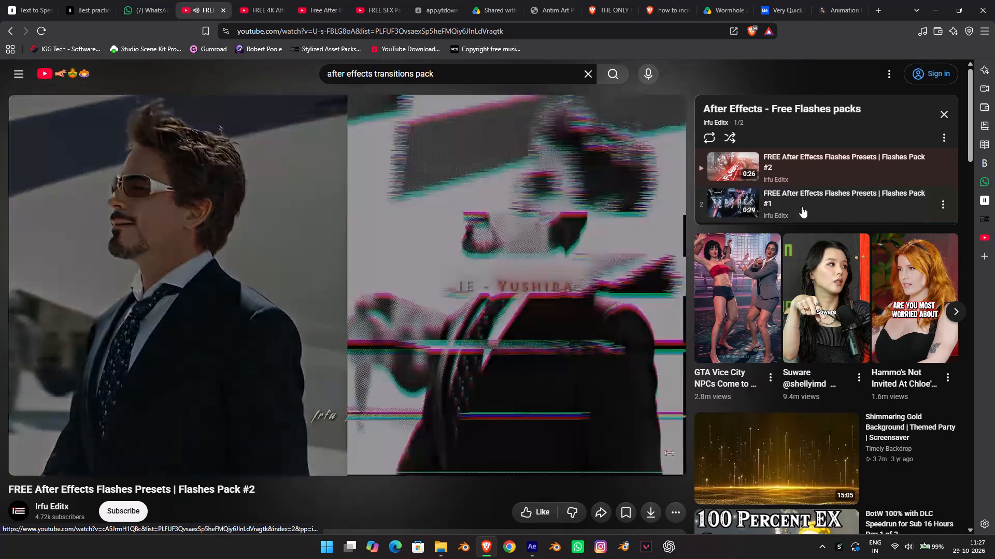
Open the Flashes Pack #1 video from the playlist, skim its preset previews and pause it.
left_click(801, 207)
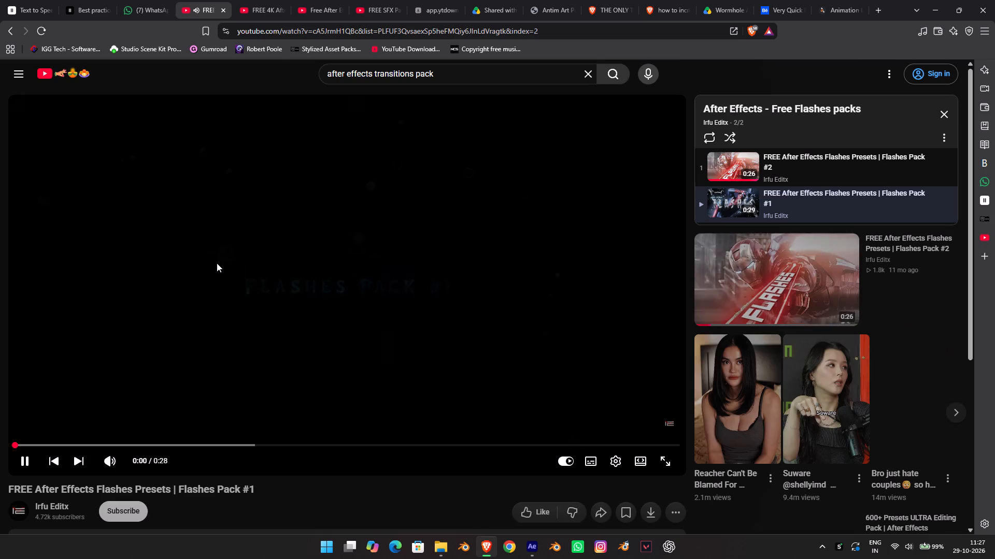
left_click(201, 442)
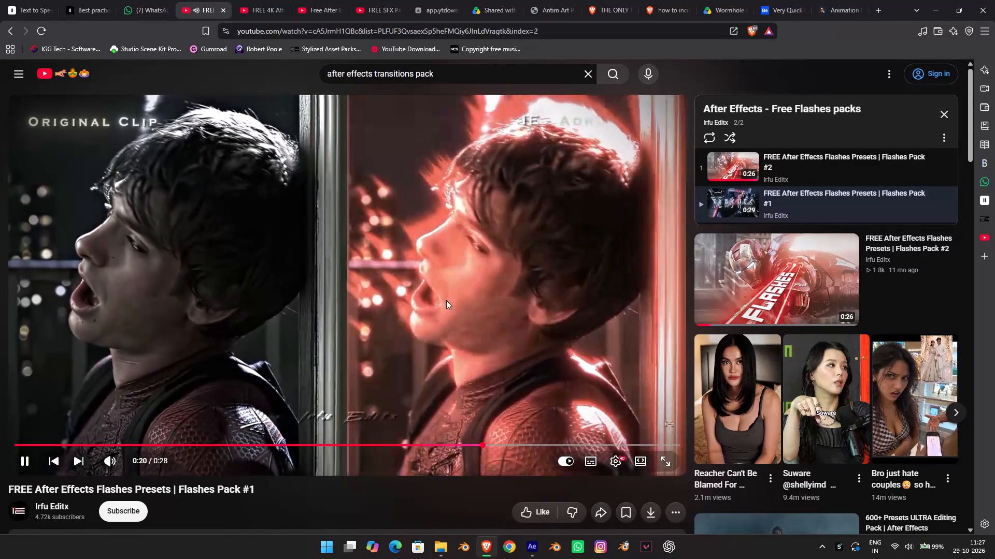
left_click(430, 296)
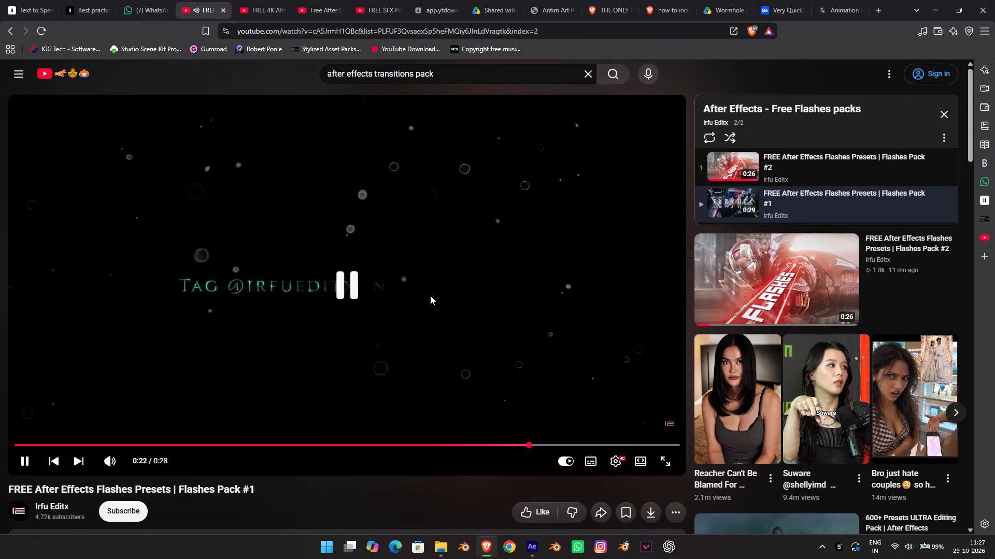
Expand the Flashes Pack #1 video's description and open the creator's Ko-fi link from it.
scroll(420, 296, "down", 6)
left_click(176, 249)
scroll(168, 230, "down", 2)
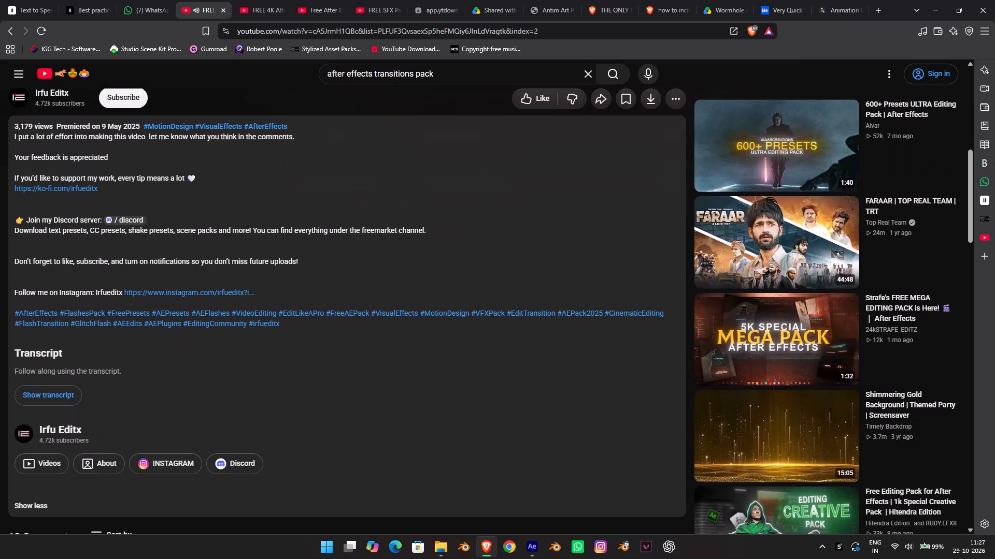
left_click(64, 185)
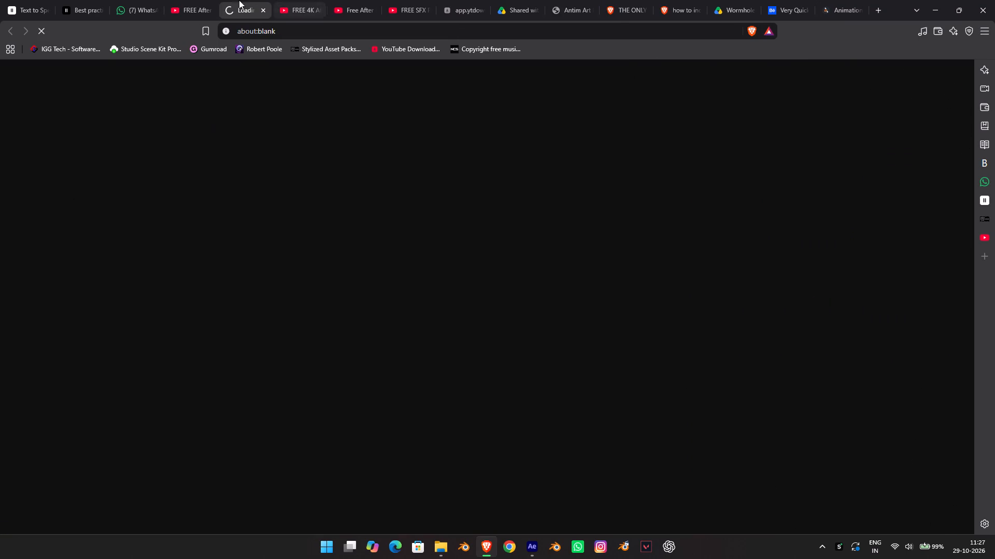
left_click(194, 0)
scroll(187, 268, "down", 5)
scroll(180, 277, "up", 1)
scroll(180, 277, "down", 2)
scroll(173, 273, "up", 4)
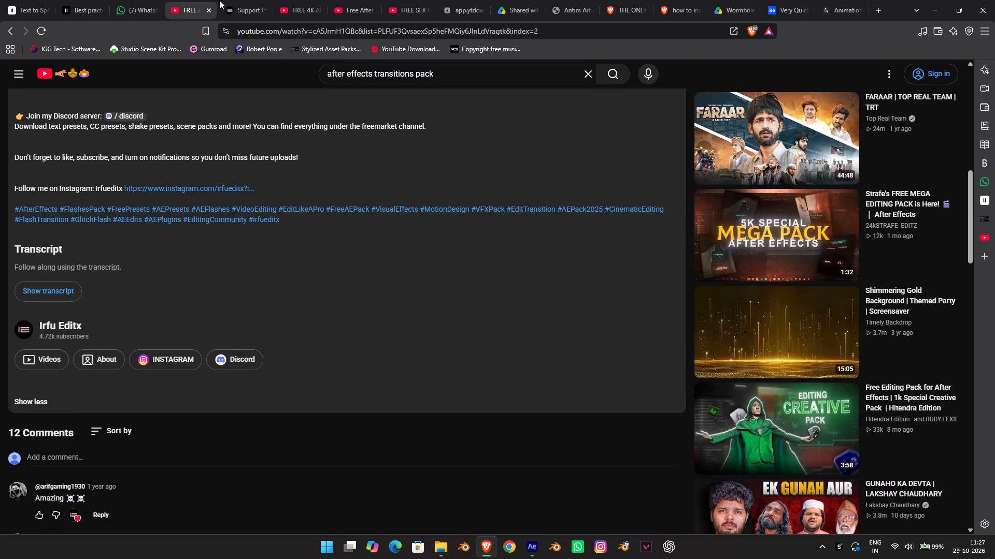
left_click(243, 0)
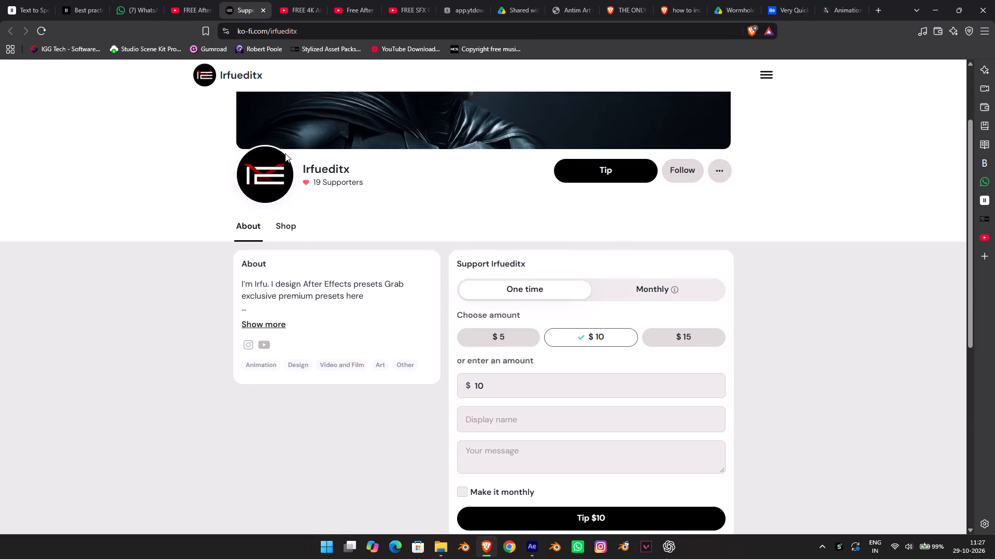
Look through the Irfueditx Ko-fi page, including the full About text and the Shop section, for downloadable packs.
left_click(271, 317)
left_click(274, 322)
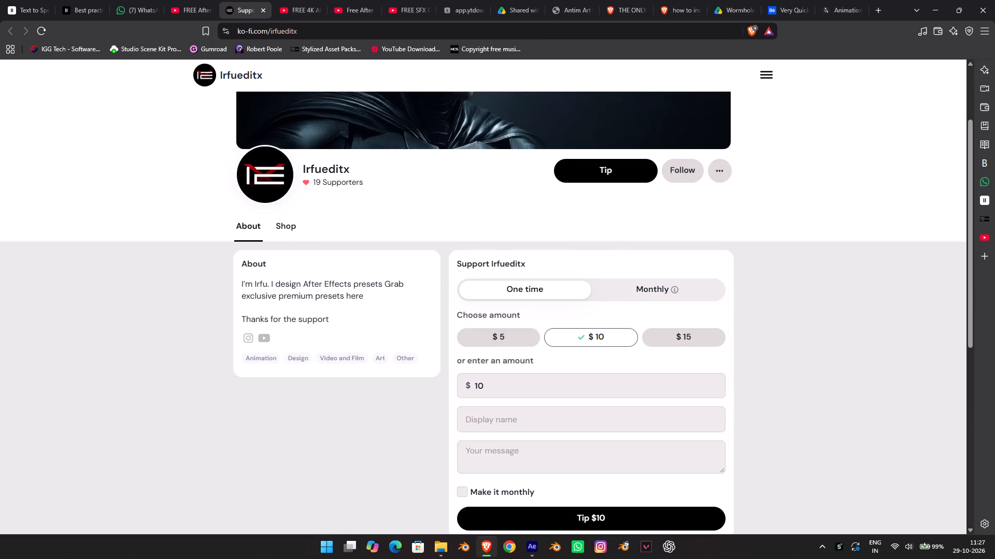
scroll(364, 284, "down", 5)
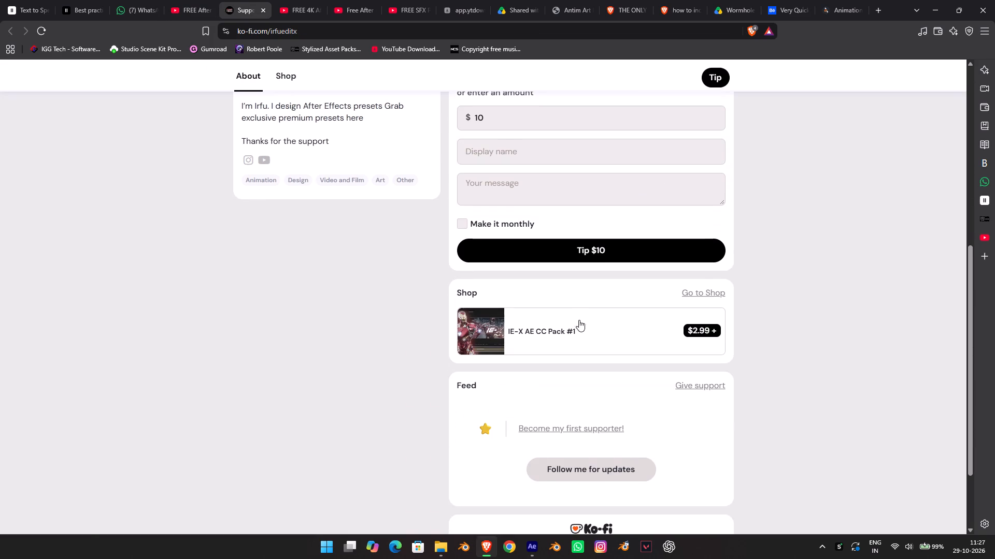
scroll(581, 321, "down", 3)
scroll(559, 255, "up", 4)
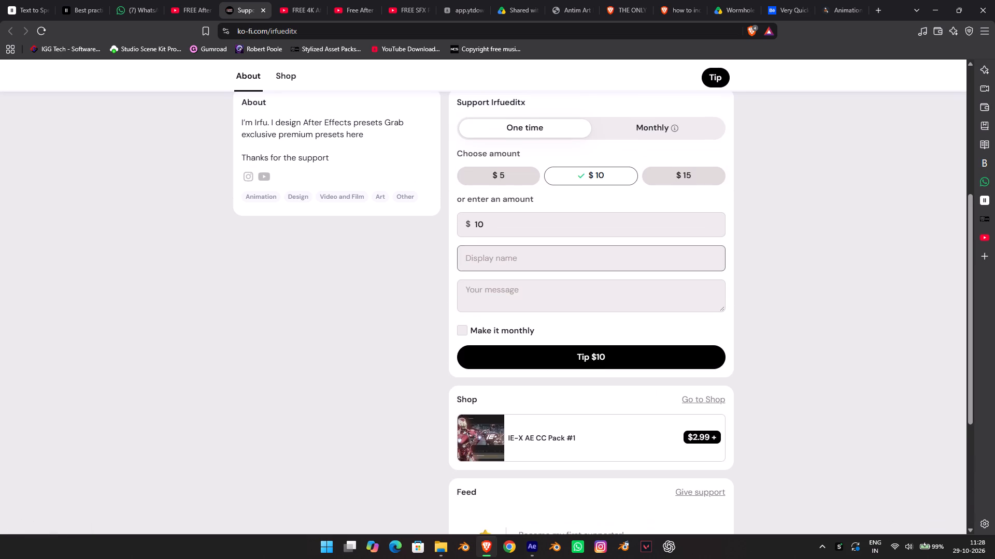
scroll(558, 256, "up", 5)
scroll(558, 256, "down", 3)
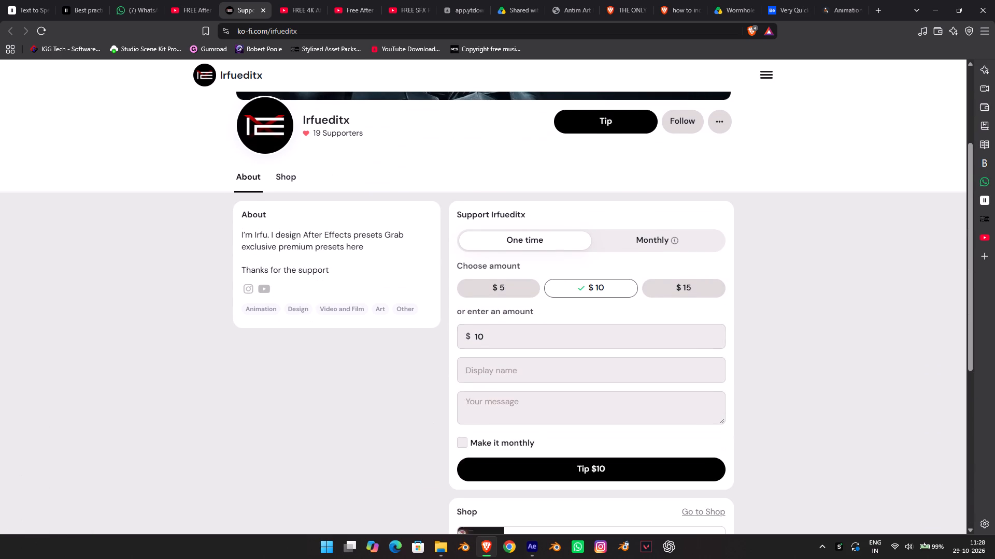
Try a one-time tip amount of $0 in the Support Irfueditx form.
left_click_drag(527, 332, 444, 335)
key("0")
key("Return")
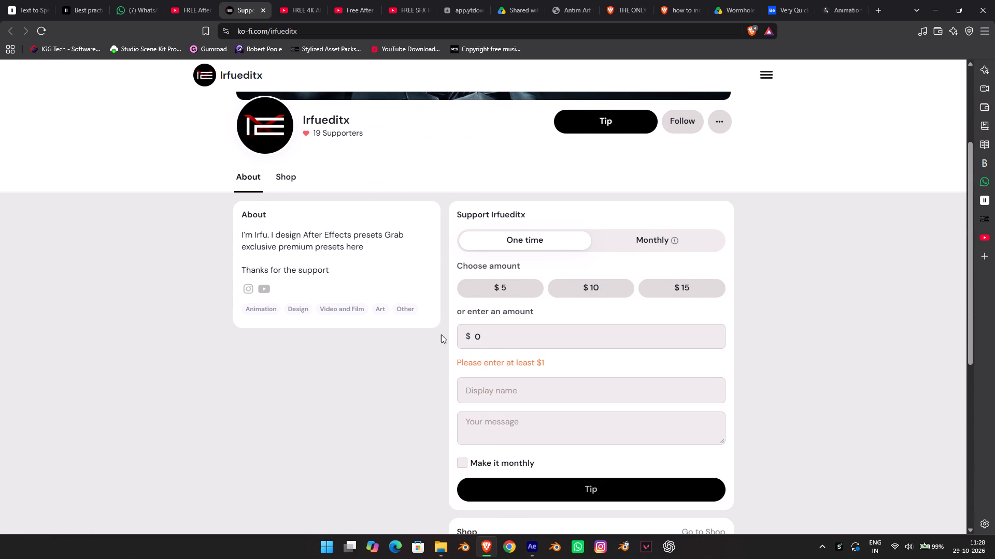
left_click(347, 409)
Open the IE-X AE CC Pack #1 shop item and try a price of 0.
scroll(387, 271, "down", 6)
left_click(534, 247)
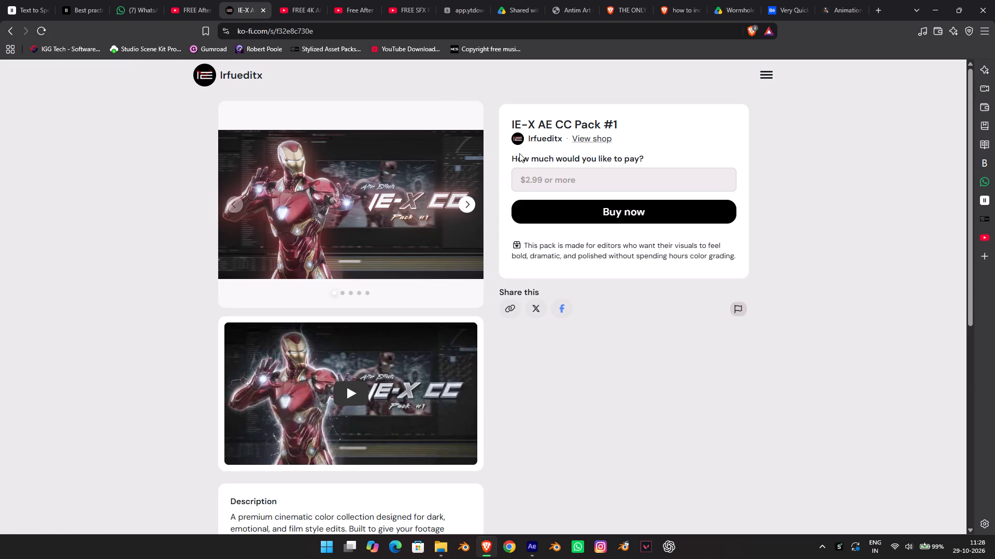
left_click(533, 171)
key("0")
left_click(77, 286)
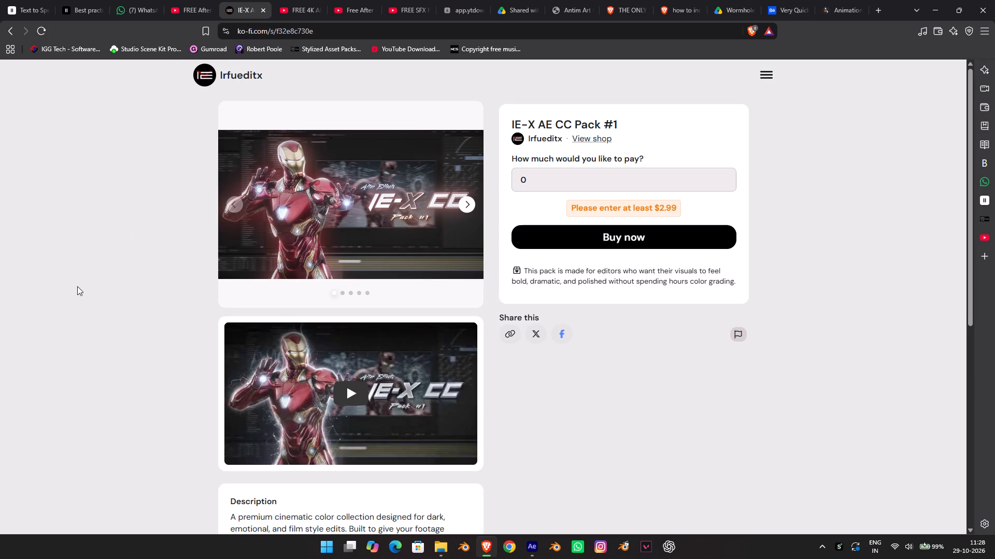
Read the IE-X AE CC Pack #1 description for its included presets and required plugins.
scroll(130, 264, "down", 8)
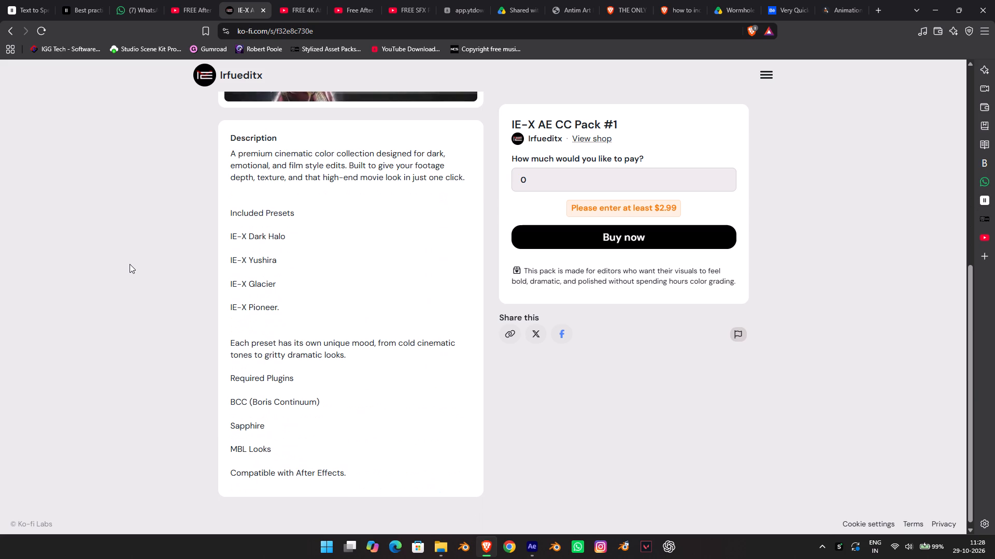
scroll(130, 264, "down", 2)
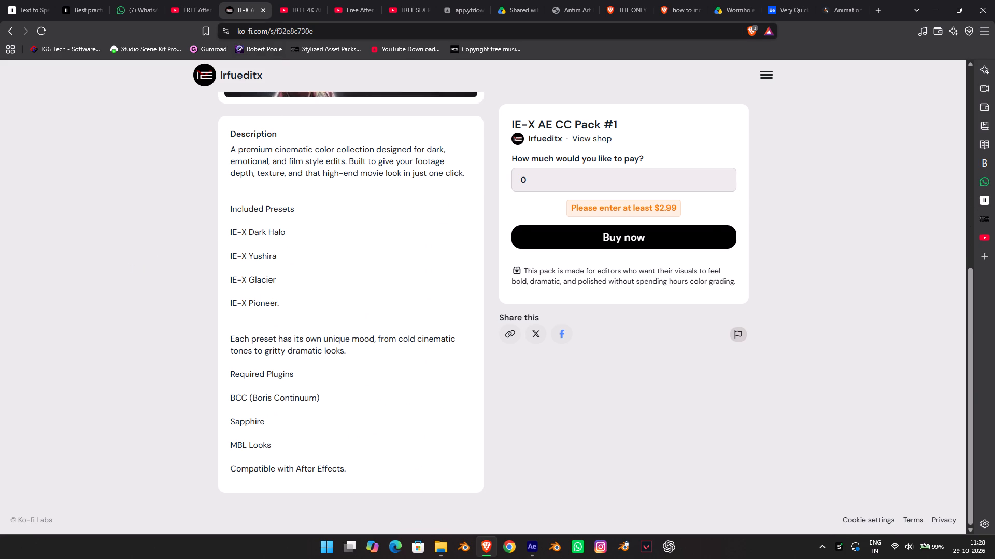
Return to the Flashes Pack #1 video and check its comments and description for a working download link.
left_click(199, 0)
scroll(121, 295, "down", 7)
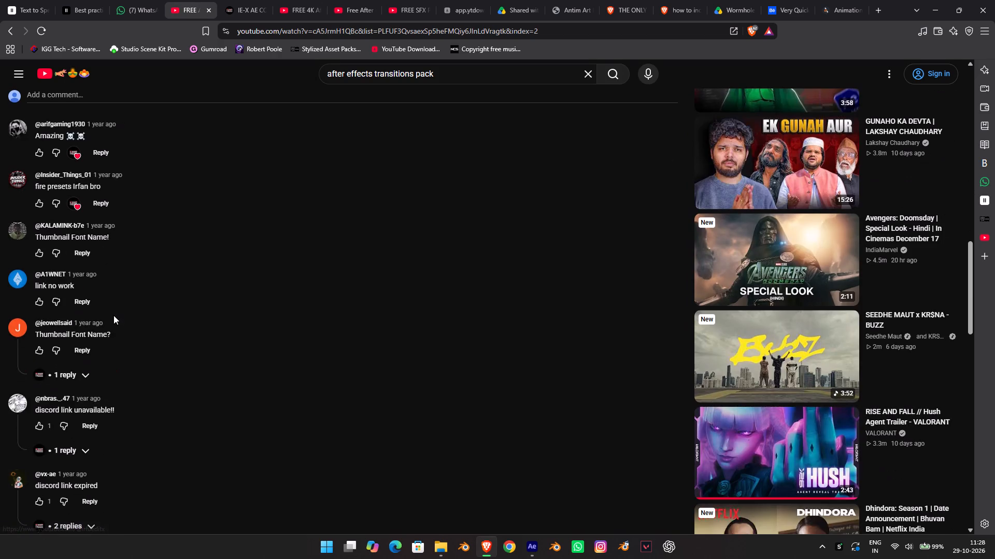
scroll(113, 312, "down", 6)
scroll(103, 247, "up", 1)
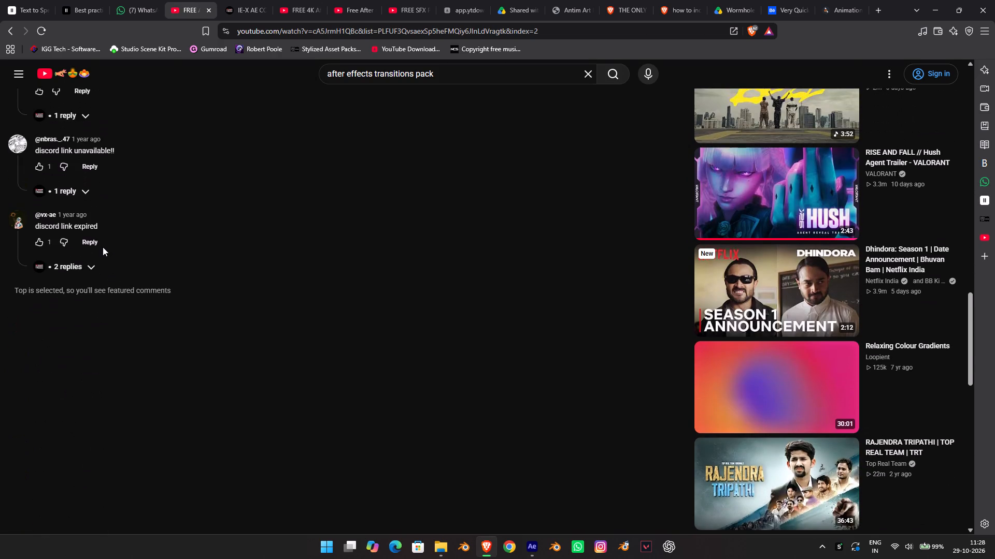
scroll(60, 262, "up", 13)
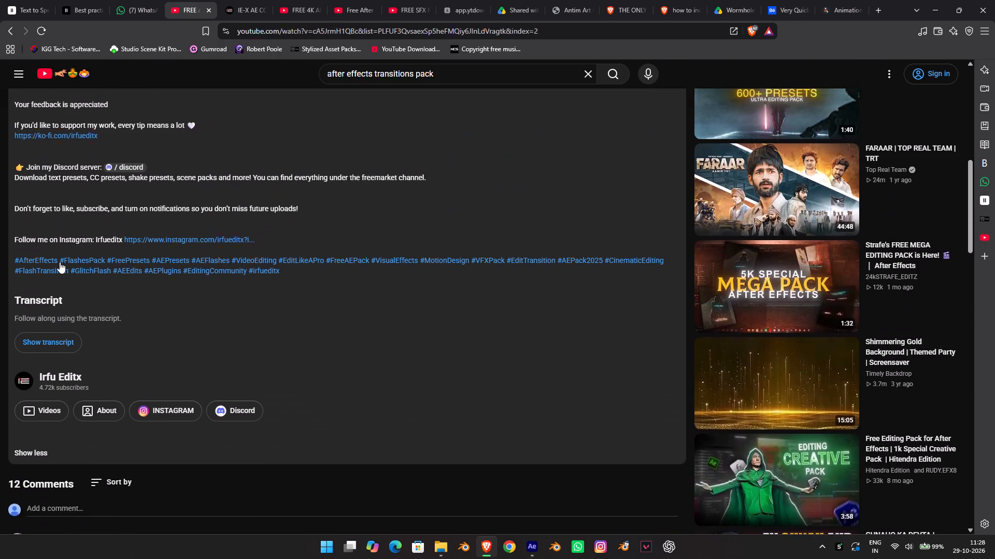
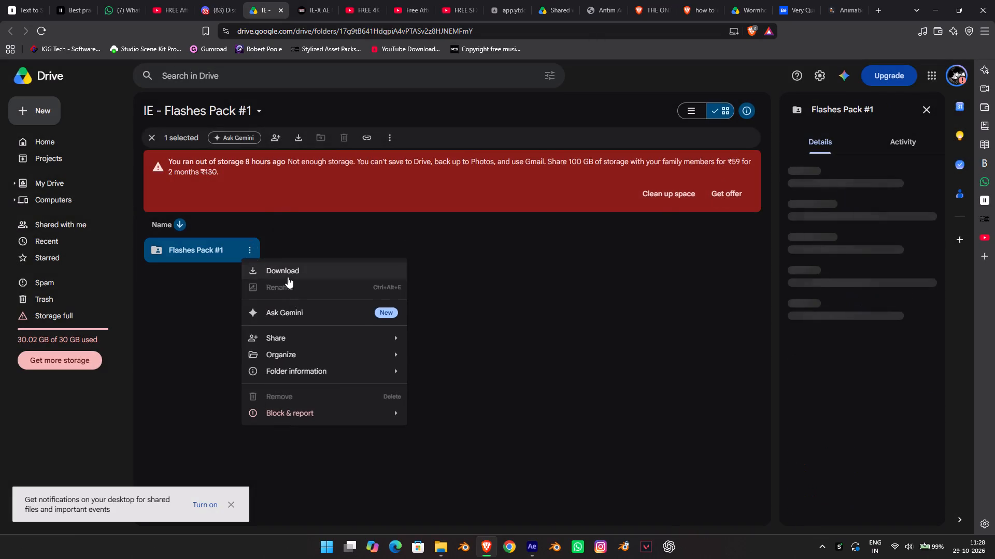
Download the Flashes Pack #1 folder from Drive and save the ZIP archive in the AE folder on New Volume (E:).
left_click(288, 277)
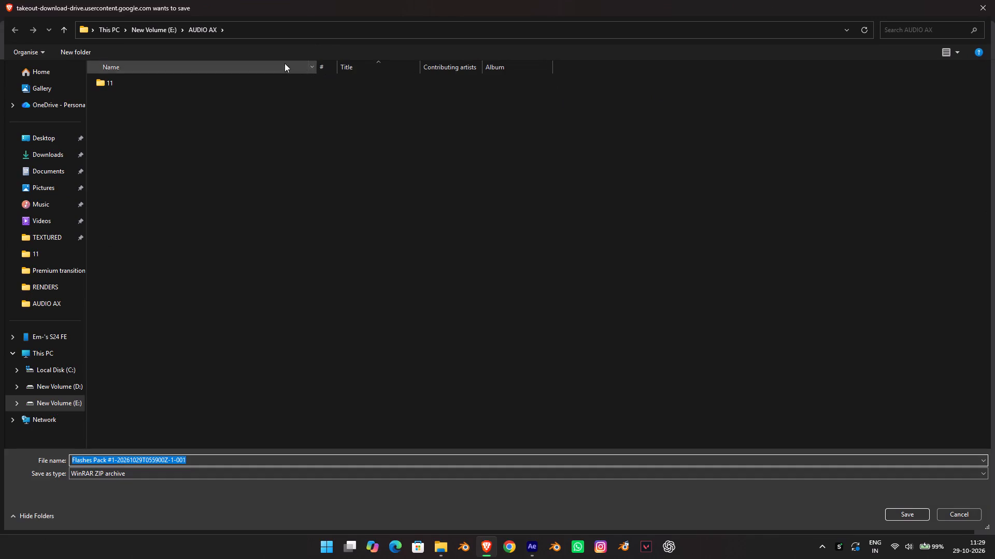
left_click(172, 23)
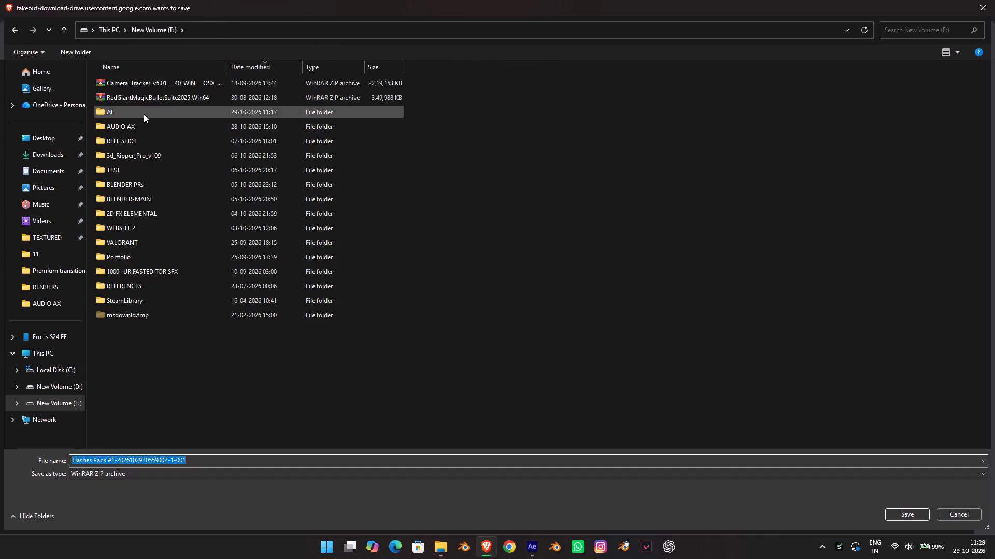
double_click(144, 114)
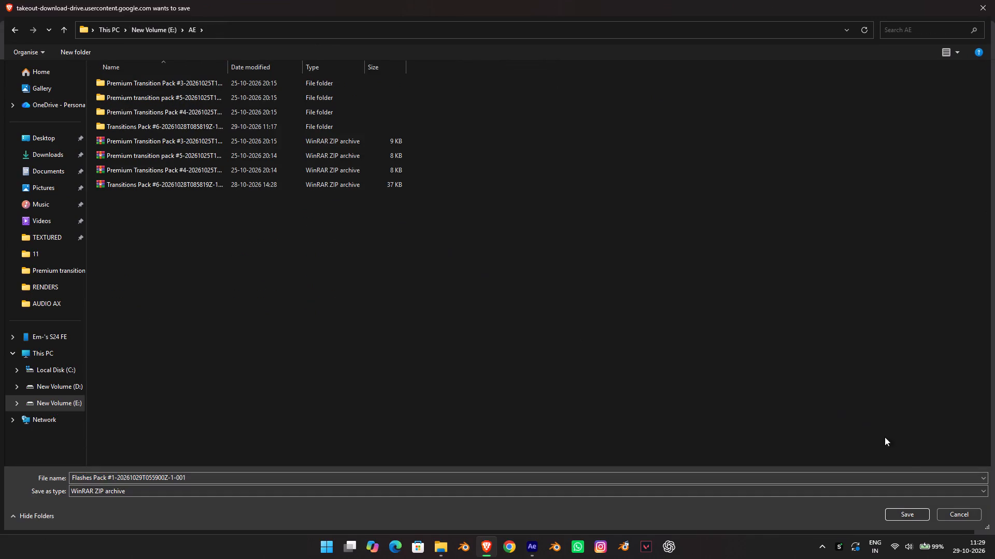
left_click(903, 509)
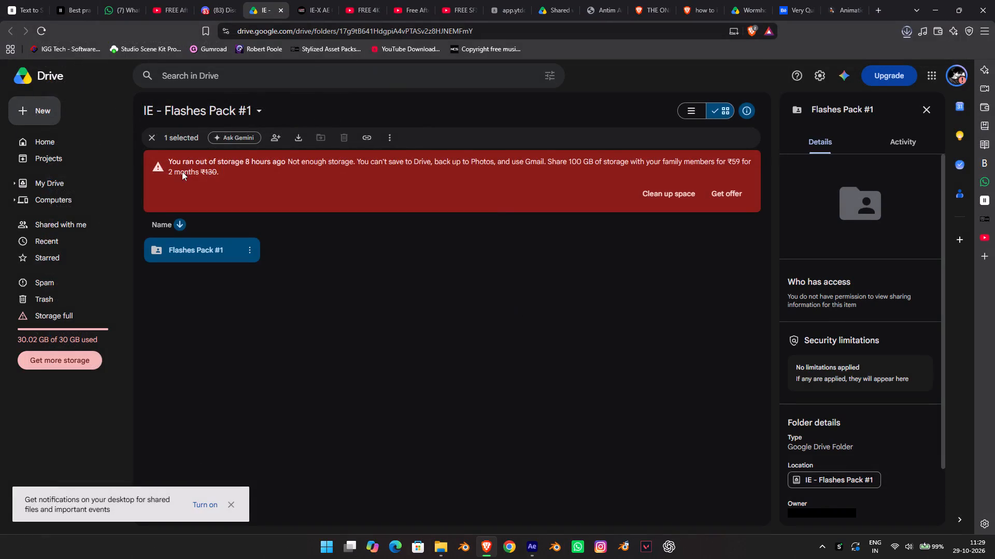
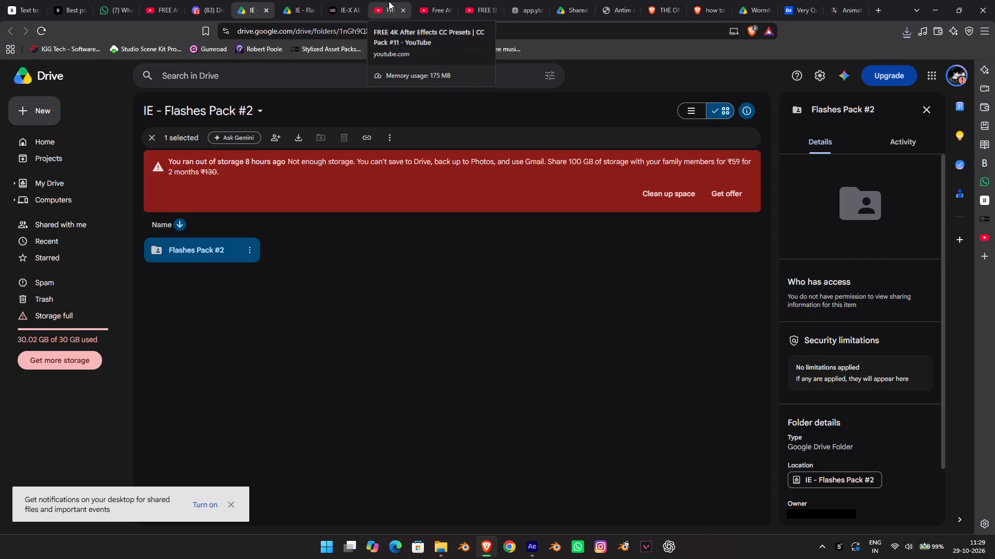
Preview the FREE 4K After Effects CC Presets CC Pack #11 video by skipping through its before-and-after examples, then pause it.
left_click(389, 1)
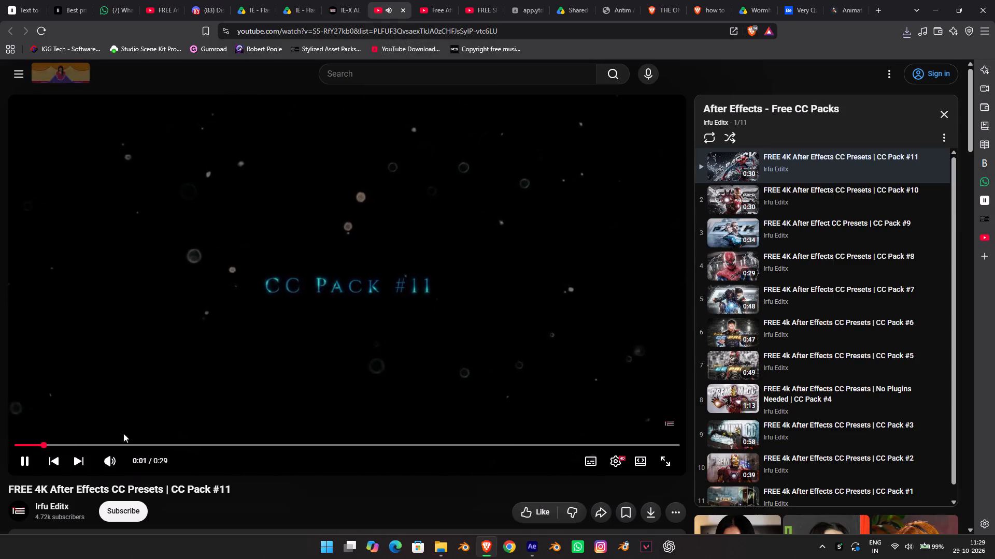
left_click(118, 439)
left_click(214, 436)
left_click(254, 448)
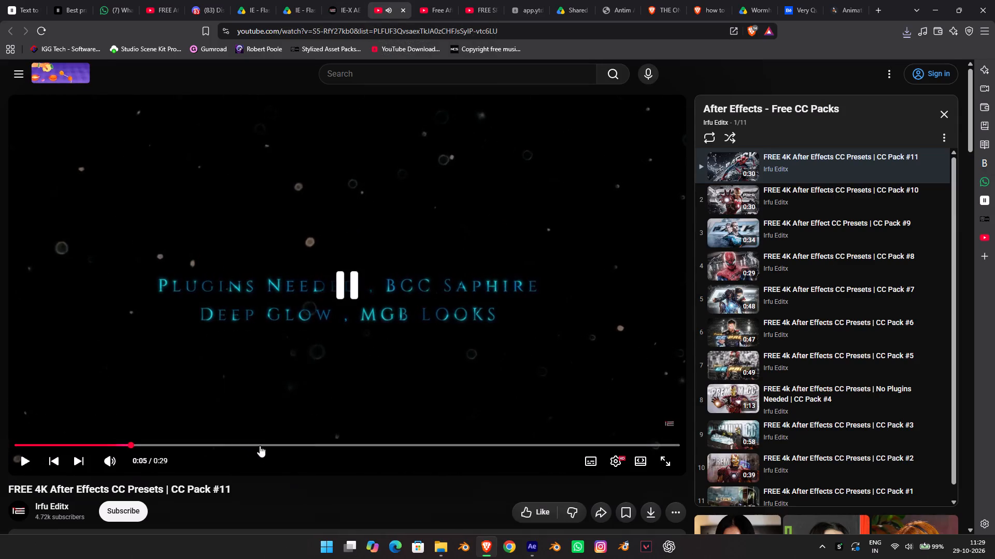
left_click(273, 433)
left_click(267, 444)
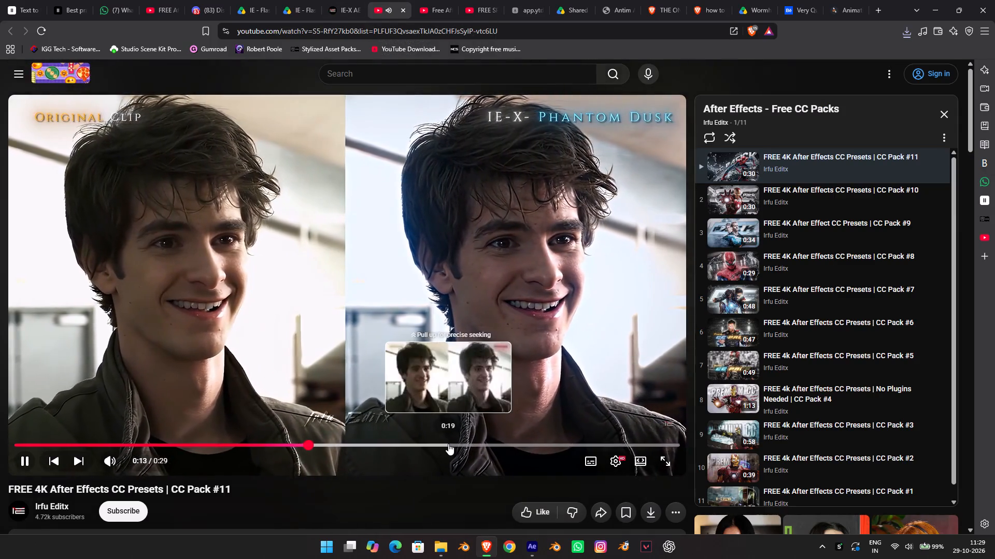
left_click(448, 444)
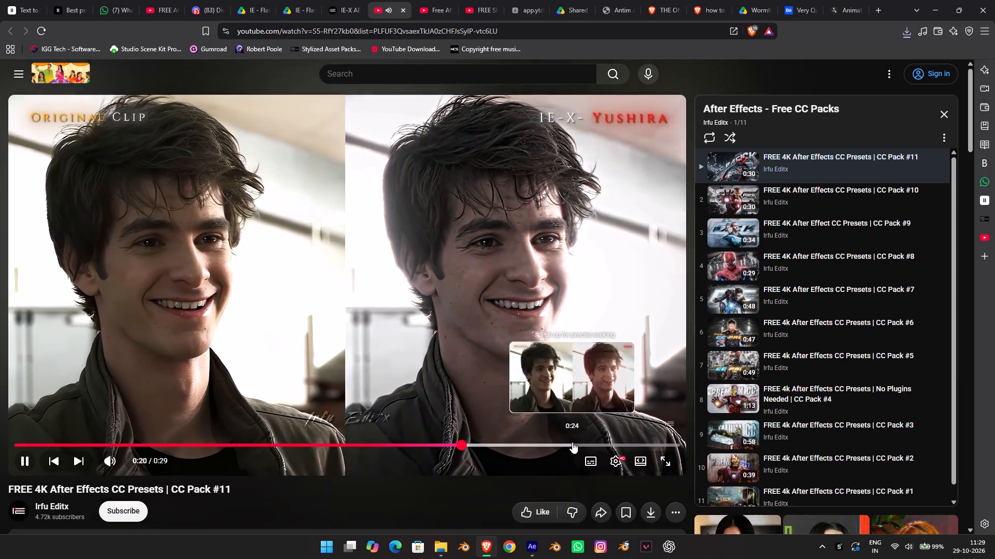
left_click(572, 442)
left_click_drag(213, 311, 213, 305)
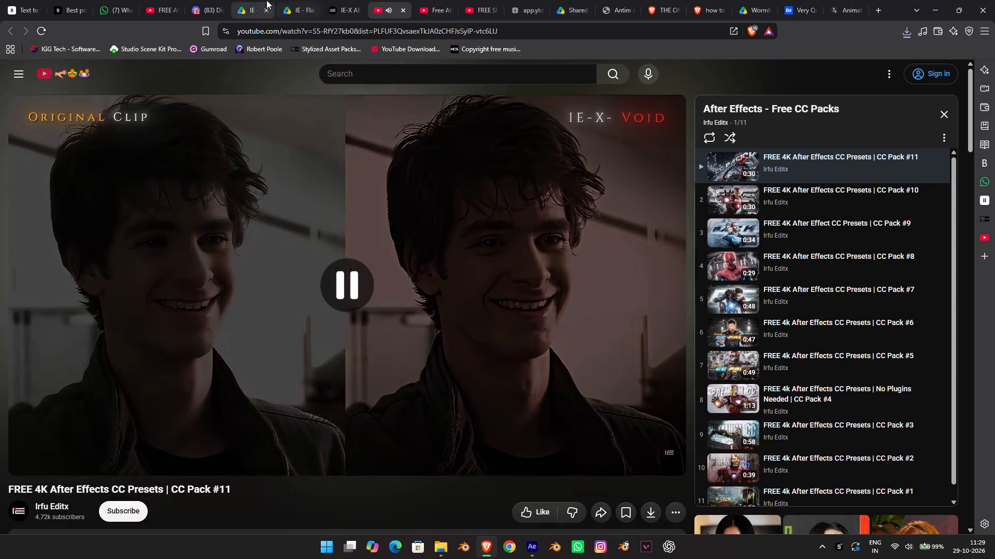
Close the Drive page of the already downloaded Flashes Pack #1.
left_click(298, 0)
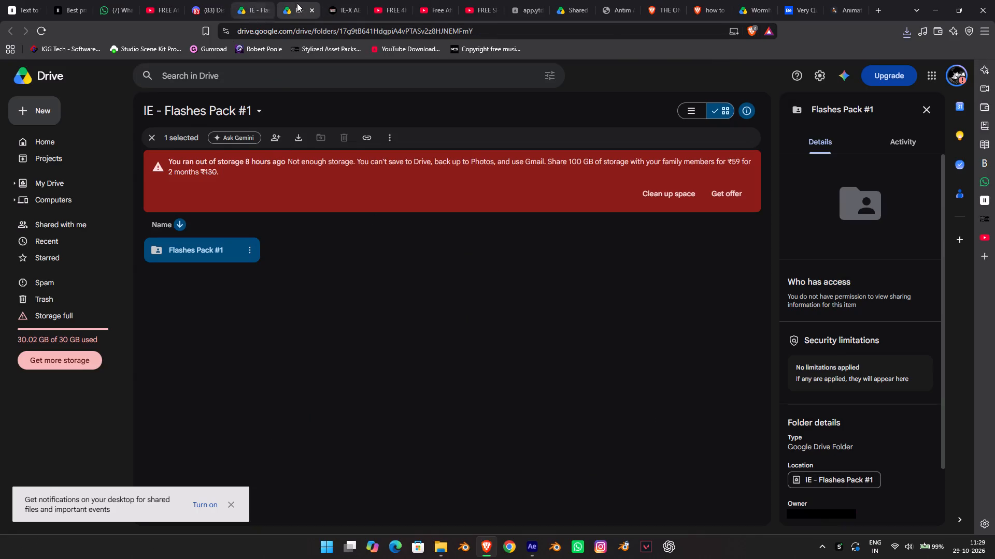
left_click(309, 14)
Download the Flashes Pack #2 folder from its Drive page.
left_click(257, 3)
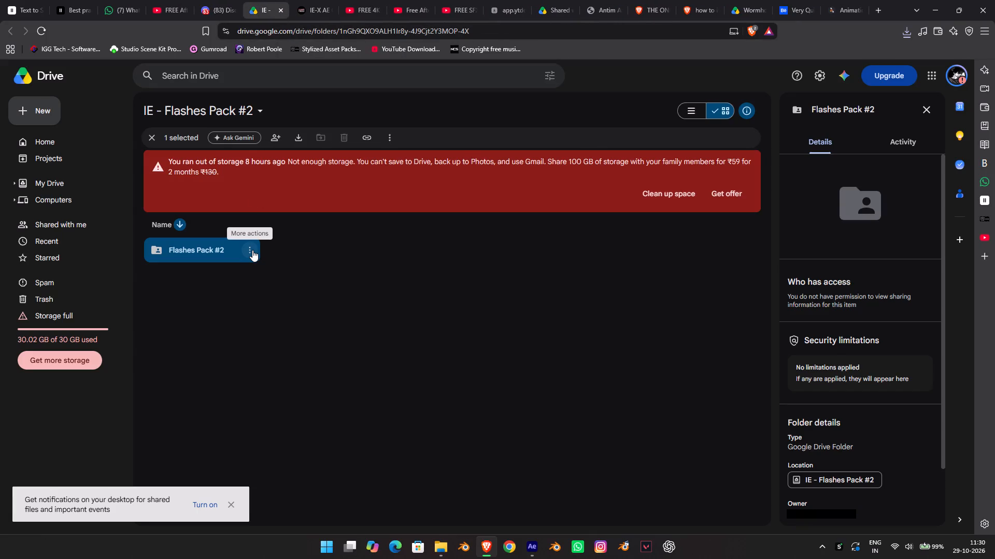
left_click(901, 27)
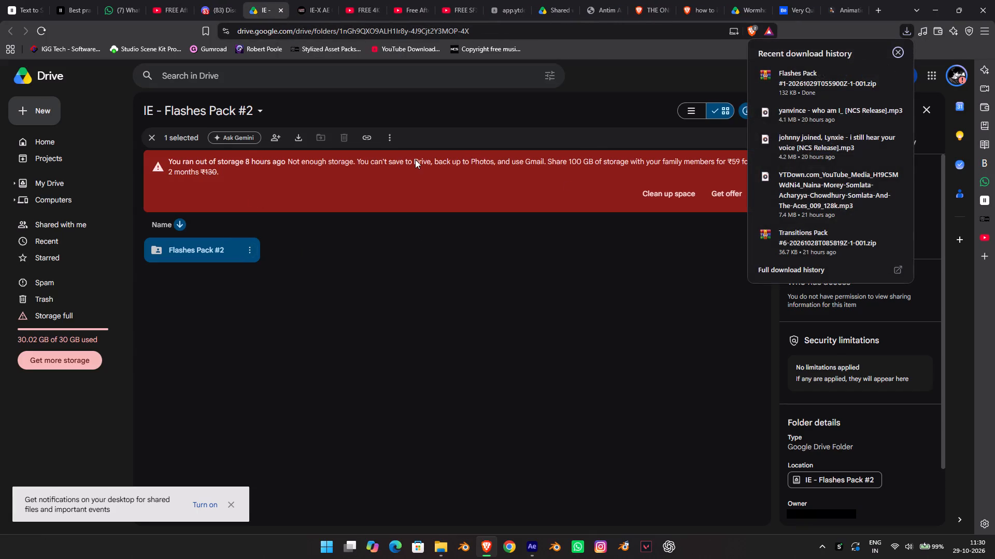
left_click(307, 296)
left_click(250, 246)
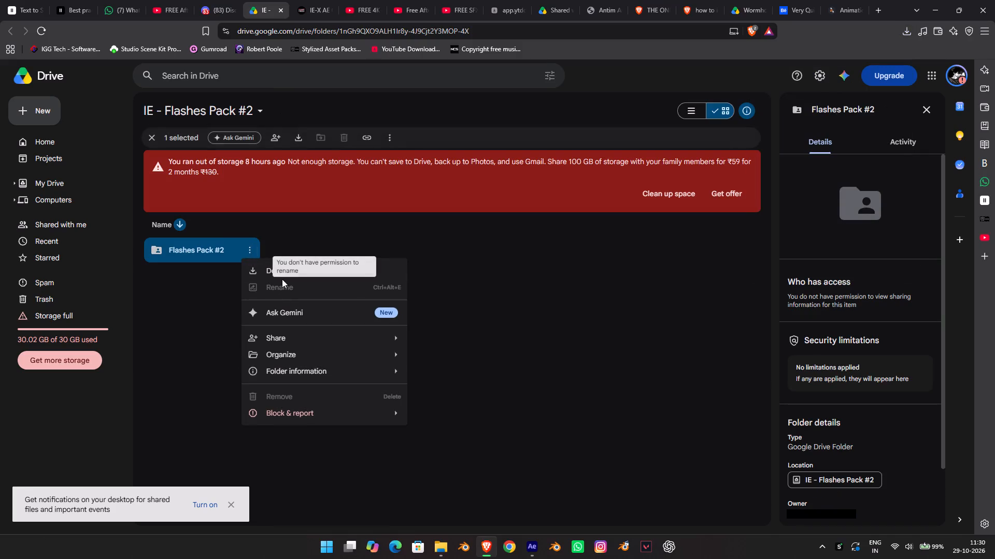
left_click(280, 272)
left_click(539, 343)
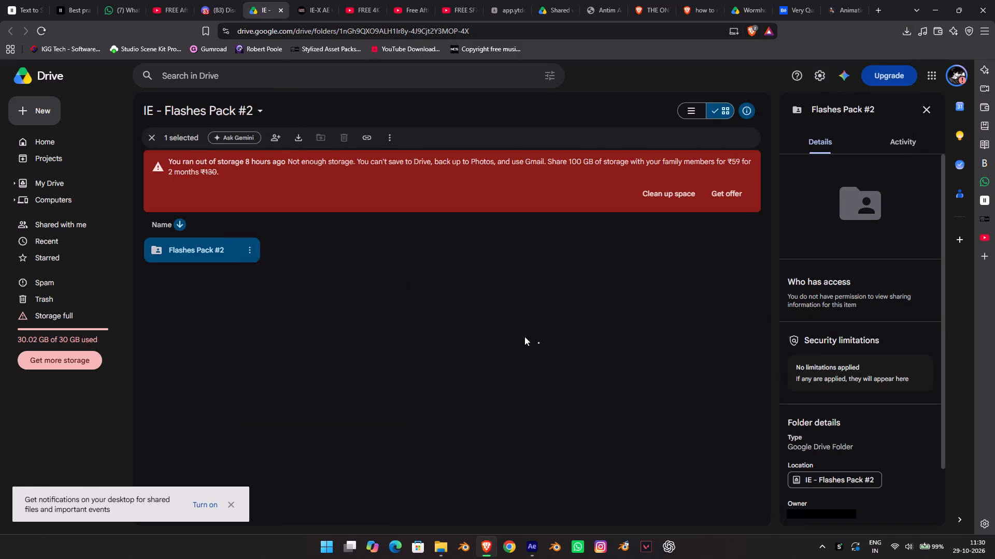
left_click(255, 251)
left_click(323, 267)
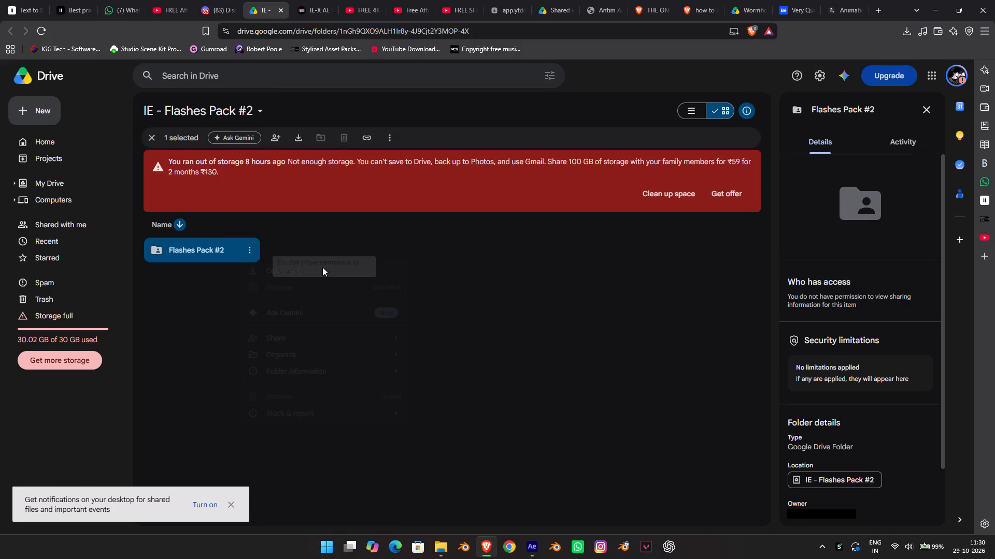
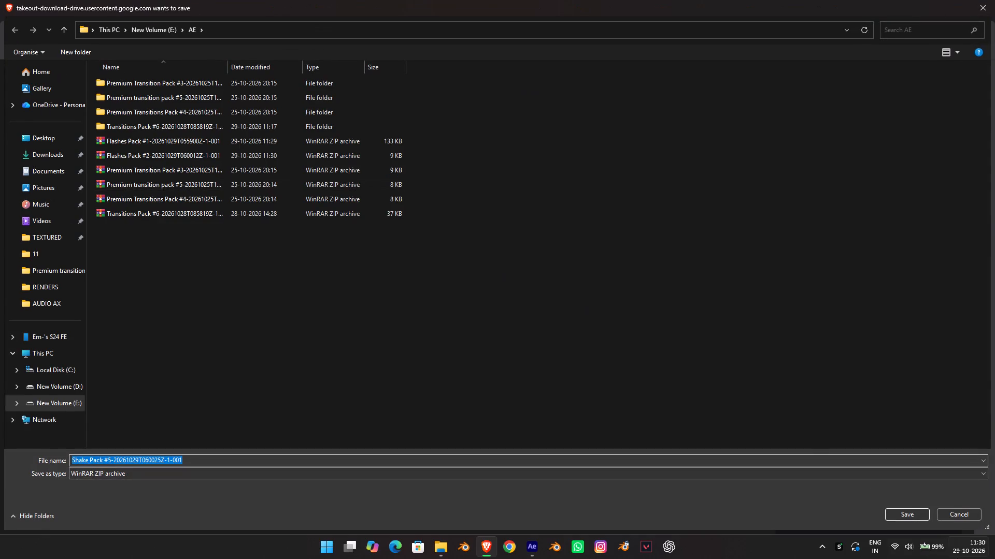
Save the Shake Pack #5 ZIP archive in the AE folder on New Volume (E:).
left_click(909, 520)
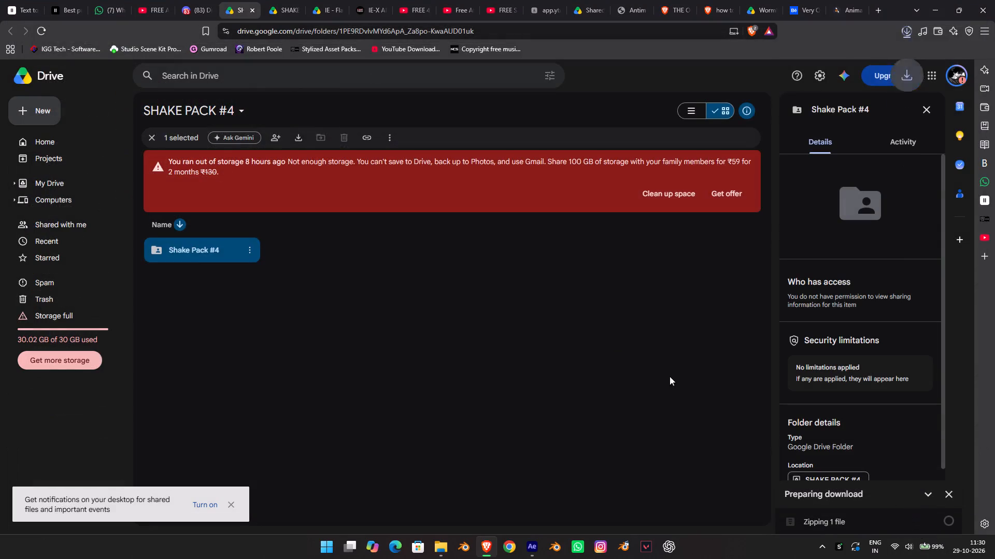
Close the Drive pages of Shake Pack #4, Shake Pack #5 and Flashes Pack #2.
left_click(285, 9)
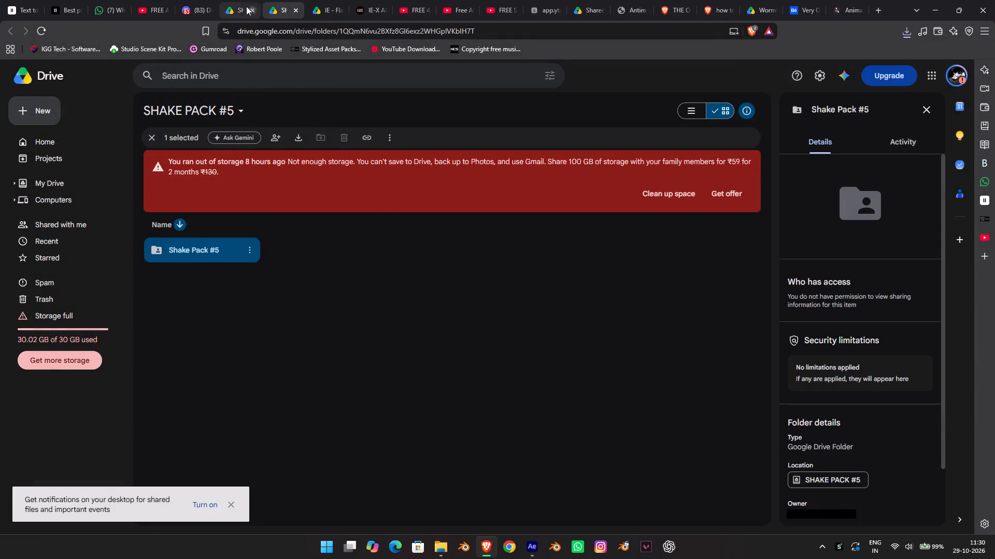
left_click(247, 10)
left_click(250, 11)
left_click(250, 12)
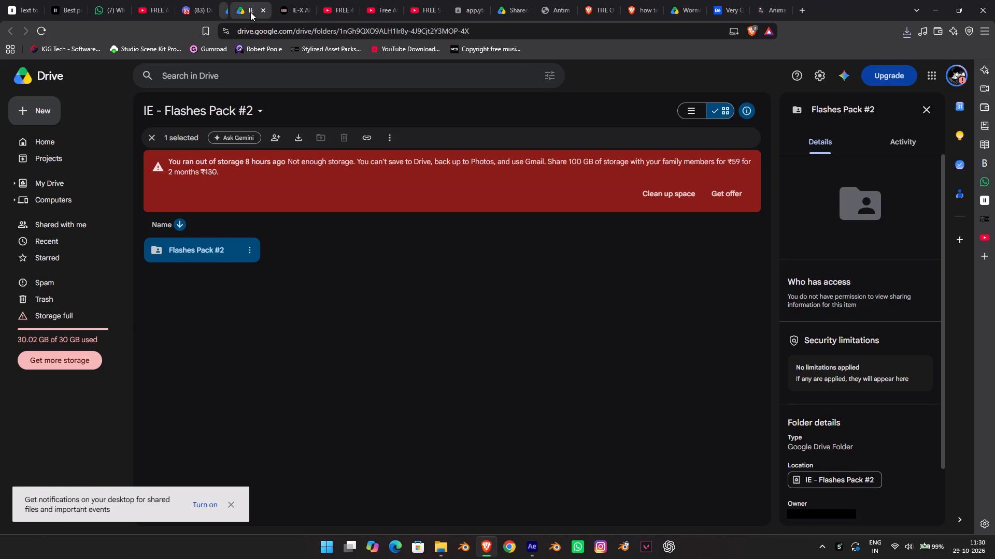
left_click(250, 12)
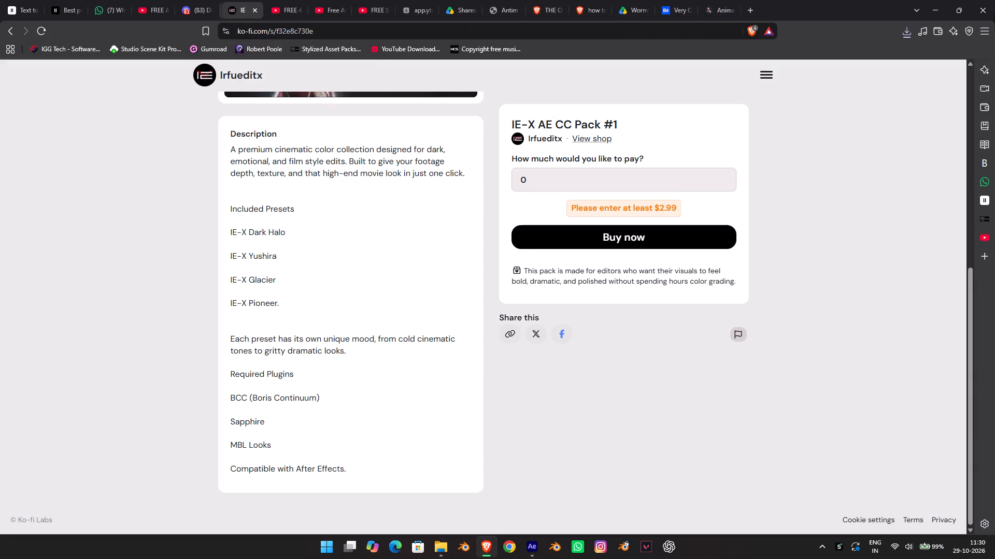
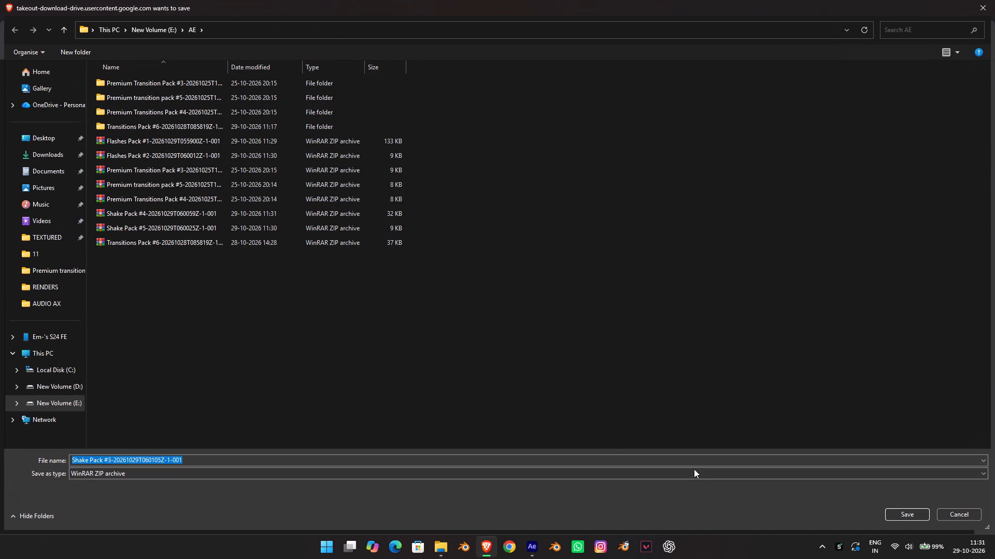
Save the Shake Pack #3 ZIP archive in the AE folder on New Volume (E:).
left_click(900, 514)
Select the Premium Shake Pack folder inside the SHAKE PACK #2 Drive folder.
left_click(158, 260)
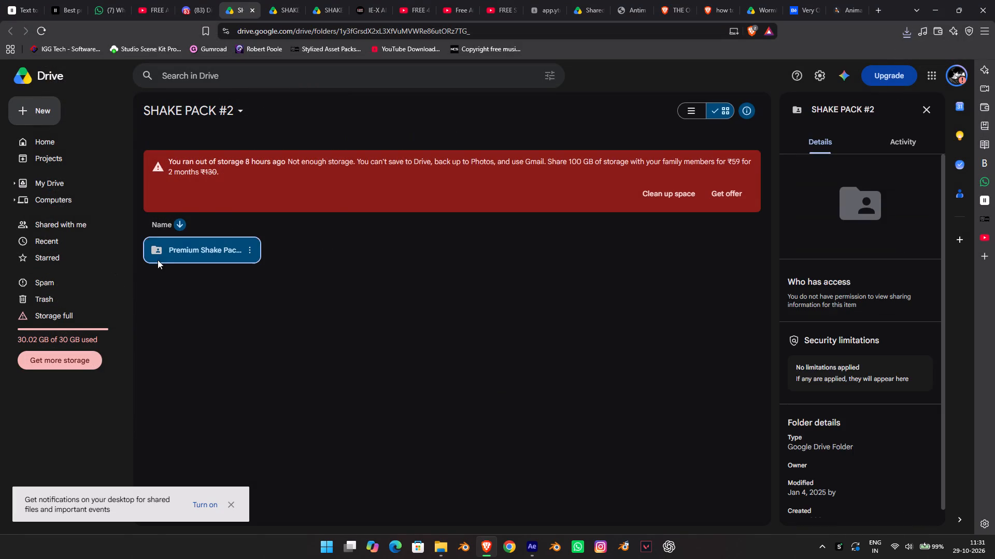
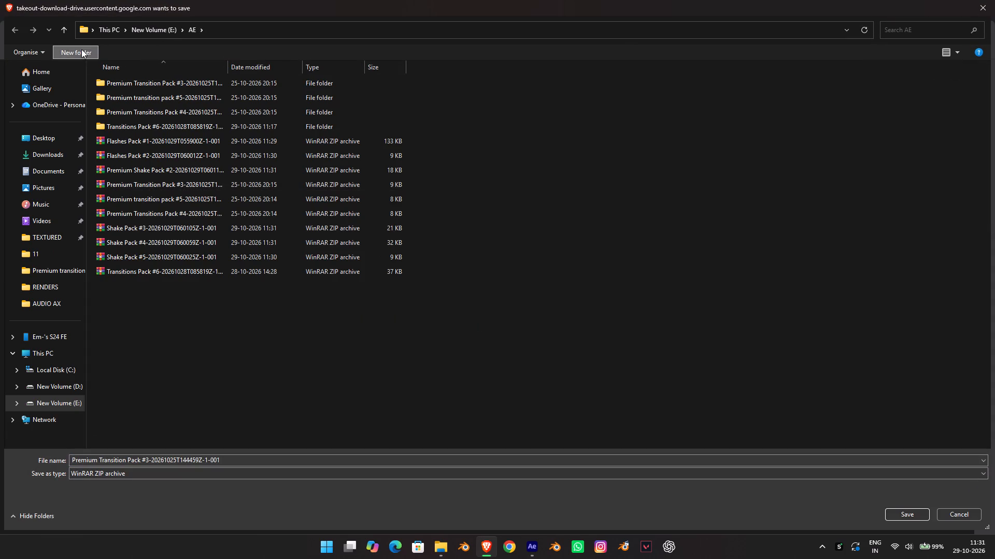
Create a folder named cc inside the AE folder on New Volume (E:) and open it as the save location.
type("cc")
key("Return")
key("Return")
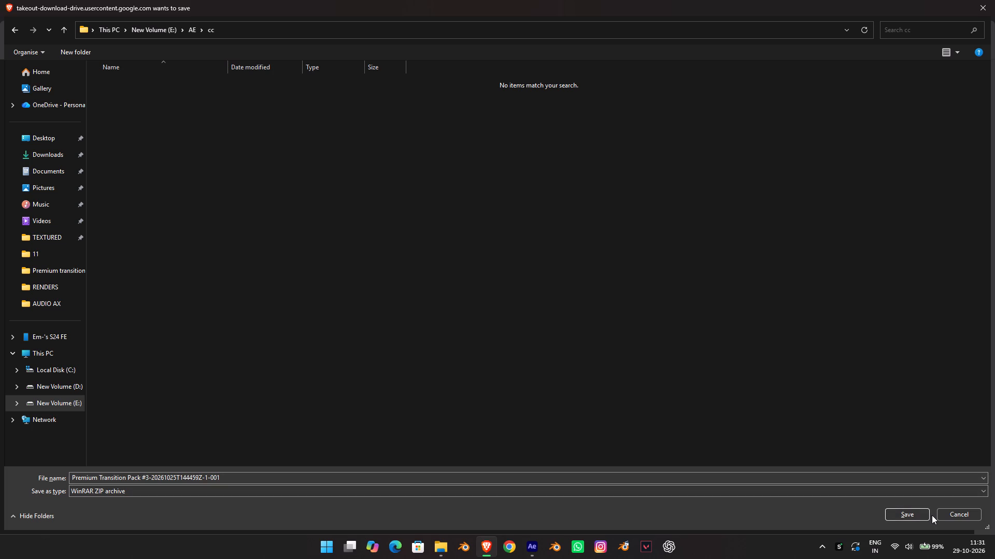
Save the Premium Transition Pack #3 ZIP archive in the cc folder under its suggested name.
left_click(830, 473)
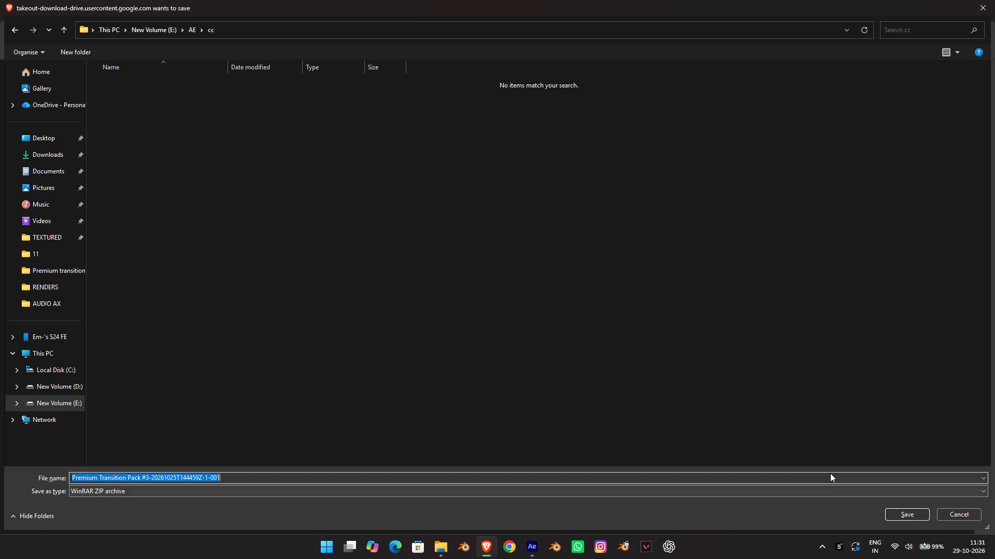
left_click(989, 476)
left_click(983, 475)
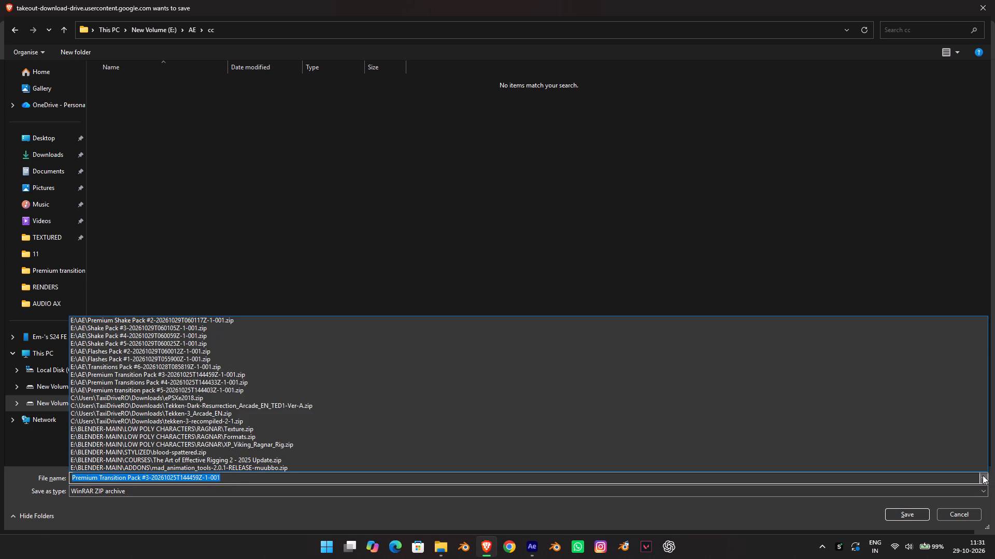
left_click(983, 475)
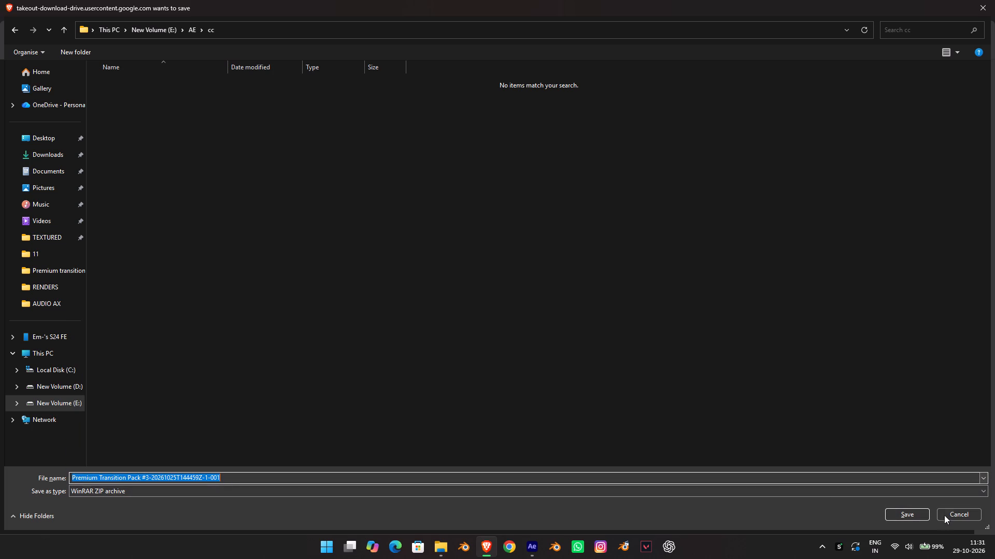
left_click(901, 510)
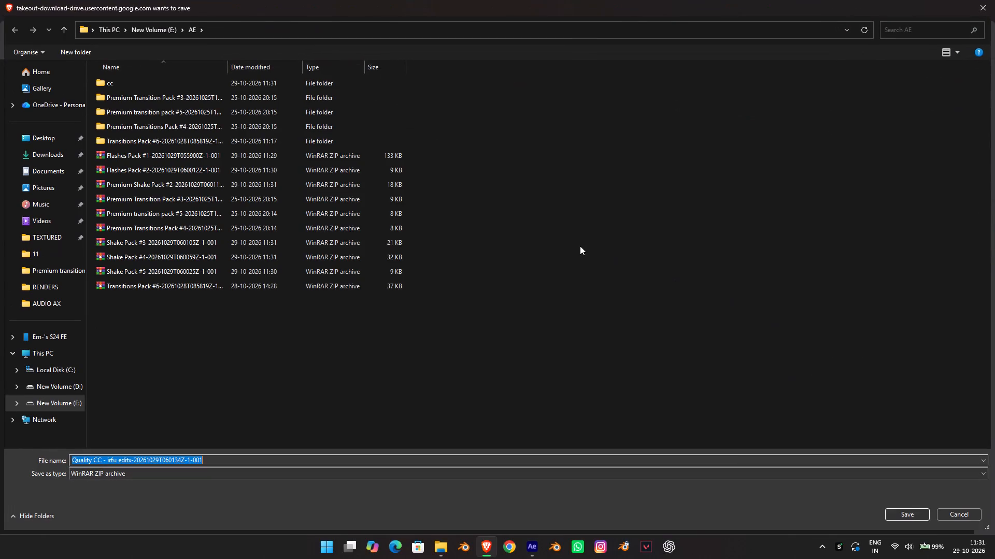
Save the Quality CC - irfu editx ZIP archive in the cc folder inside AE.
double_click(161, 80)
left_click(903, 509)
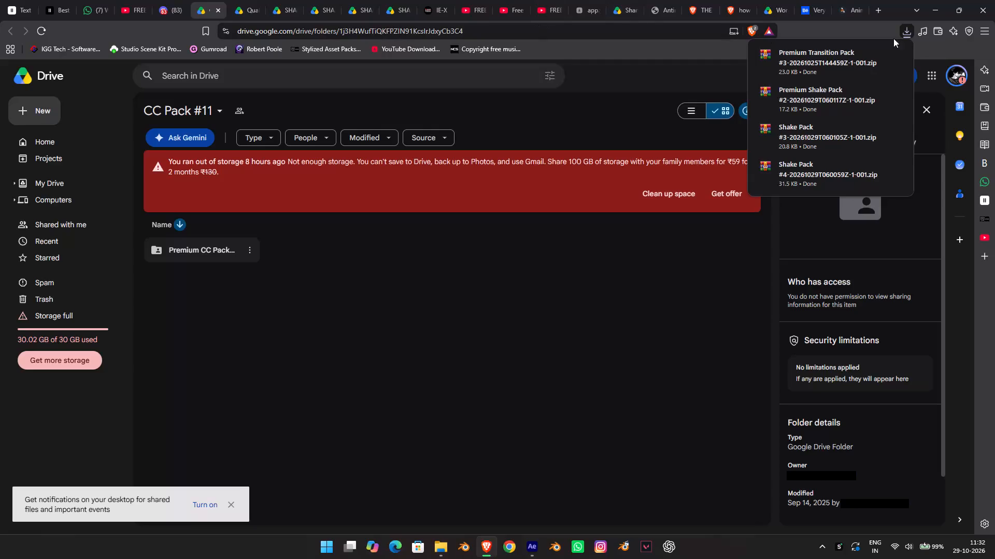
Open the downloaded Premium Transition Pack #3 archive in WinRAR and examine its Premium Shake Pack #1 folder, dismissing the licence reminder.
left_click(843, 64)
double_click(185, 95)
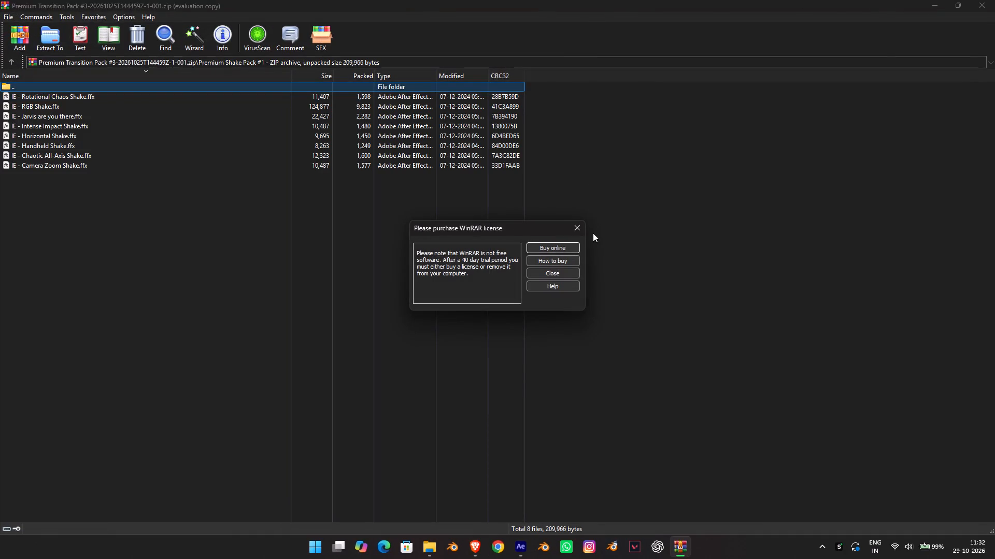
left_click(576, 225)
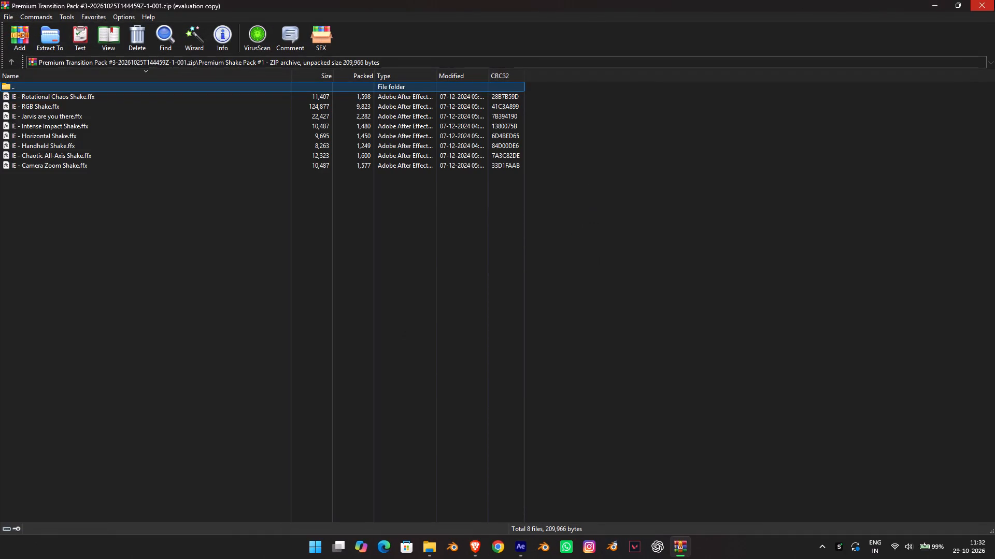
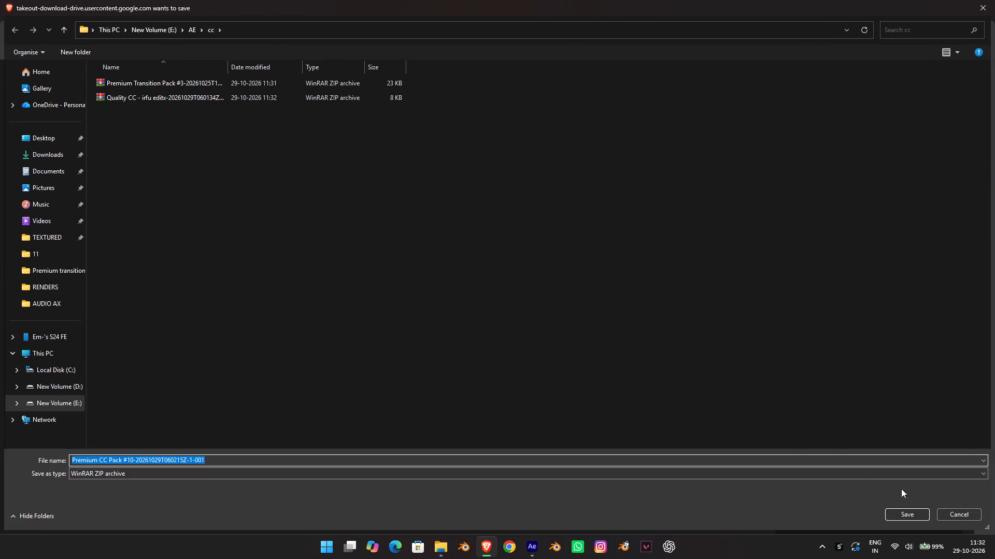
Save the Premium CC Pack #10 ZIP archive in the cc folder under its suggested name.
left_click(899, 509)
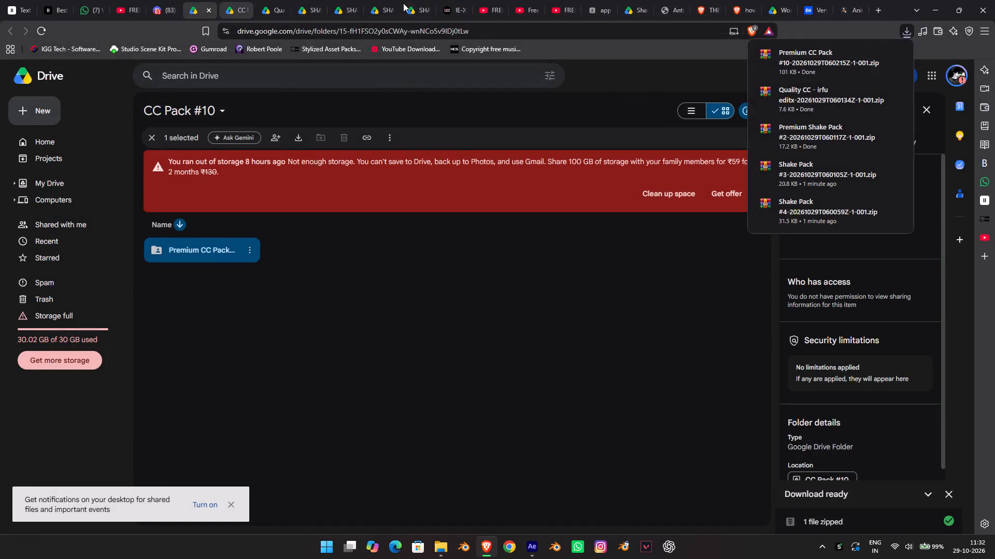
In File Explorer's AE folder, delete the BFX26_adobe-yasir252 archive and the ZIP archives of transition packs #3, #4, #5 and #6.
left_click(855, 55)
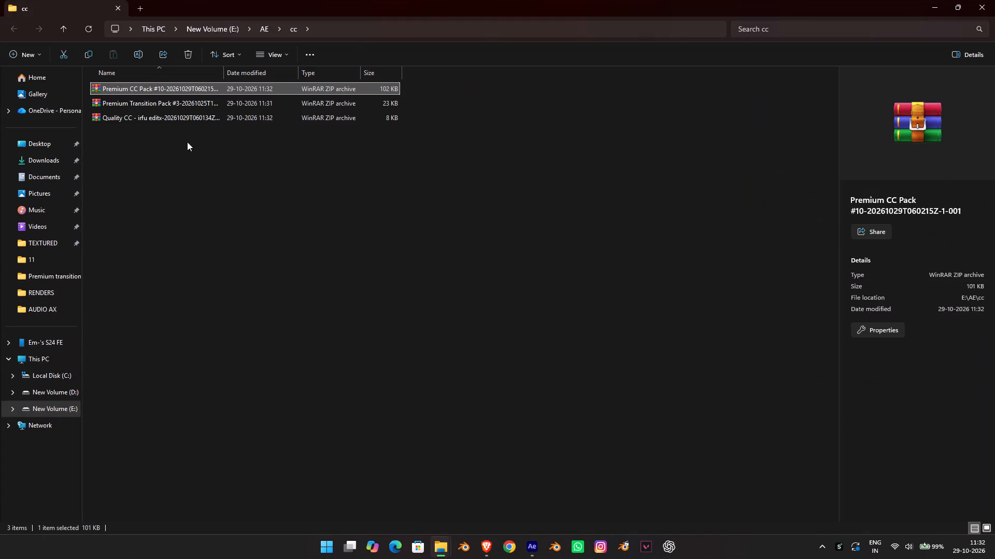
left_click(258, 27)
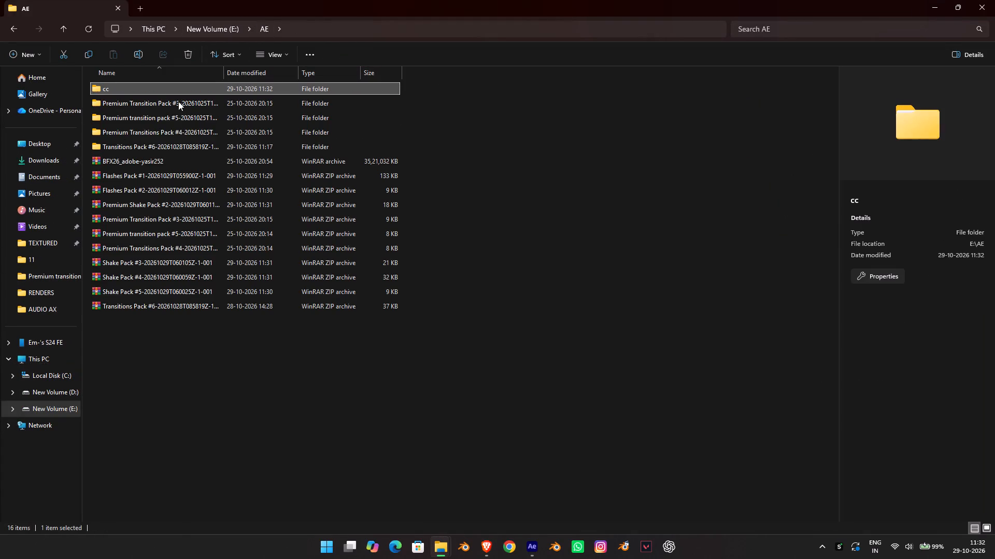
left_click(167, 160)
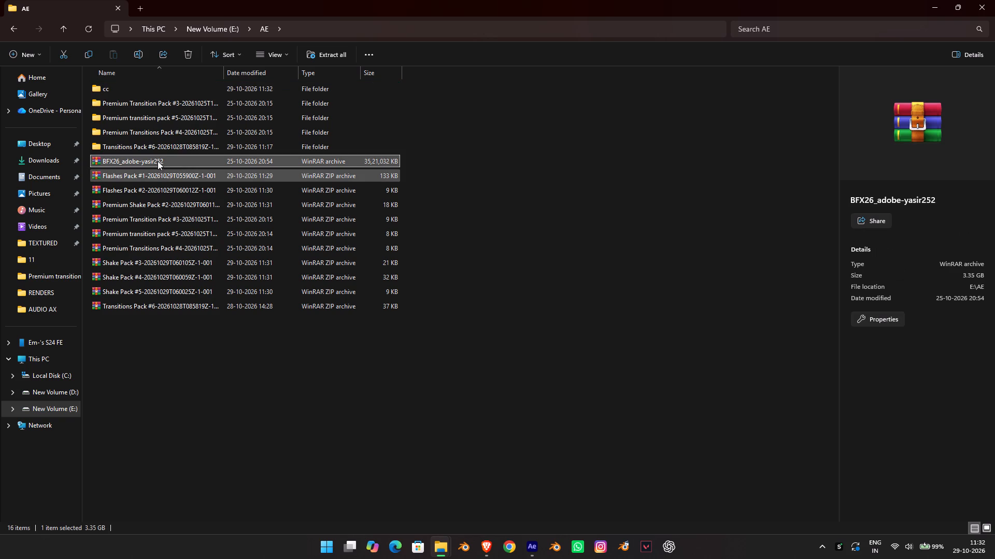
key("Delete")
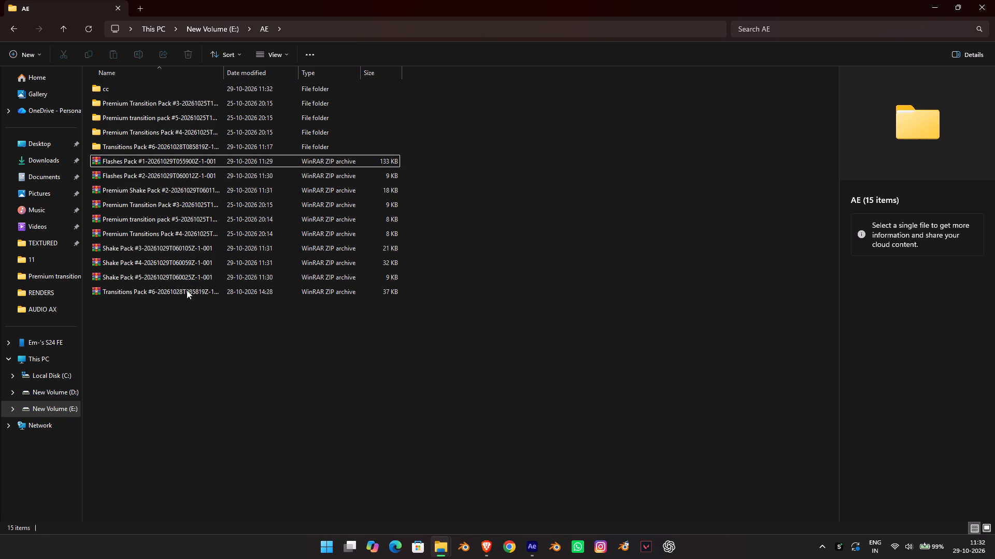
left_click(167, 289)
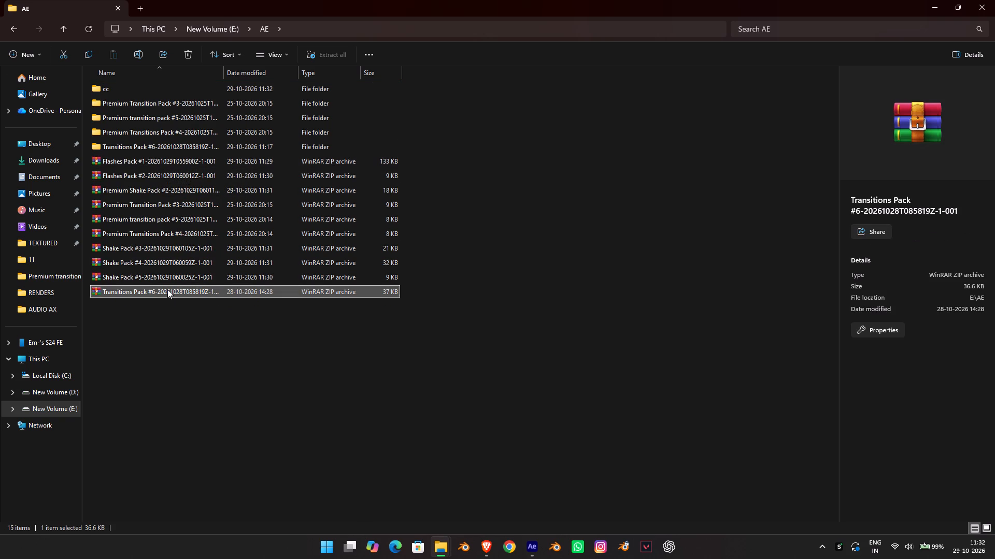
key("Delete")
left_click(169, 201)
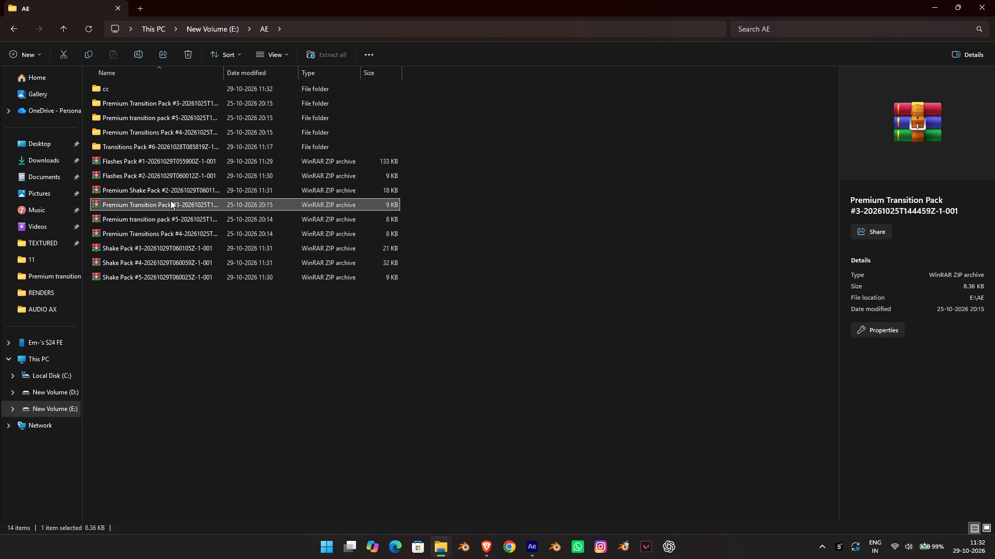
key("Delete")
left_click(177, 206)
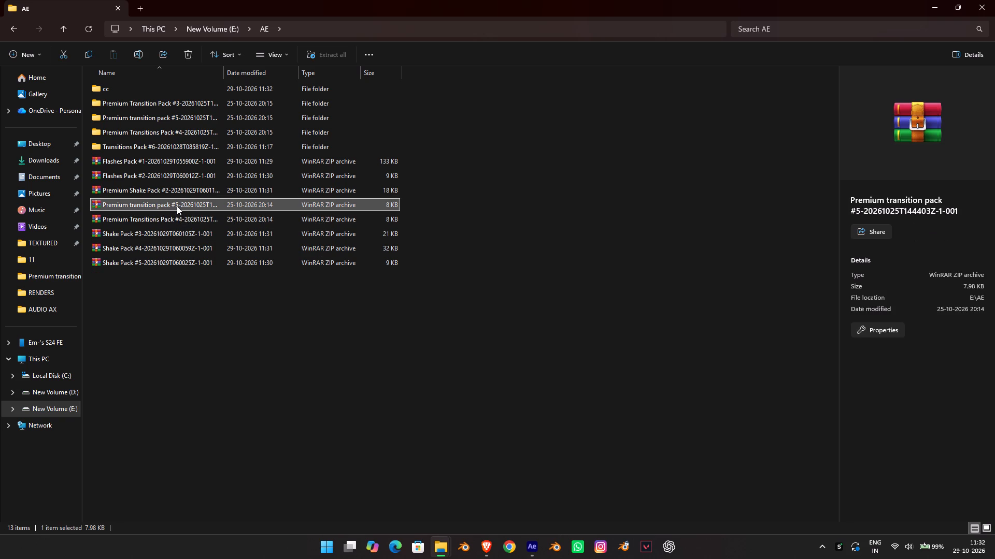
key("Delete")
left_click(185, 207)
key("Delete")
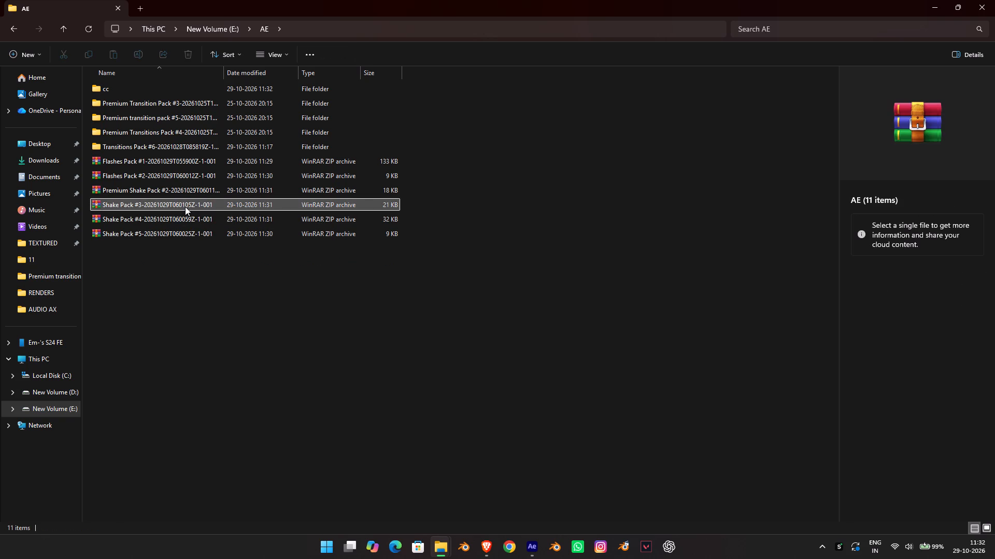
Extract the two Flashes Pack and four Shake Pack ZIP archives in the AE folder, each into its own separate folder.
left_click(171, 188)
left_click(174, 263)
left_click_drag(166, 268, 137, 180)
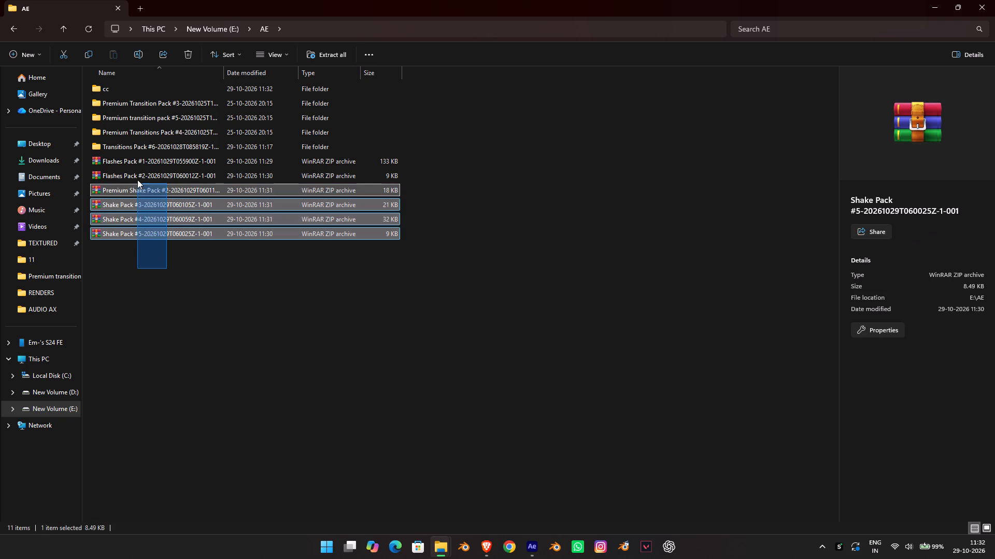
left_click_drag(137, 180, 118, 166)
right_click(191, 229)
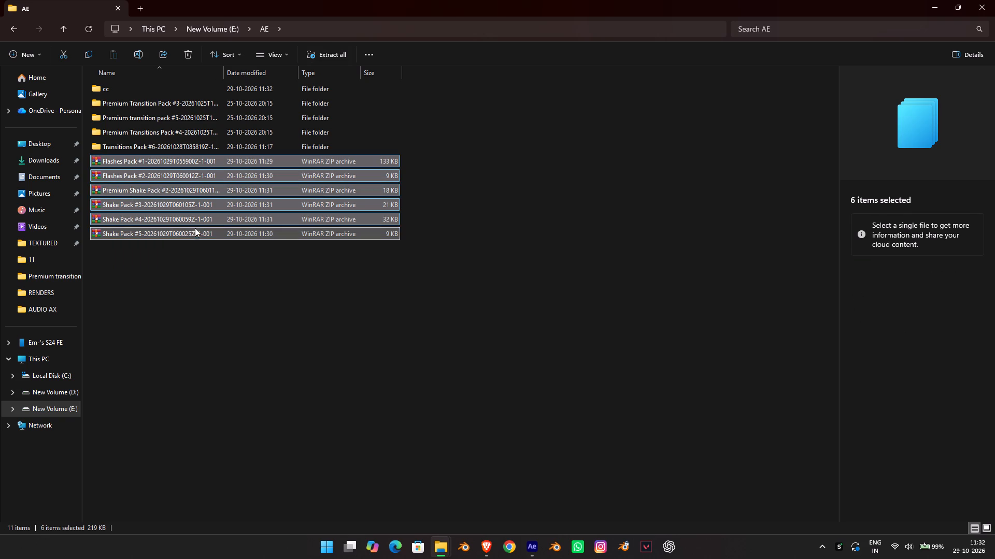
left_click(246, 404)
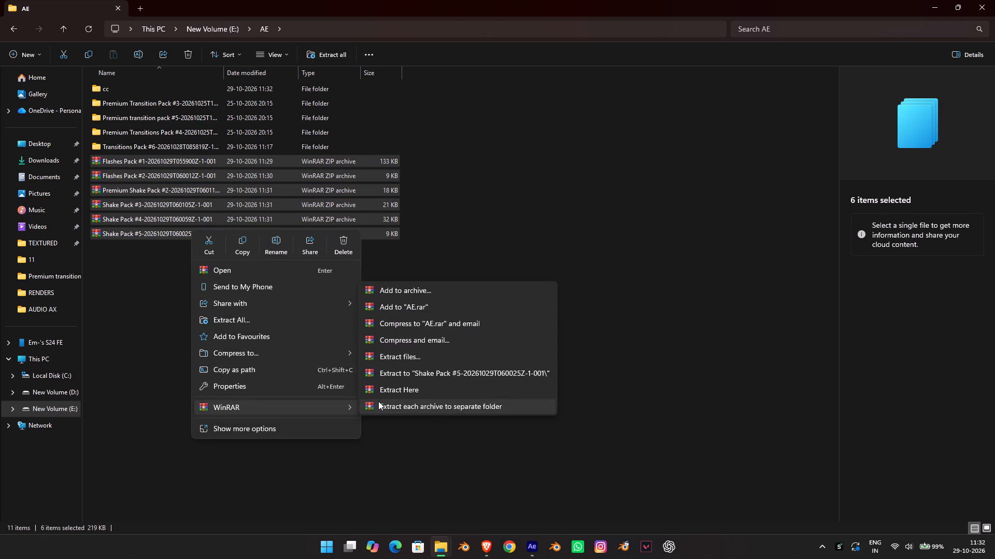
left_click(425, 407)
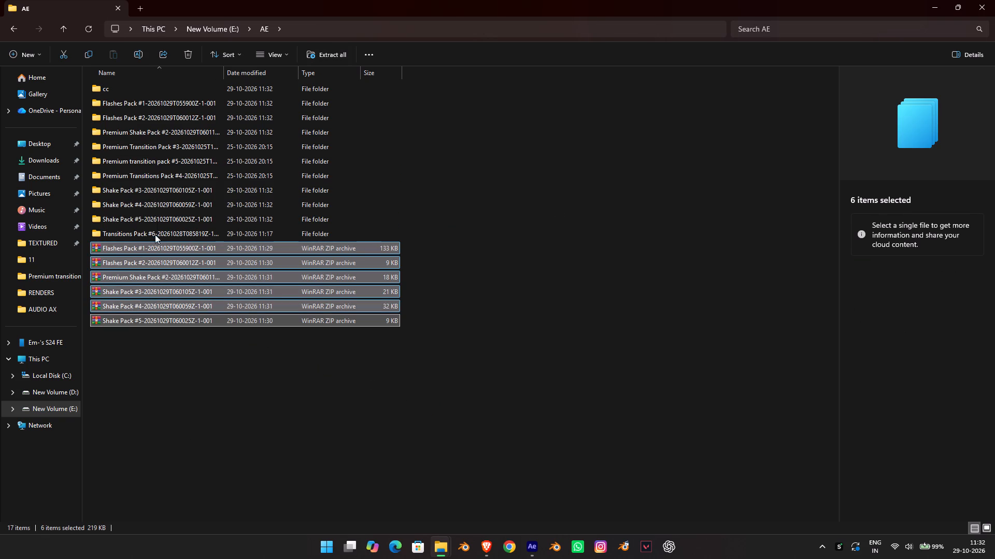
left_click(495, 156)
left_click(271, 106)
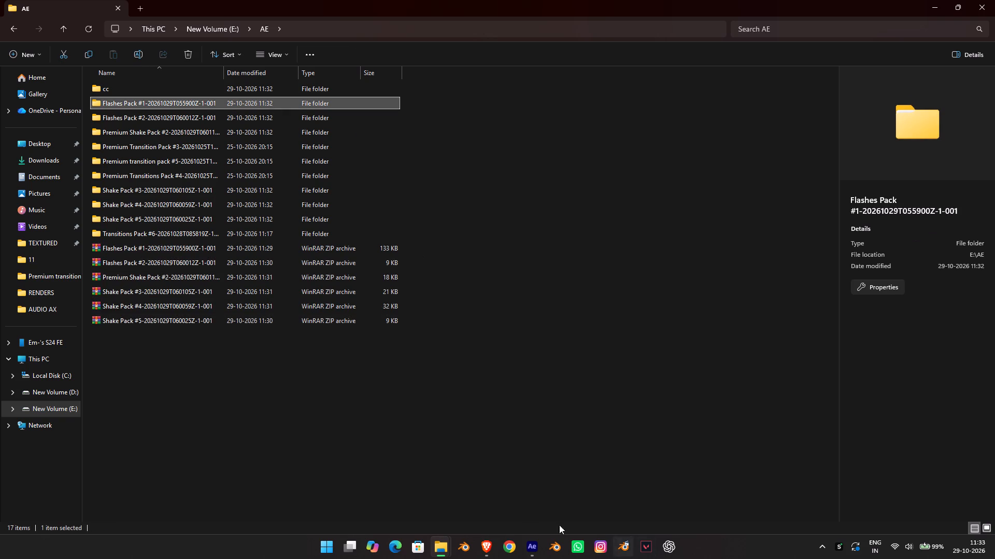
Switch to After Effects and apply the IE - Adrenaline preset from Flashes Pack #1 to Adjustment Layer 5 in Comp 2.
left_click(533, 539)
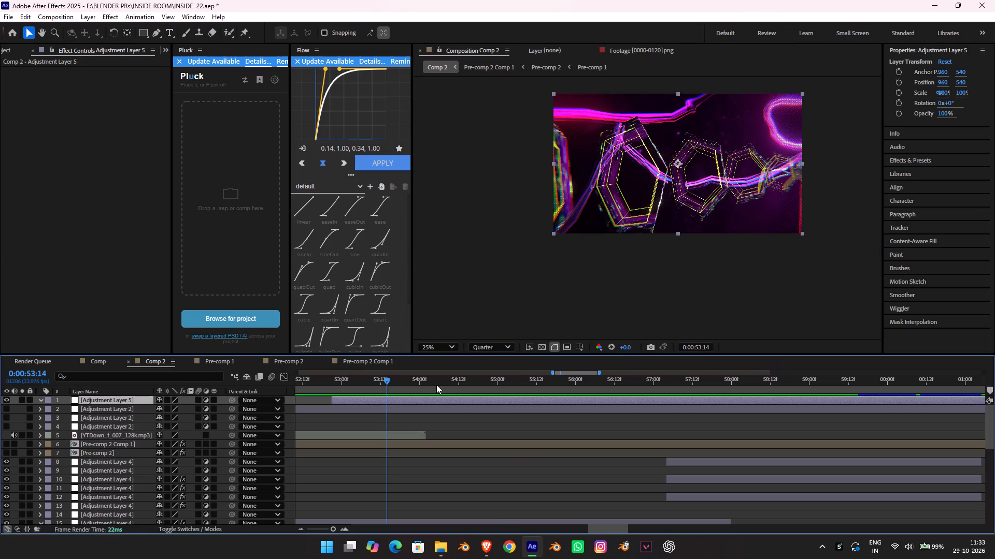
left_click(144, 13)
left_click(162, 38)
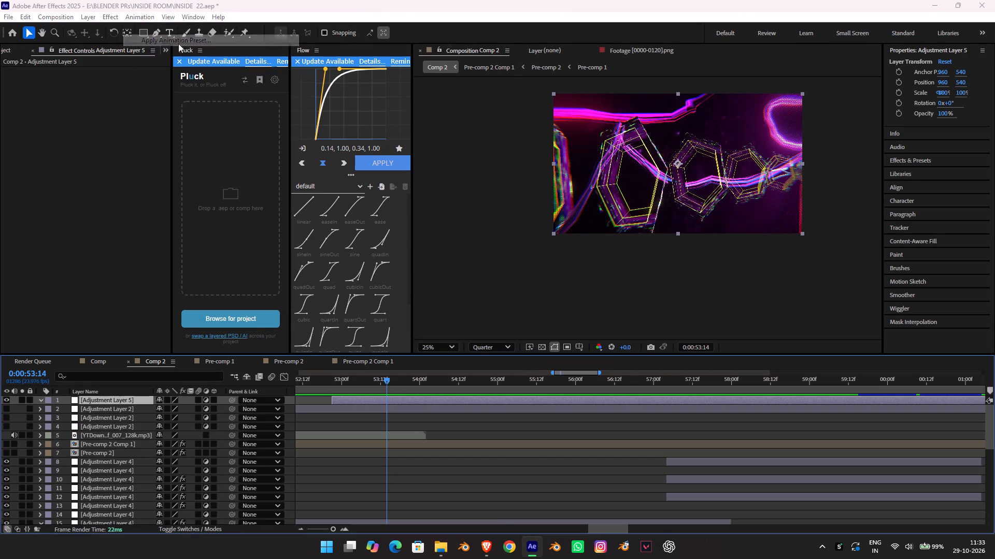
left_click(191, 42)
left_click(102, 48)
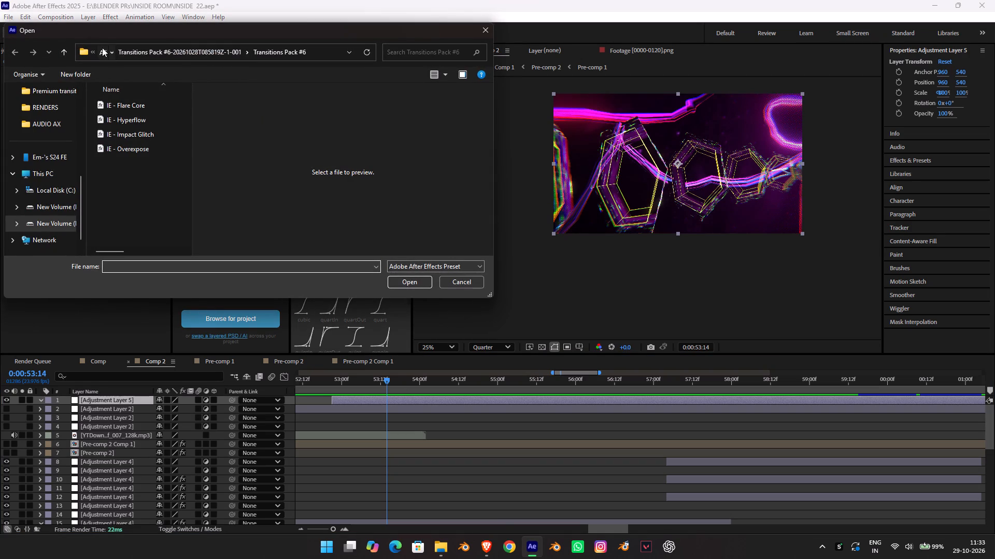
double_click(149, 109)
double_click(149, 108)
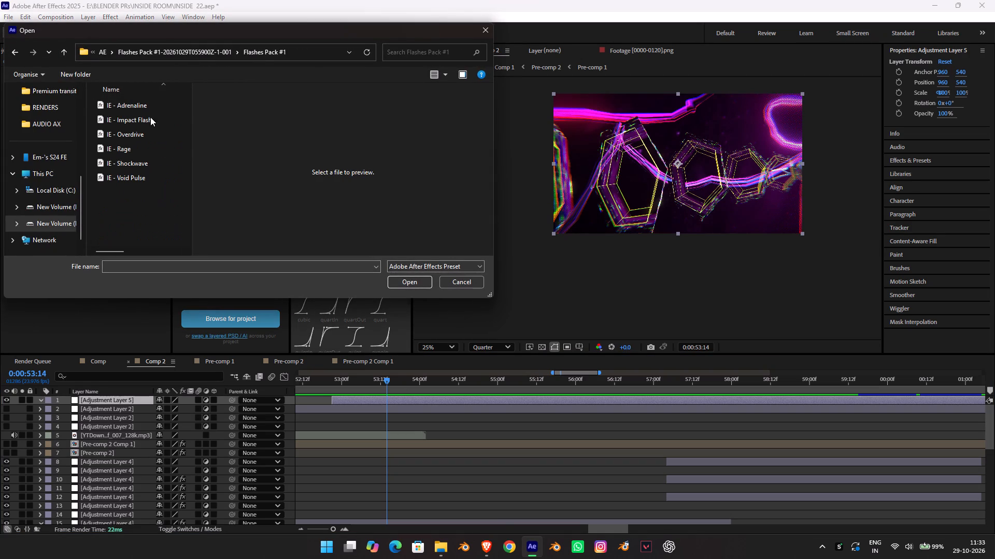
double_click(150, 105)
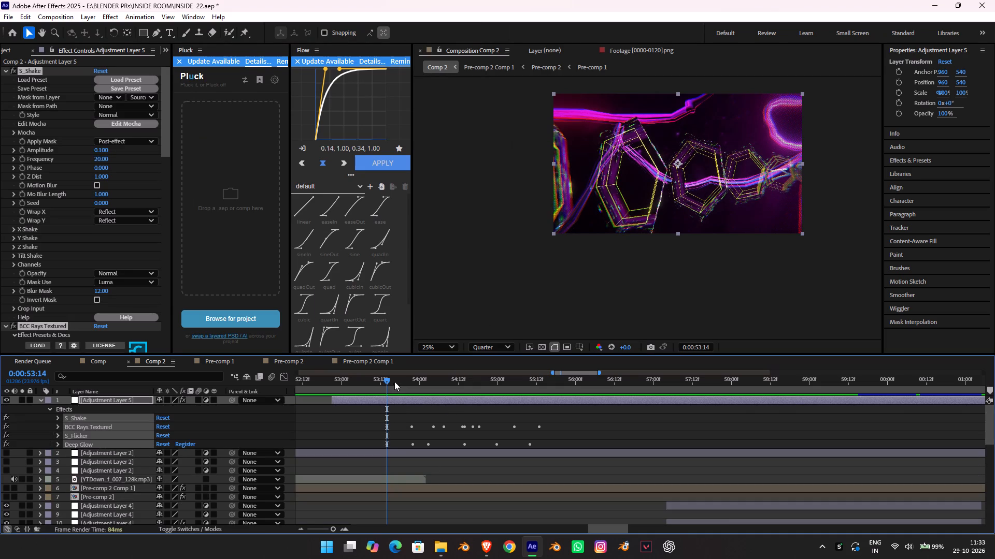
Play back the Adrenaline effect in Comp 2 from just before its keyframes, starting at about 0:00:53:03 and again at 0:00:52:12.
left_click_drag(395, 381, 352, 380)
key("space")
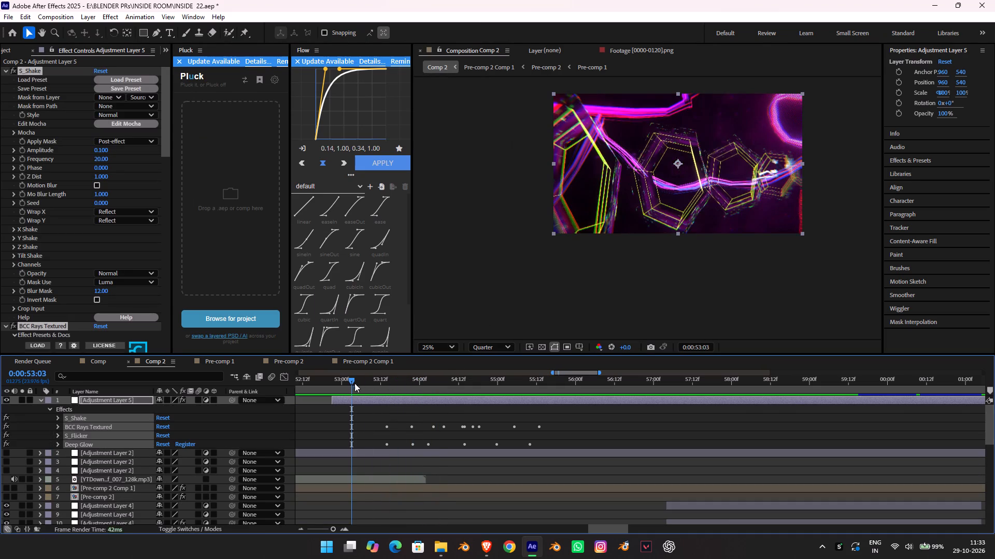
key("space")
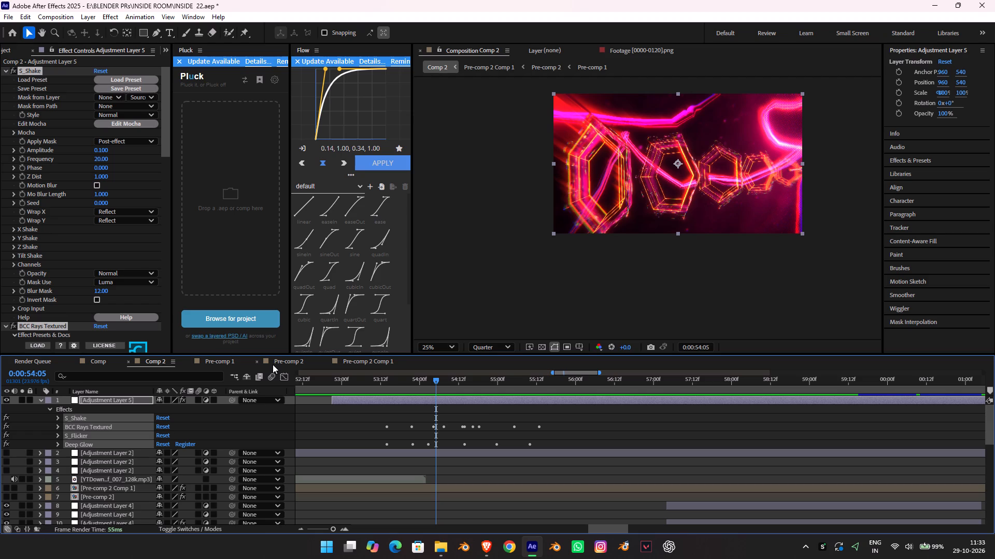
left_click_drag(329, 381, 303, 375)
key("space")
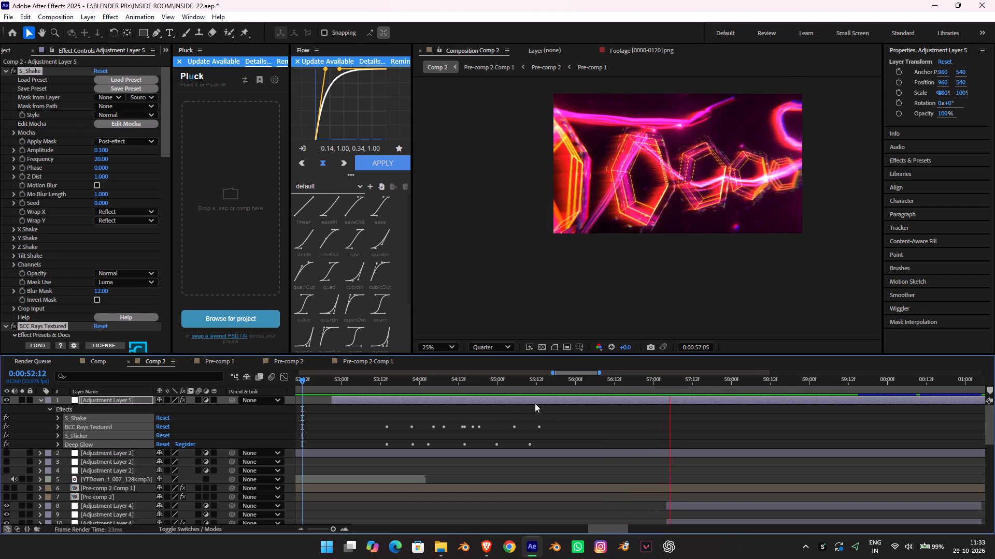
key("space")
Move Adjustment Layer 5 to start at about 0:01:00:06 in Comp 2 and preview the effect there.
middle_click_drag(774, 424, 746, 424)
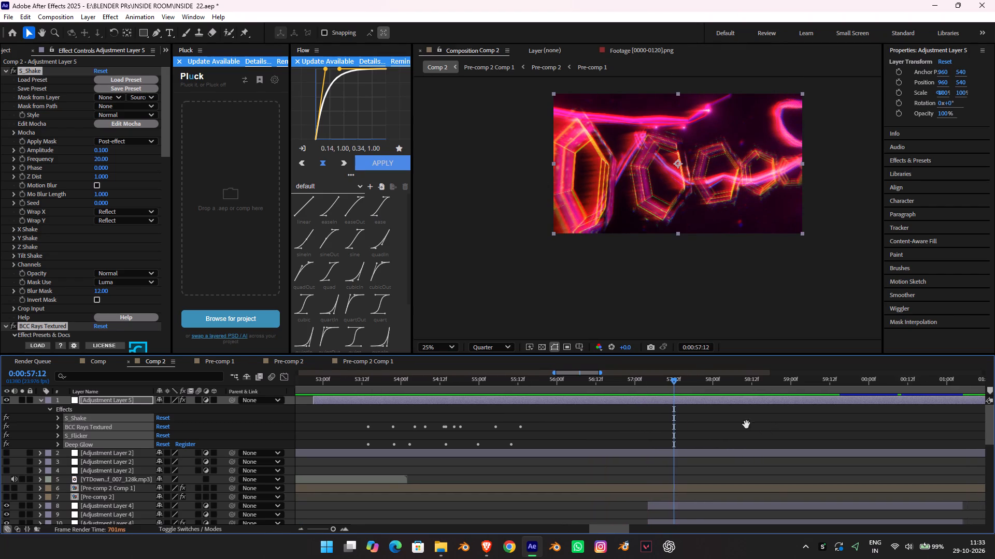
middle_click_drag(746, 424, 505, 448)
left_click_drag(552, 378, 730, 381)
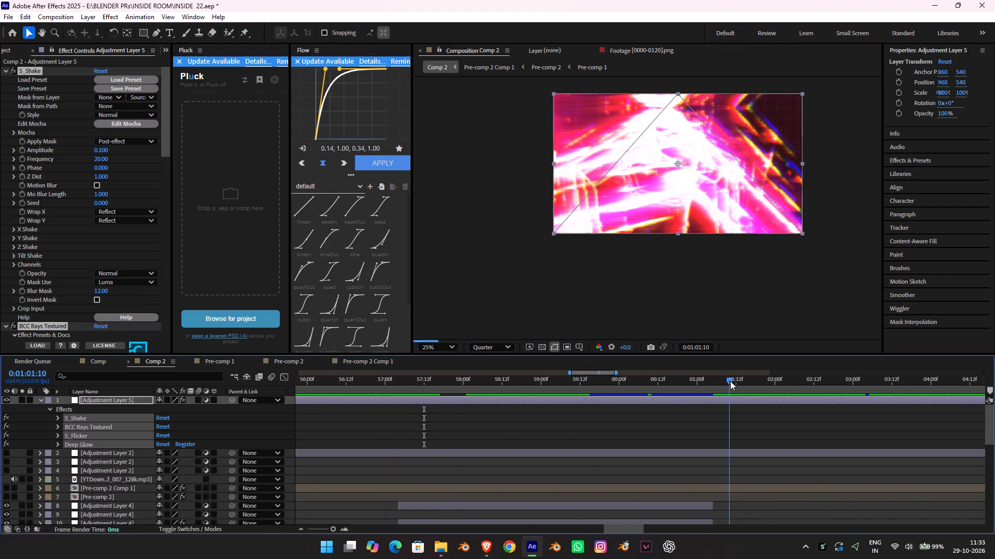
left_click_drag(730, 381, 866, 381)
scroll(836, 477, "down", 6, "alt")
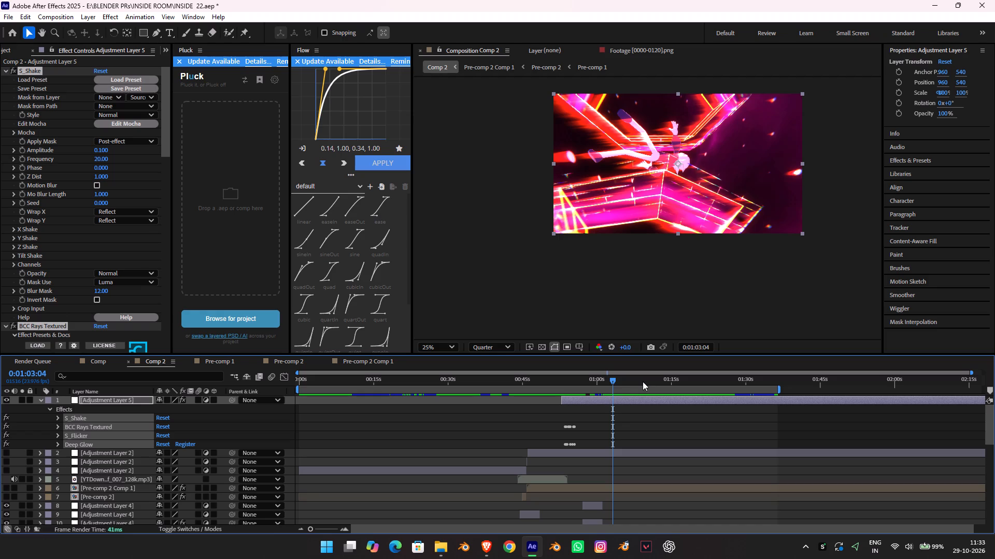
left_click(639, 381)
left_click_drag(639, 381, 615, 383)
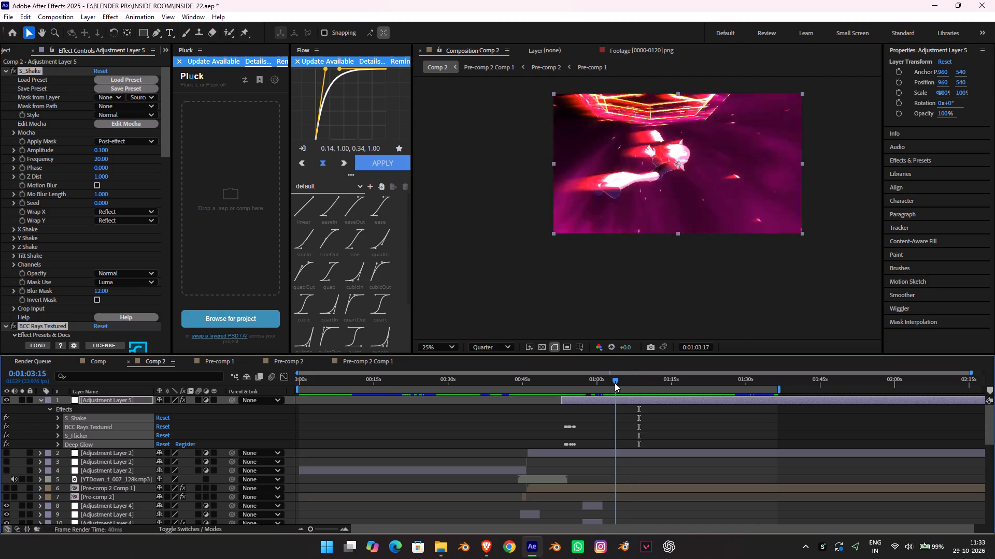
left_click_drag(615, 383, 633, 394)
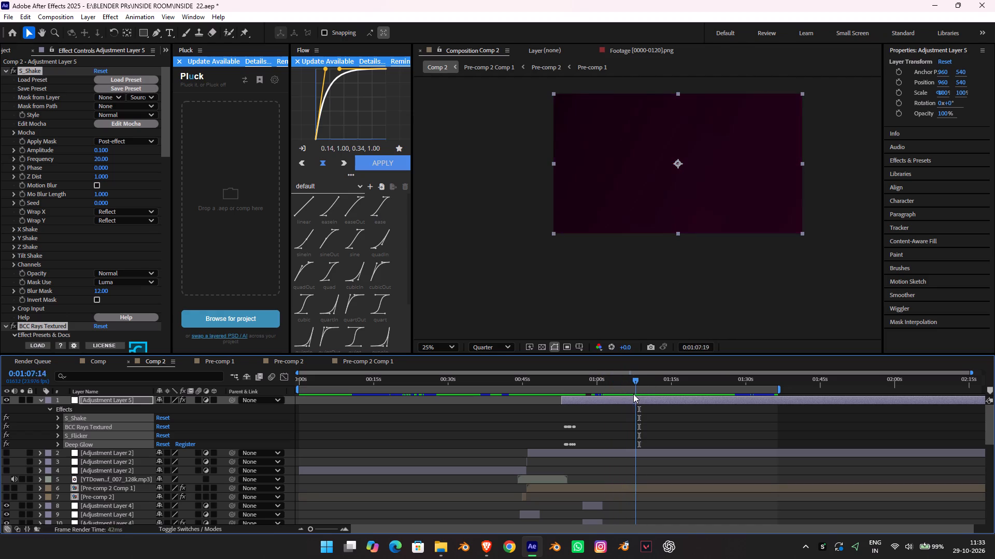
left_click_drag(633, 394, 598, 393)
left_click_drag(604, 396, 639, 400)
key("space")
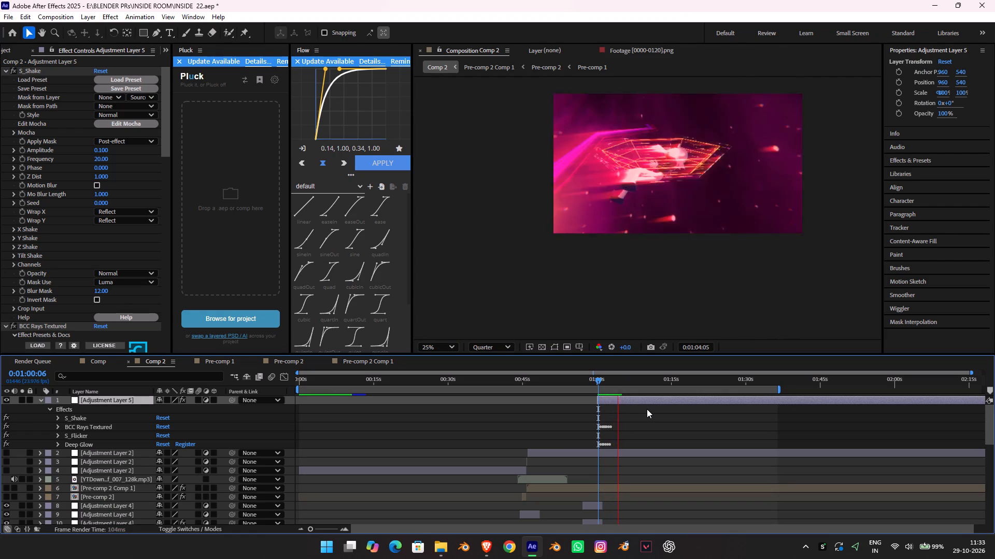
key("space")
Move Adjustment Layer 5 to start at about 0:01:04:21 in Comp 2 and play back the transition.
left_click_drag(644, 403, 667, 403)
key("space")
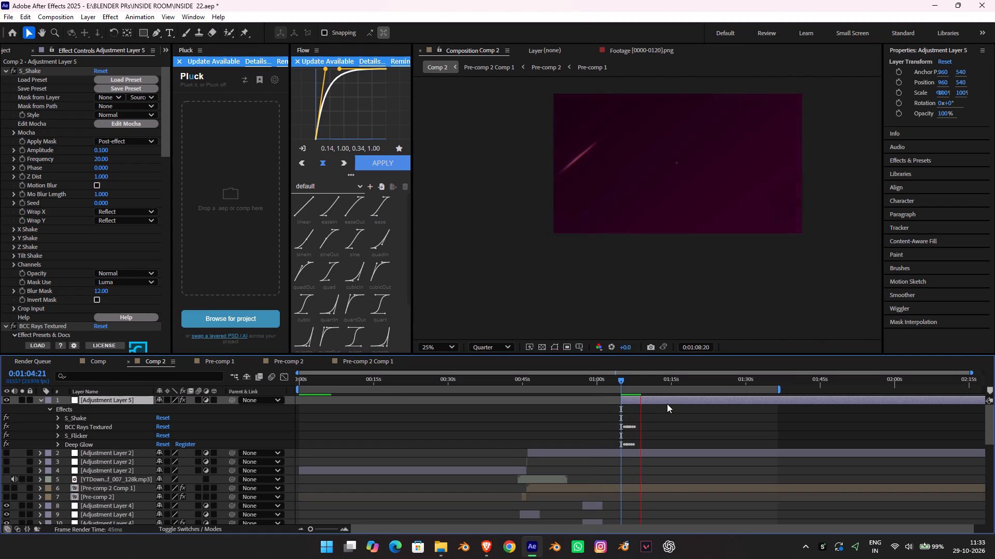
key("space")
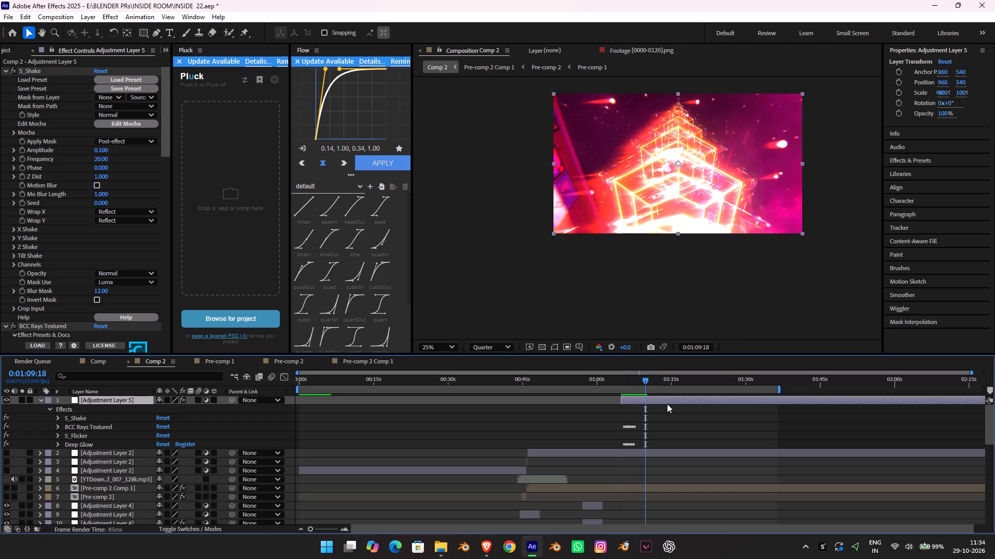
key("space")
key("space")
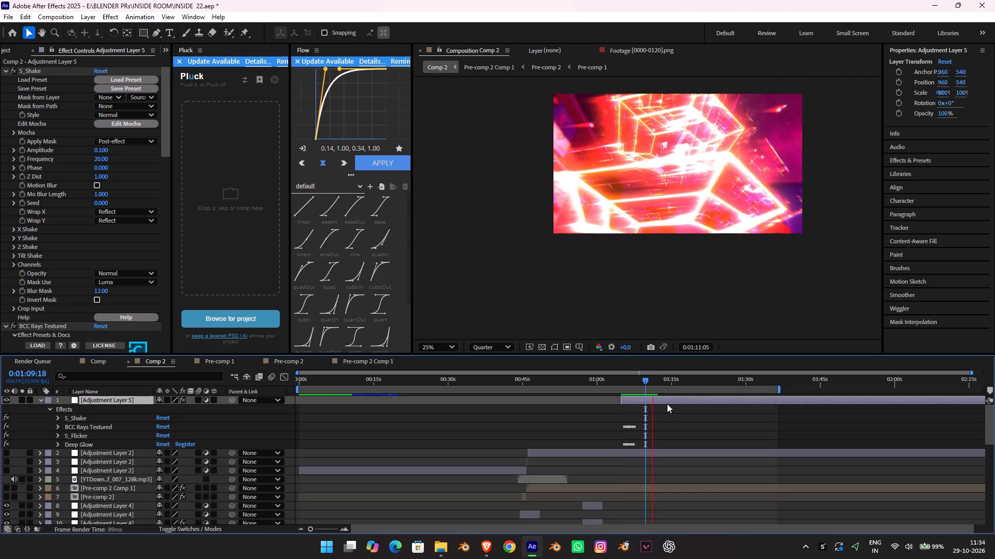
Place the playhead at about 0:01:09:06 and collapse the Effects group of Adjustment Layer 5.
left_click_drag(651, 381, 634, 381)
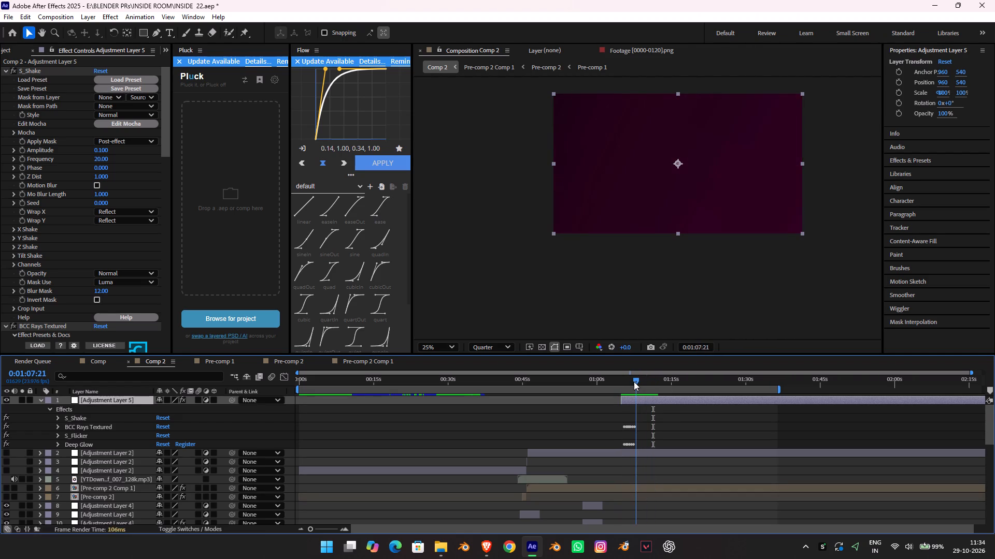
left_click_drag(634, 381, 639, 380)
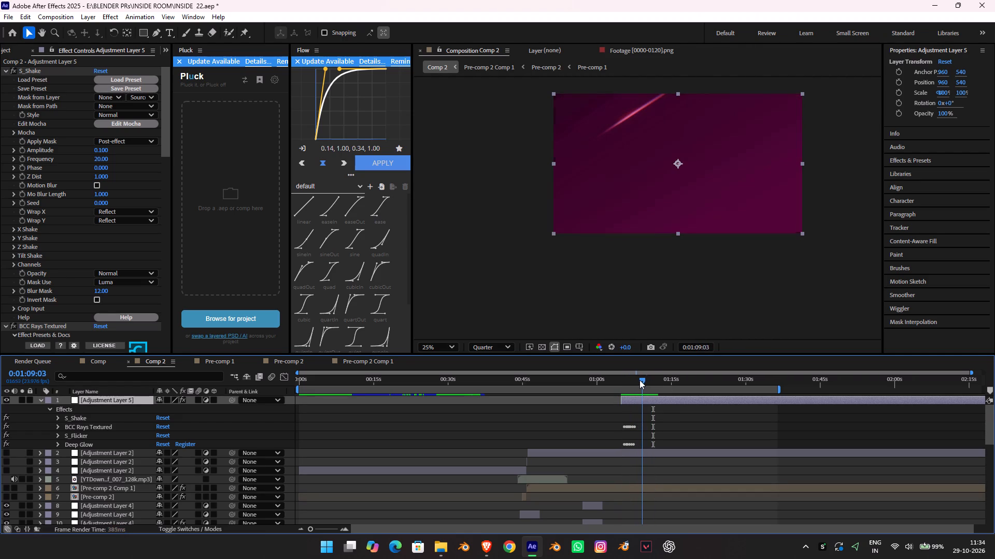
left_click_drag(639, 380, 641, 380)
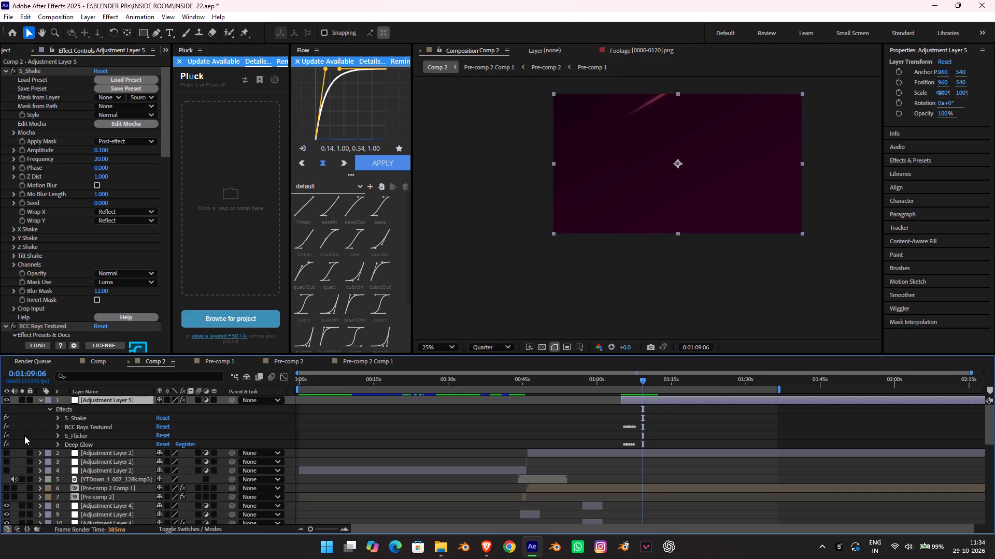
left_click(52, 408)
left_click(49, 408)
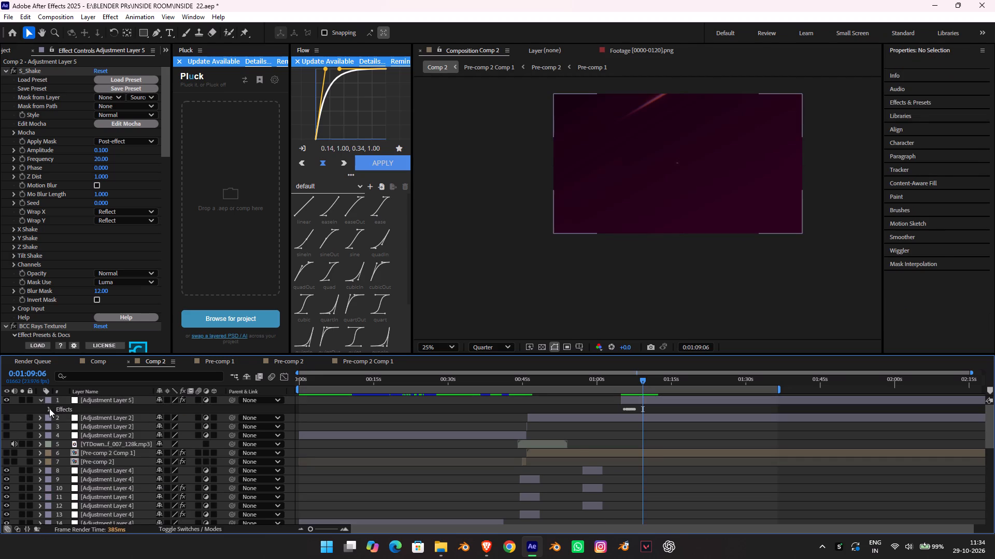
Add an Opacity keyframe of 0% to Adjustment Layer 5 at 0:01:09:06.
left_click(76, 401)
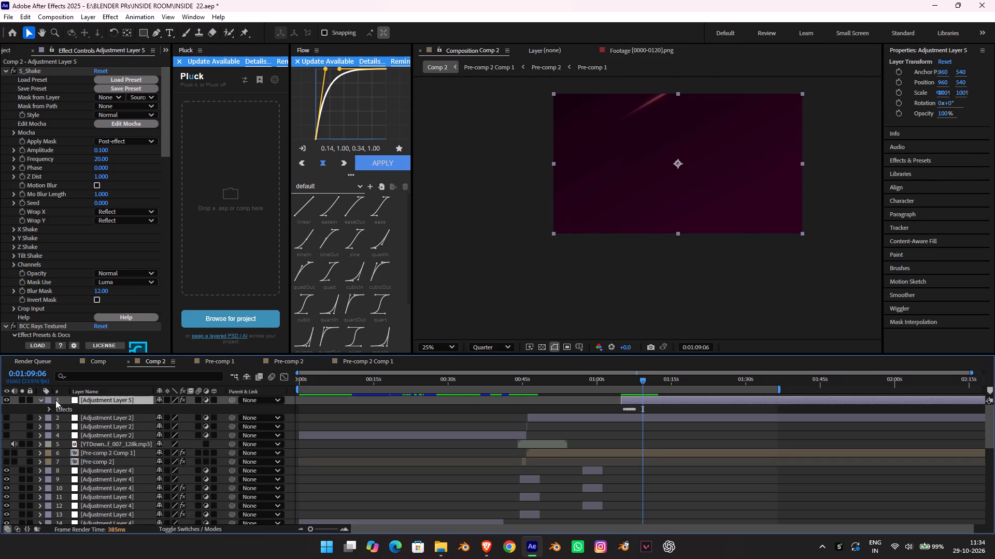
left_click(39, 401)
left_click(39, 401)
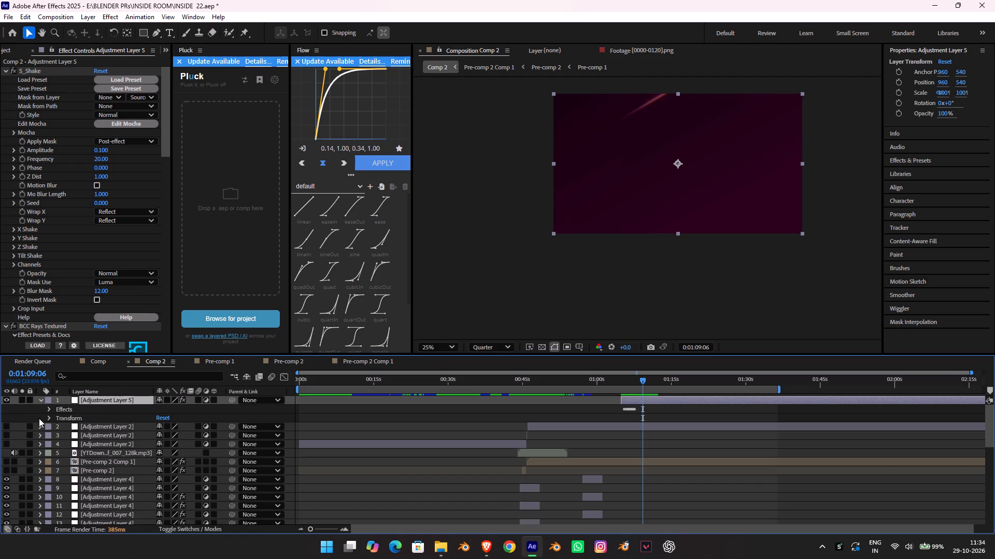
left_click(49, 418)
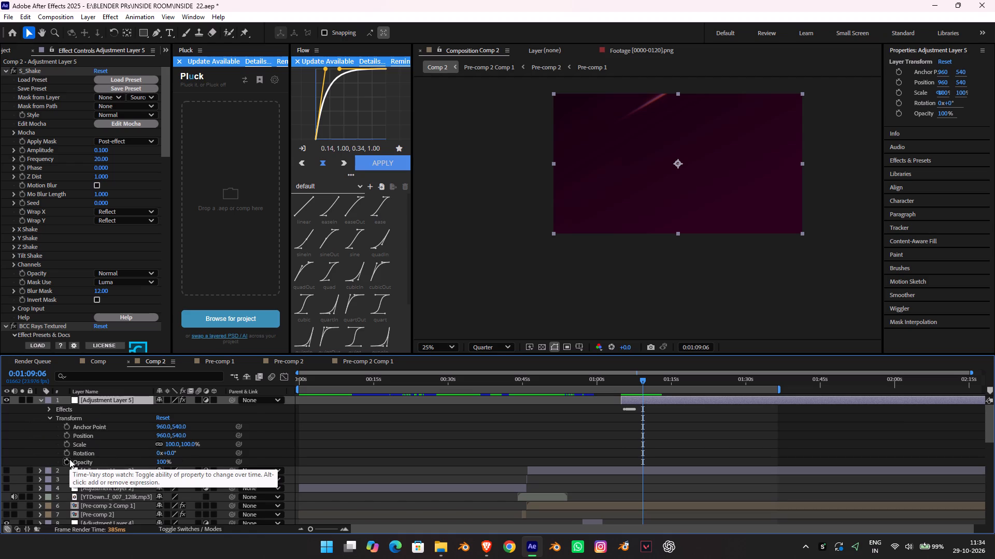
left_click(69, 459)
left_click_drag(164, 460, 118, 456)
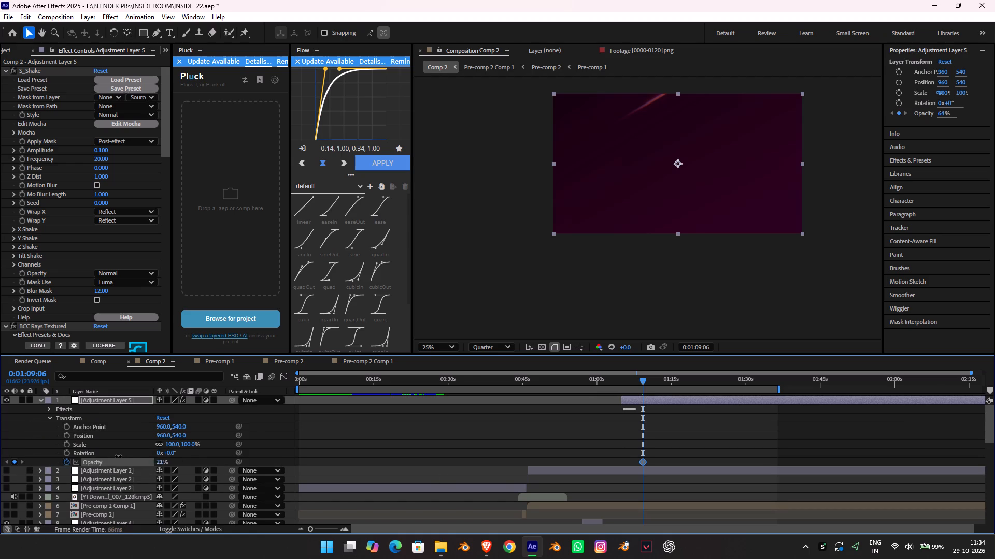
left_click_drag(118, 456, 35, 454)
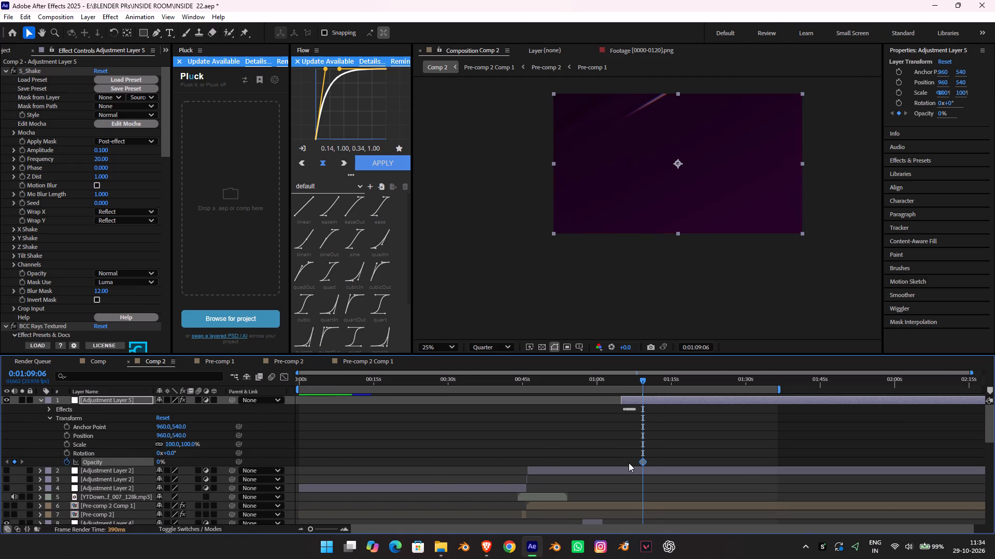
Add a 100% Opacity keyframe to Adjustment Layer 5 at about 0:01:08:19, ahead of the 0% keyframe.
scroll(632, 461, "up", 4, "alt")
left_click_drag(774, 383, 772, 383)
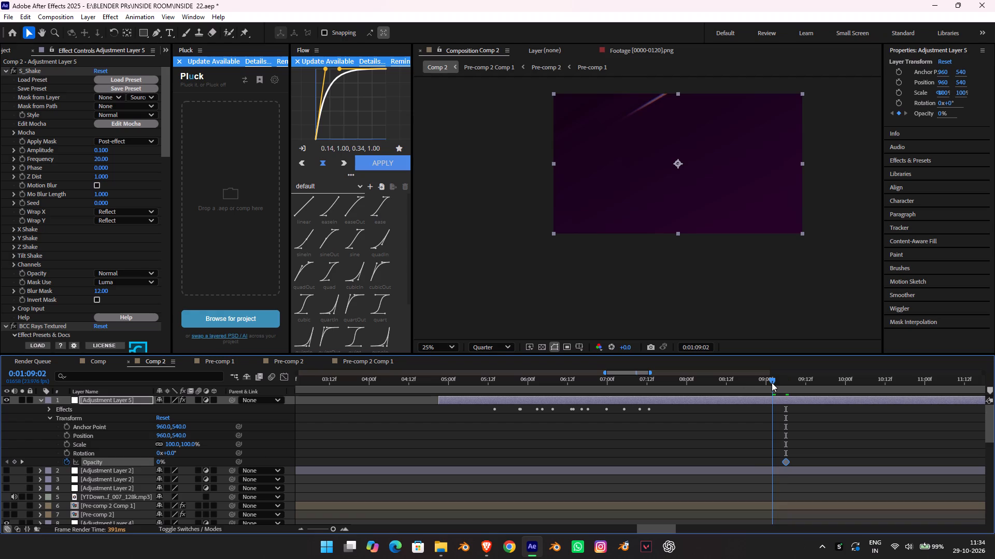
left_click_drag(772, 383, 748, 380)
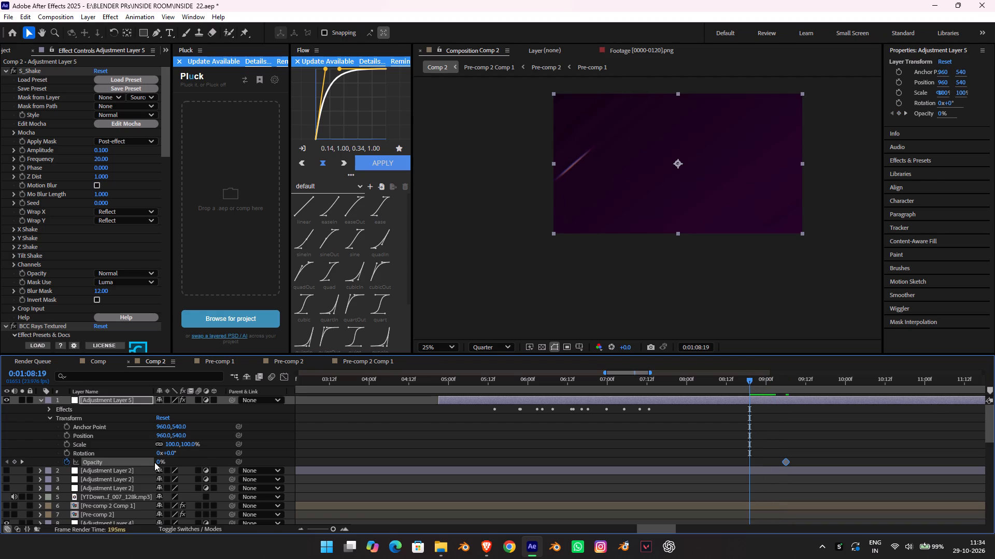
left_click(154, 462)
left_click_drag(160, 461, 304, 463)
Play back the opacity fade in Comp 2 from about 0:01:08:19, 0:01:04:18 and 0:01:01:22.
key("space")
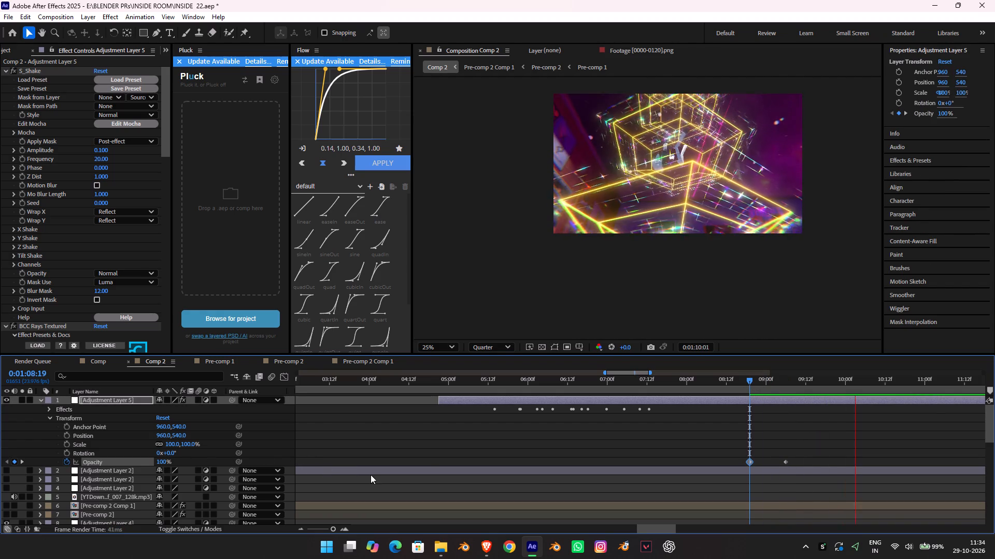
key("space")
left_click_drag(723, 379, 430, 384)
key("space")
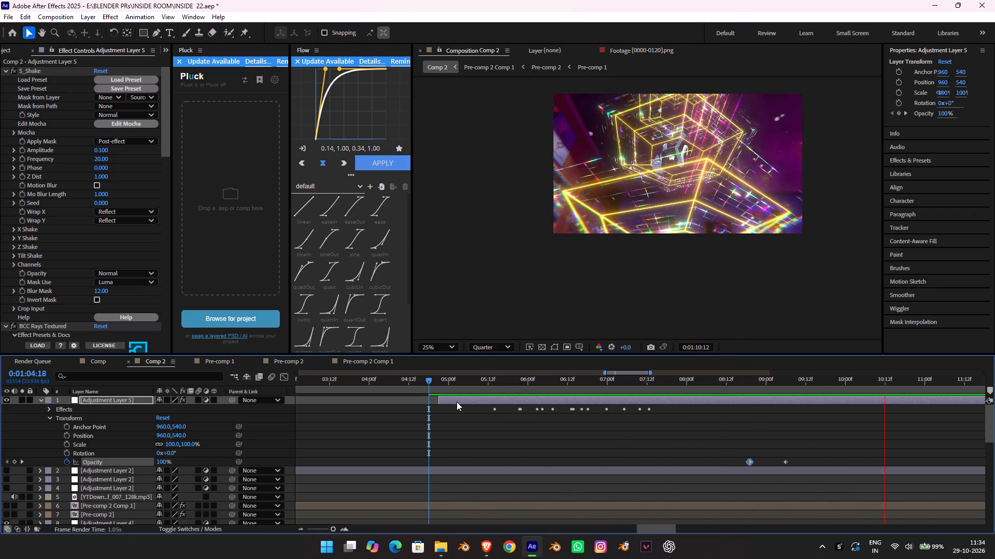
key("space")
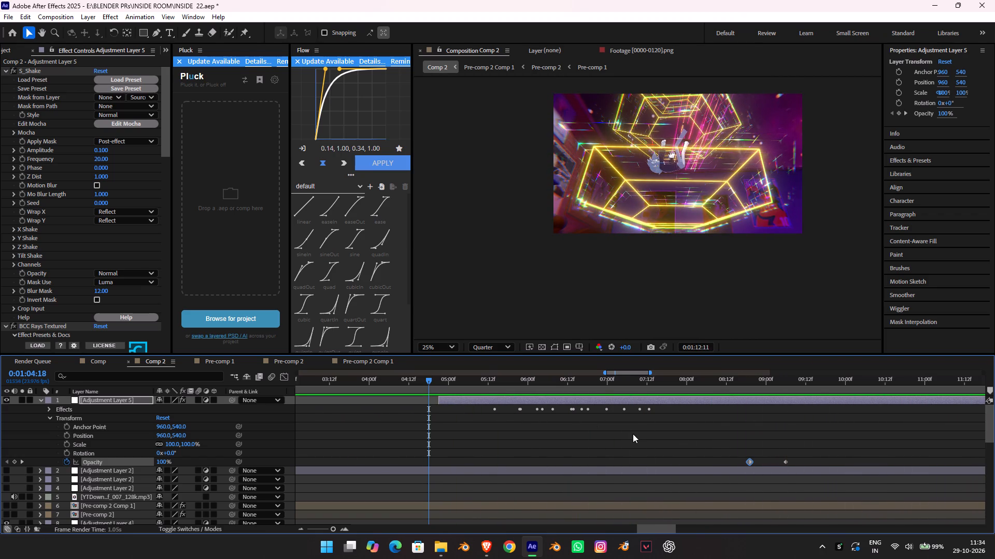
scroll(633, 434, "down", 7, "alt")
scroll(623, 395, "up", 2, "alt")
left_click_drag(591, 384, 534, 386)
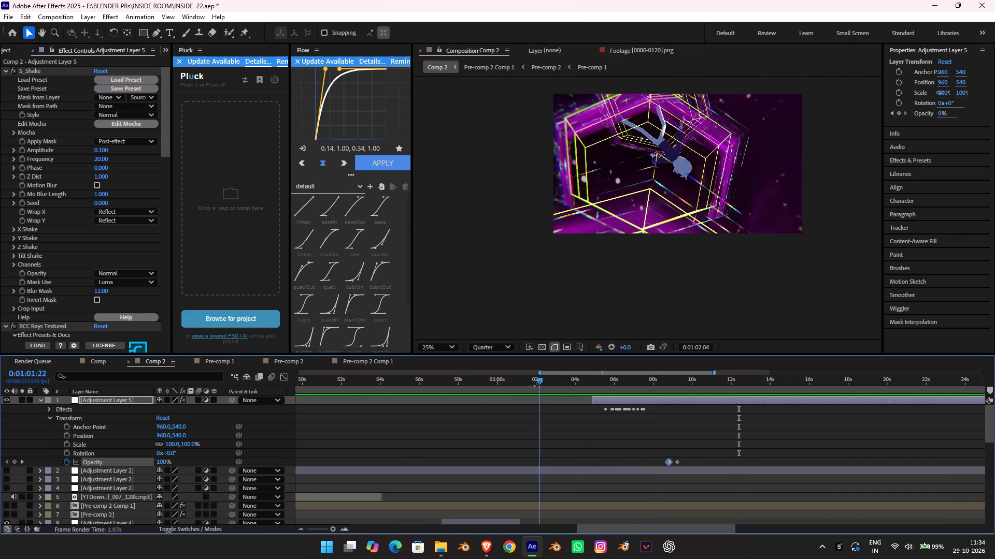
key("space")
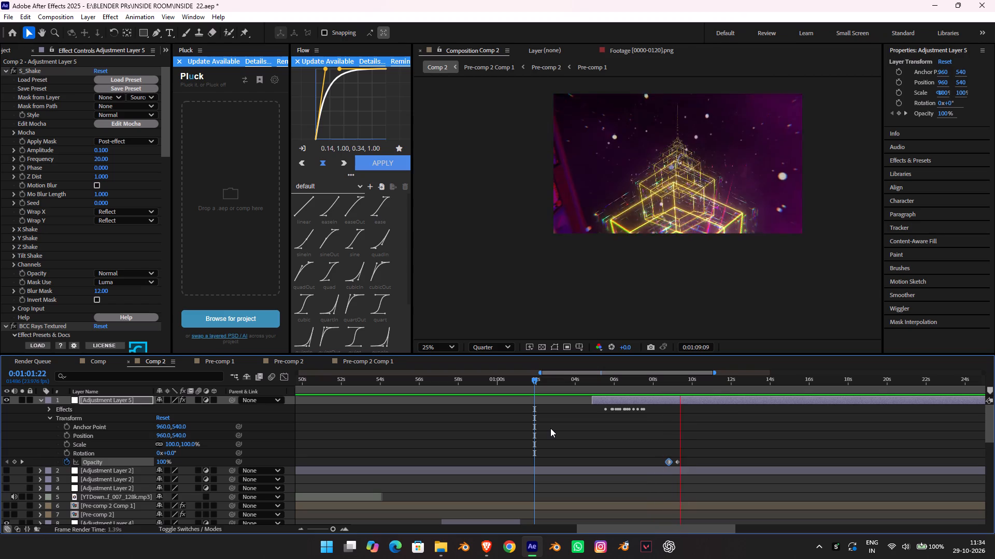
key("space")
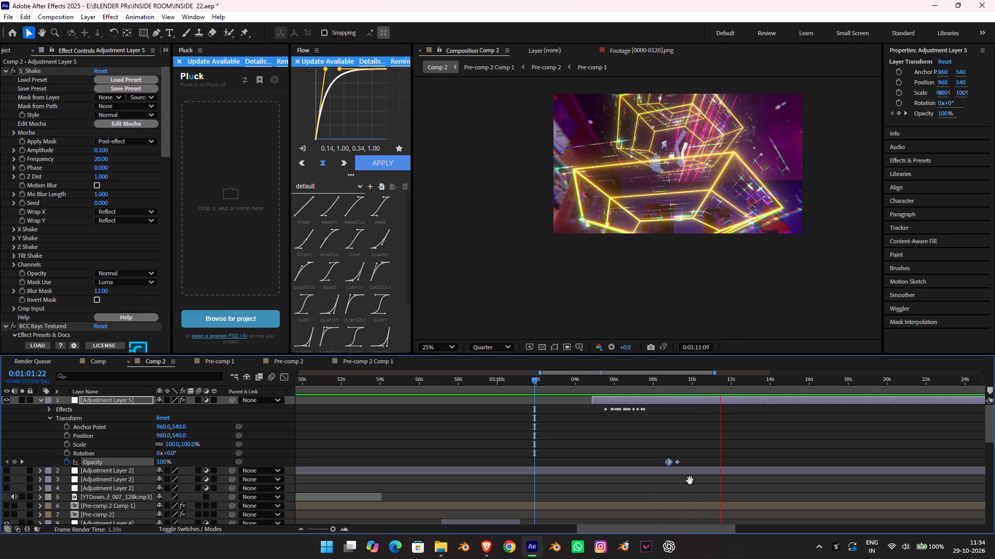
Replay the fade from about 0:01:08:17 and the whole transition from about 0:01:05:00, stopping at about 0:01:06:19.
scroll(682, 466, "up", 2)
left_click(666, 462)
left_click(670, 463)
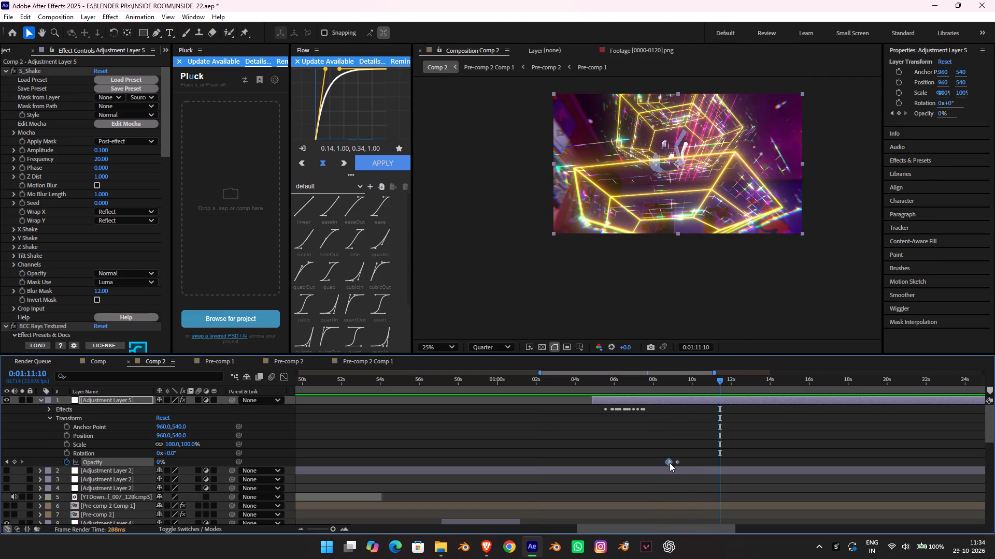
left_click_drag(678, 382, 666, 382)
key("space")
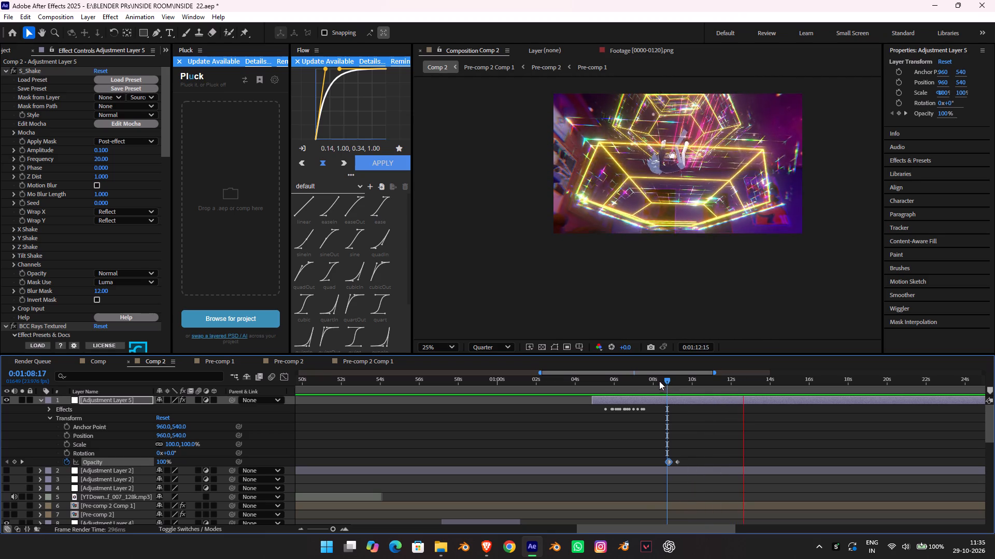
left_click_drag(659, 381, 594, 383)
key("space")
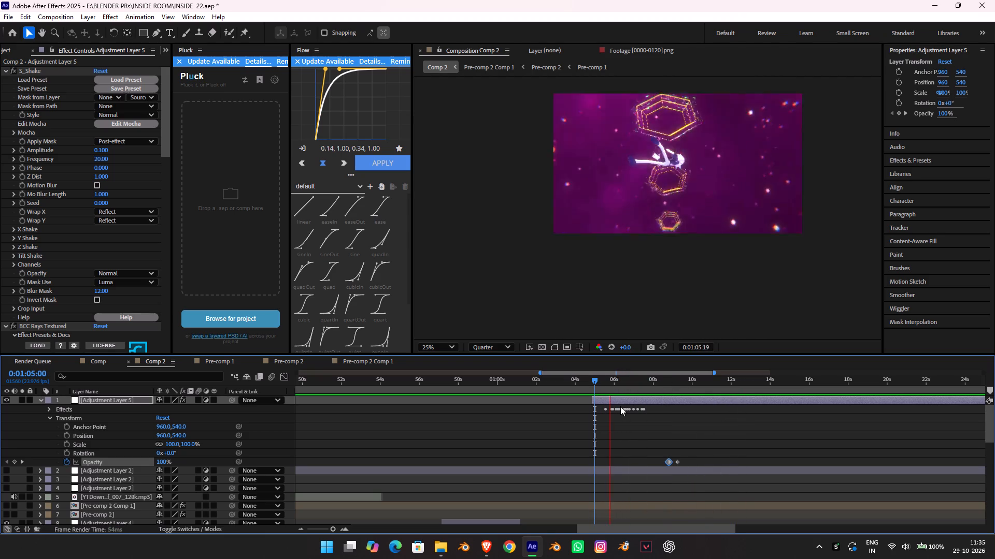
key("space")
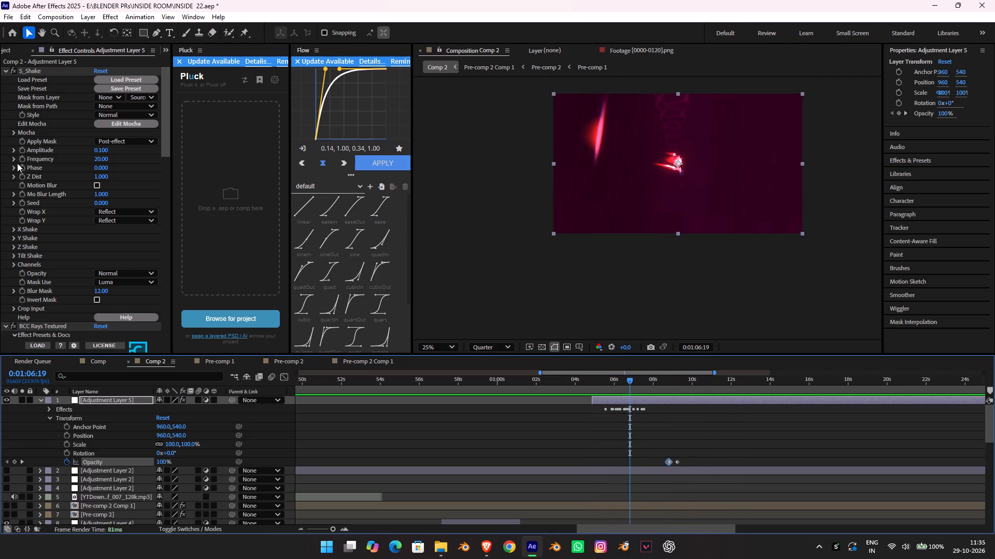
Switch BCC Rays Textured and S_Flicker off and back on, one at a time, to compare their influence on the frame.
scroll(17, 149, "up", 2)
scroll(28, 165, "down", 2)
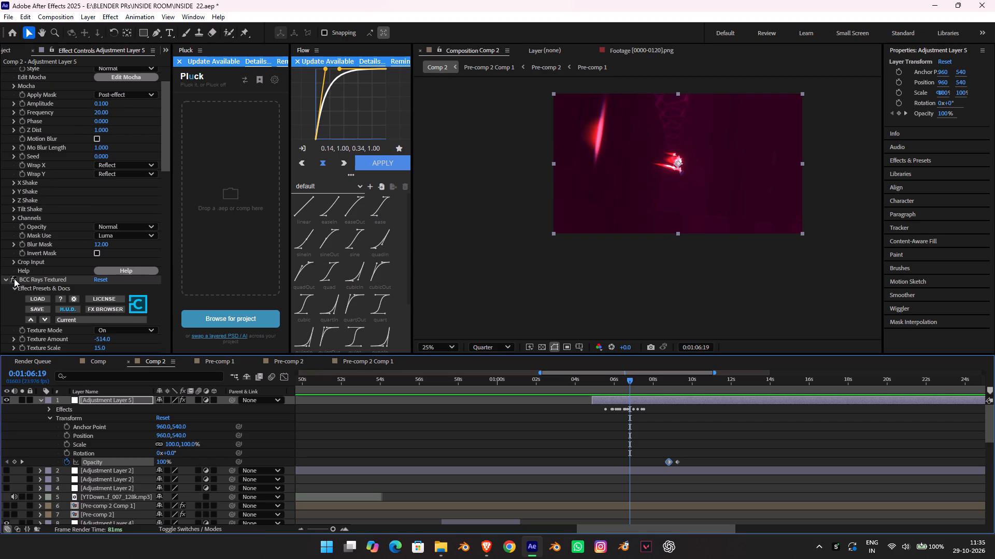
left_click(14, 278)
left_click(14, 278)
scroll(27, 263, "down", 4)
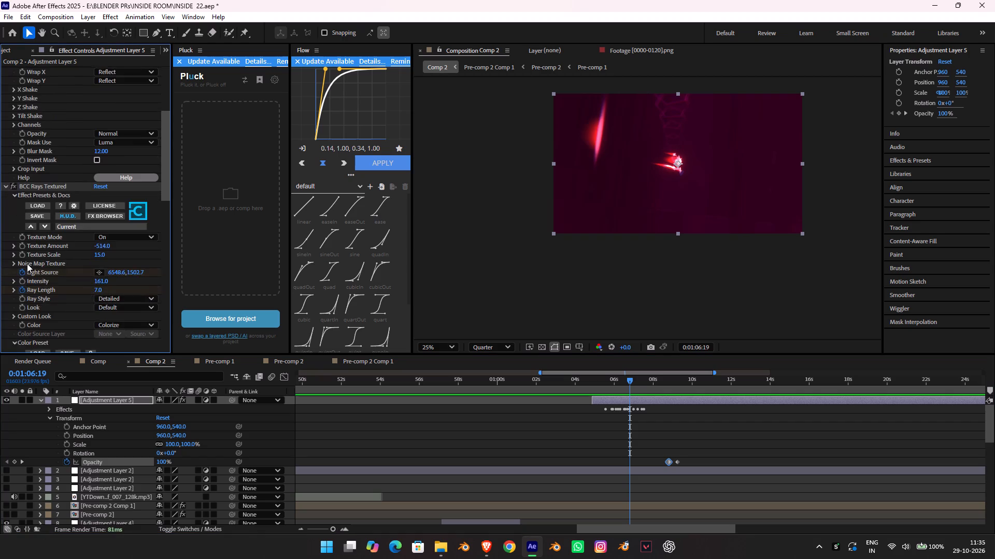
scroll(27, 263, "down", 8)
scroll(36, 288, "up", 4)
scroll(36, 288, "down", 8)
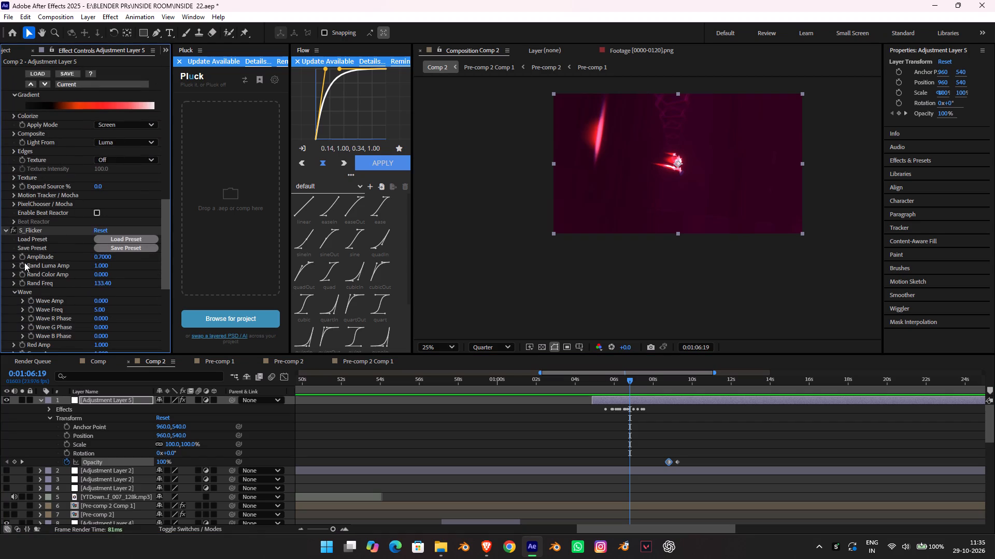
left_click(13, 229)
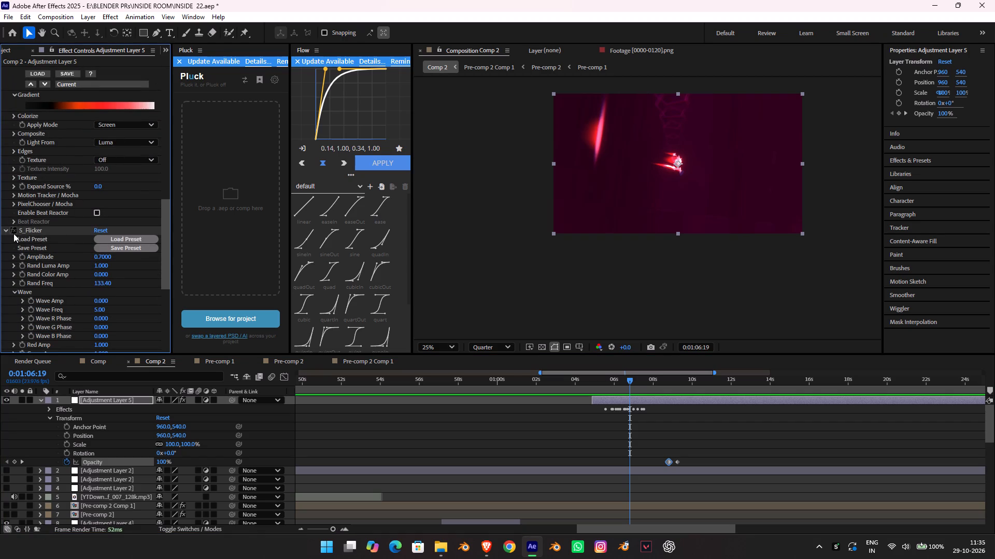
left_click(13, 231)
scroll(25, 244, "down", 6)
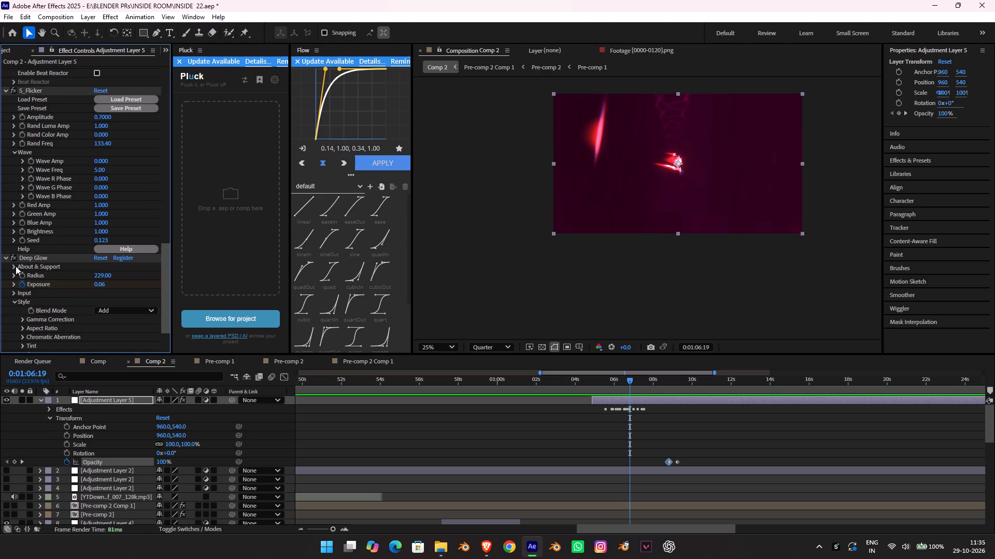
Disable Deep Glow on Adjustment Layer 5 and preview the transition from about 0:01:06:19 and 0:01:05:00.
left_click(13, 256)
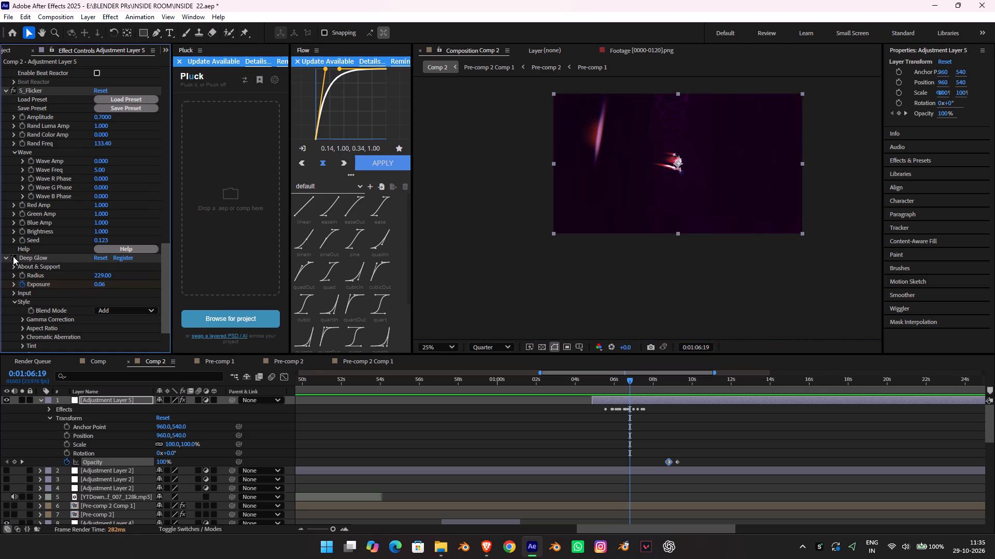
key("space")
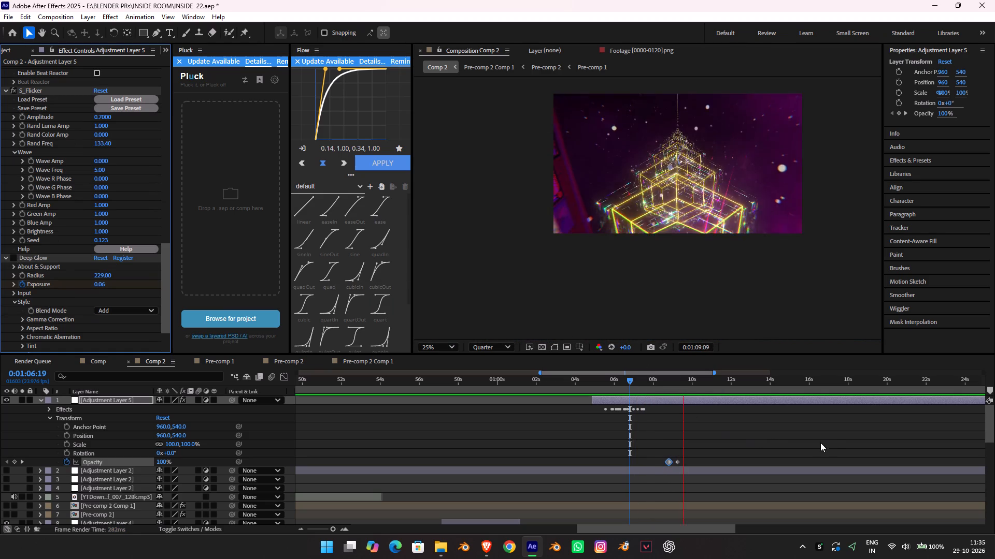
key("space")
left_click(595, 377)
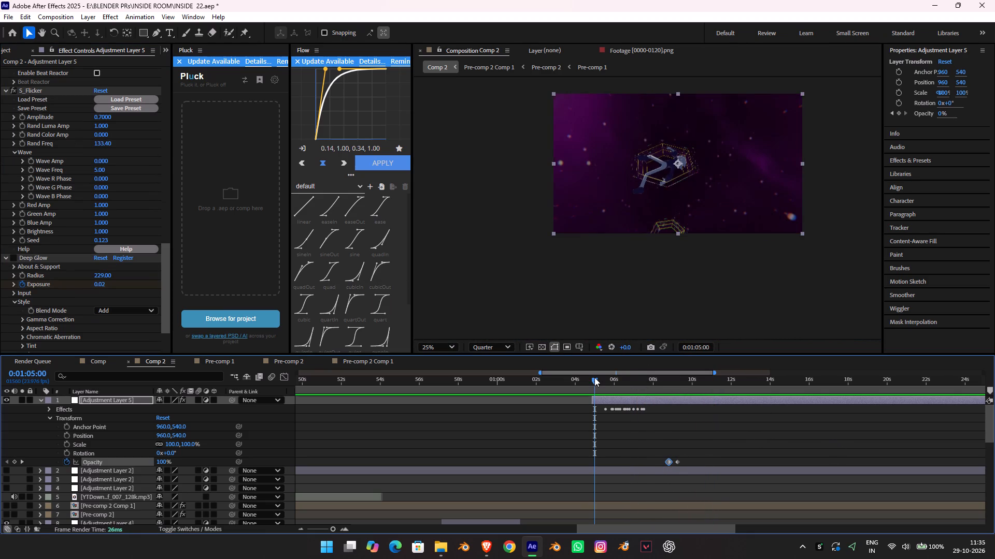
key("space")
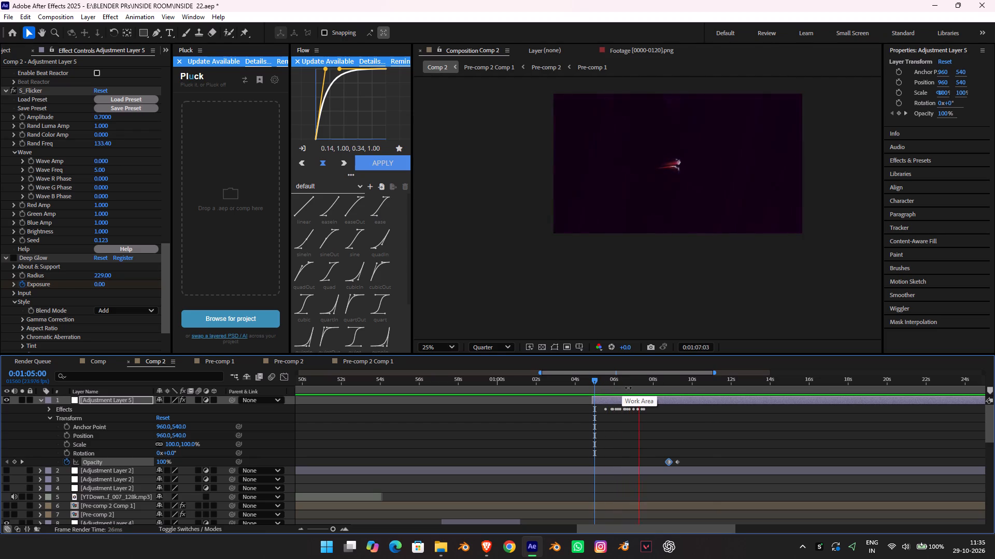
key("space")
key("space")
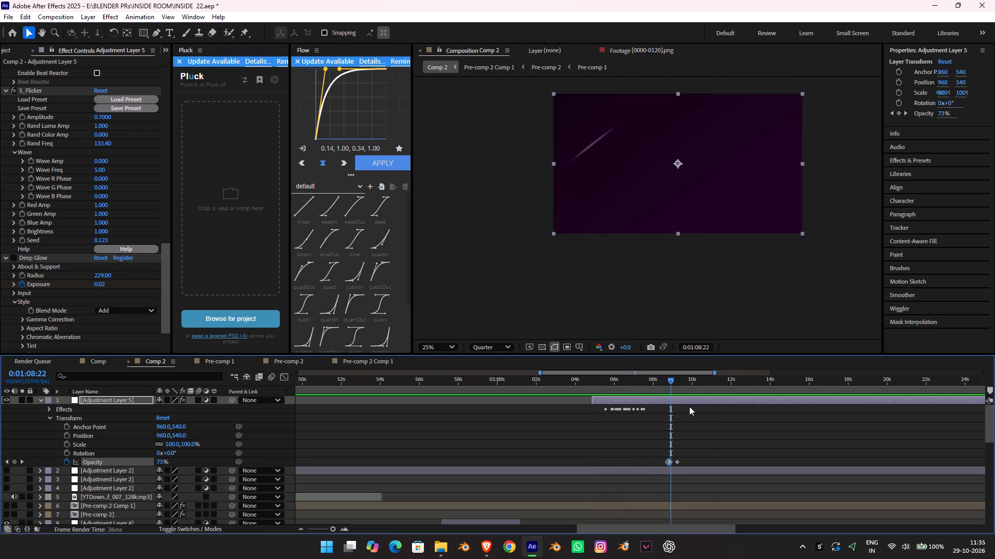
key("space")
Move Adjustment Layer 5's 0% Opacity keyframe to about 0:01:10:00 to lengthen the fade-out.
left_click(678, 462)
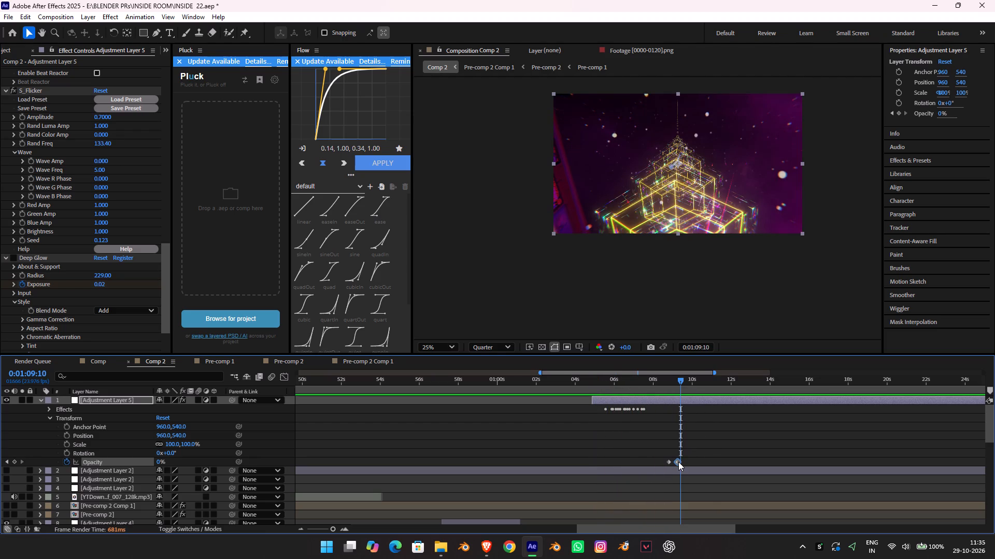
left_click_drag(677, 462, 684, 462)
left_click(532, 282)
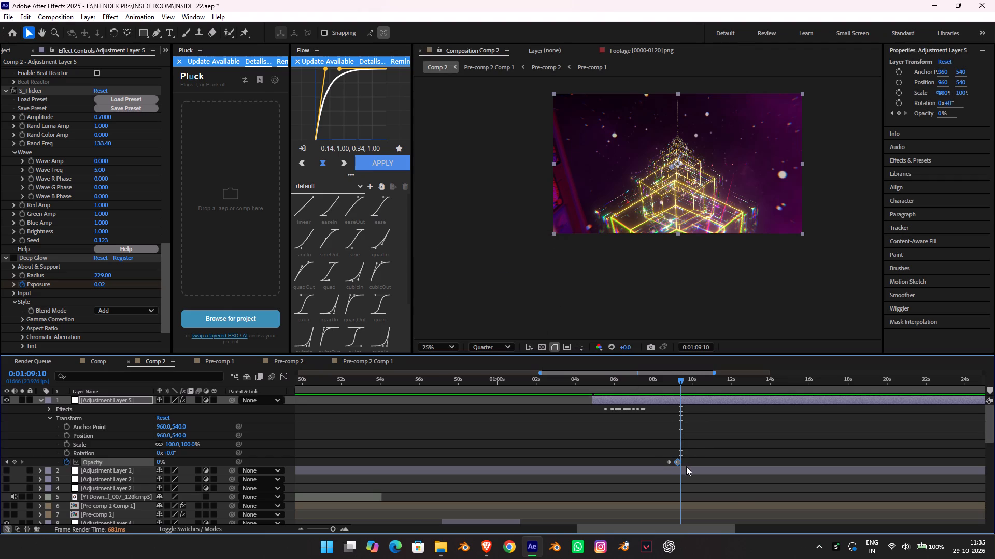
left_click_drag(676, 460, 690, 462)
Play back the longer fade in Comp 2 from about 0:01:09:10, and the full transition from about 0:01:04:09.
key("space")
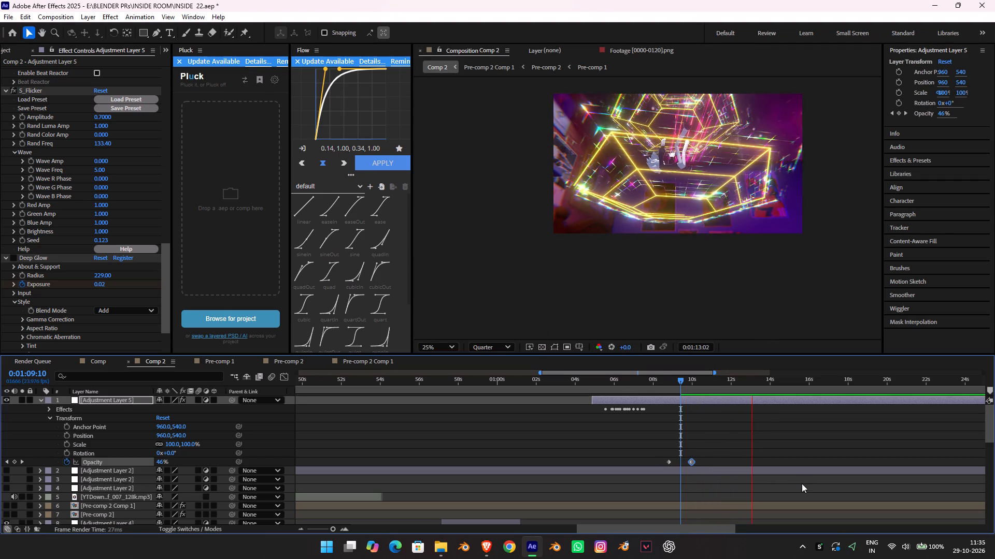
key("space")
key("space")
key("space")
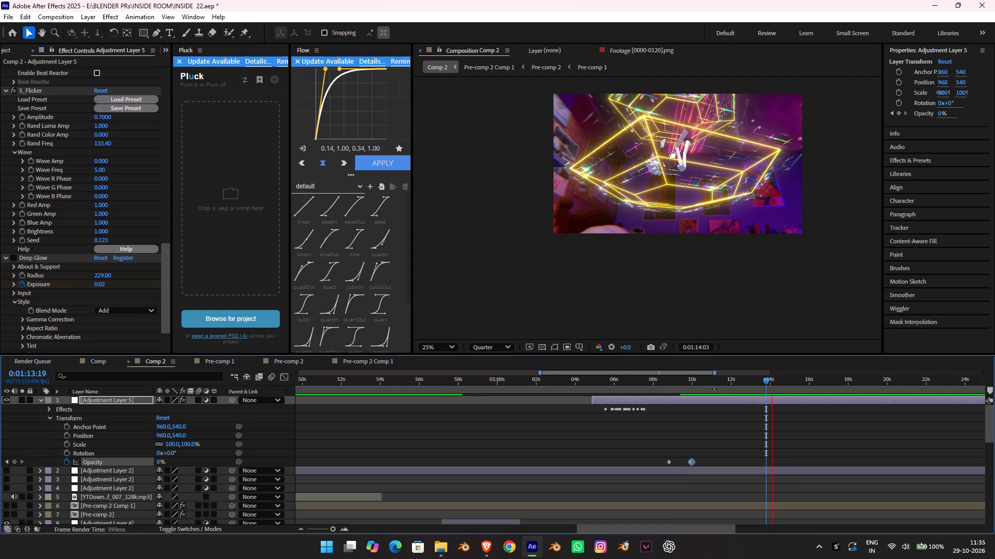
left_click(634, 389)
left_click(582, 381)
key("space")
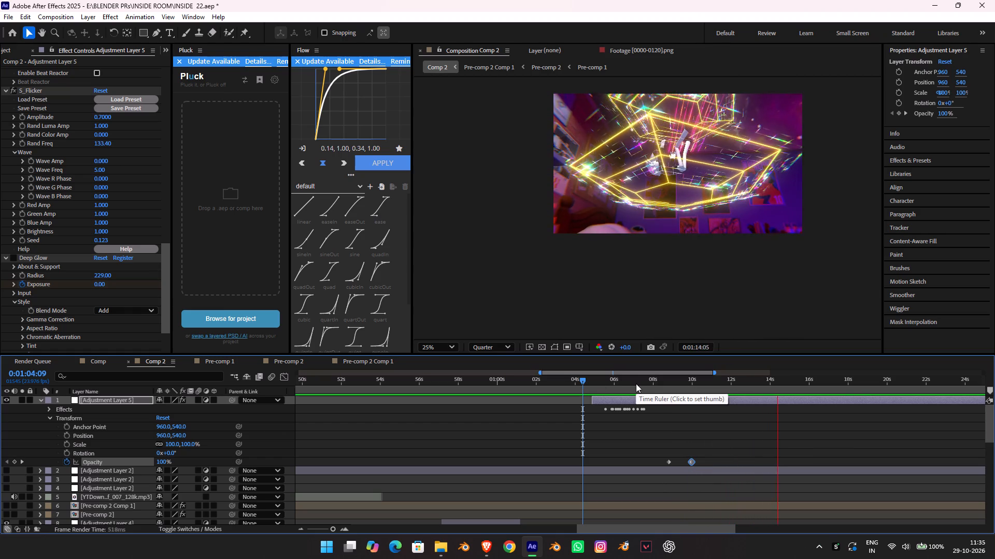
Review the lead-in around 0:00:57:13, and replay the transition from the start of Adjustment Layer 5 at about 0:01:04:21.
left_click_drag(636, 384, 433, 385)
key("space")
key("space")
key("alt+Tab")
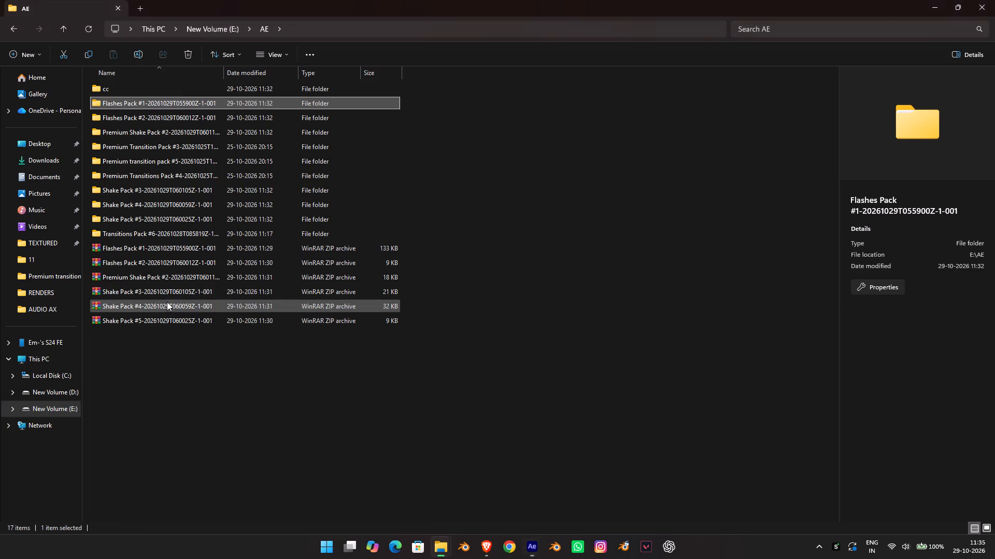
key("alt+Tab")
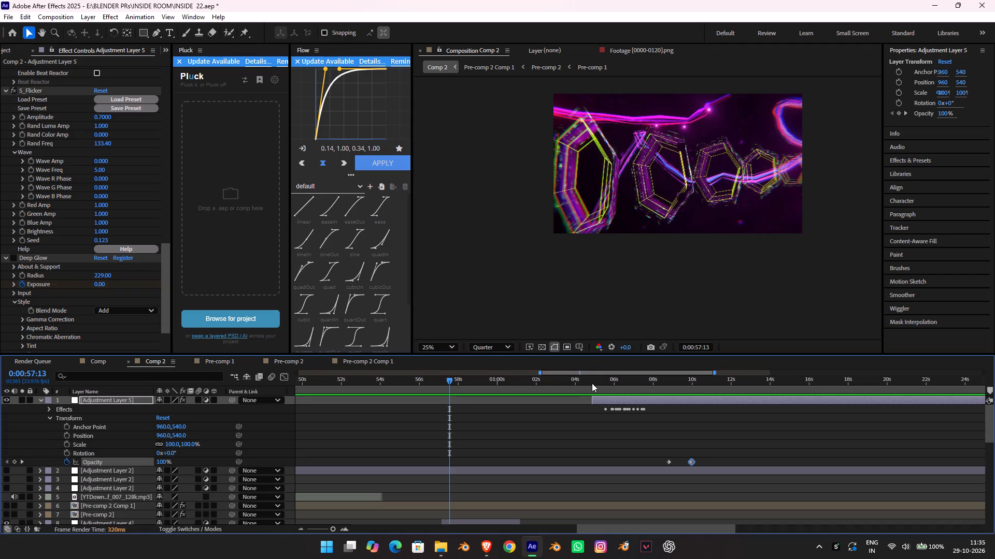
left_click(592, 383)
key("space")
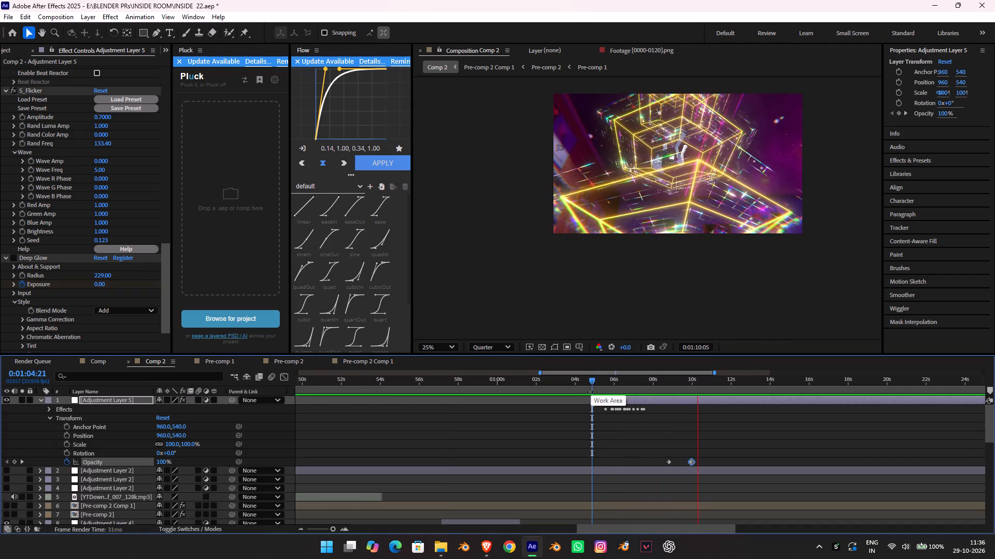
Replay Adjustment Layer 5's fade-out from about 0:01:09:10 and 0:01:10:00, and the whole transition from about 0:01:03:05.
key("space")
left_click_drag(689, 382, 684, 382)
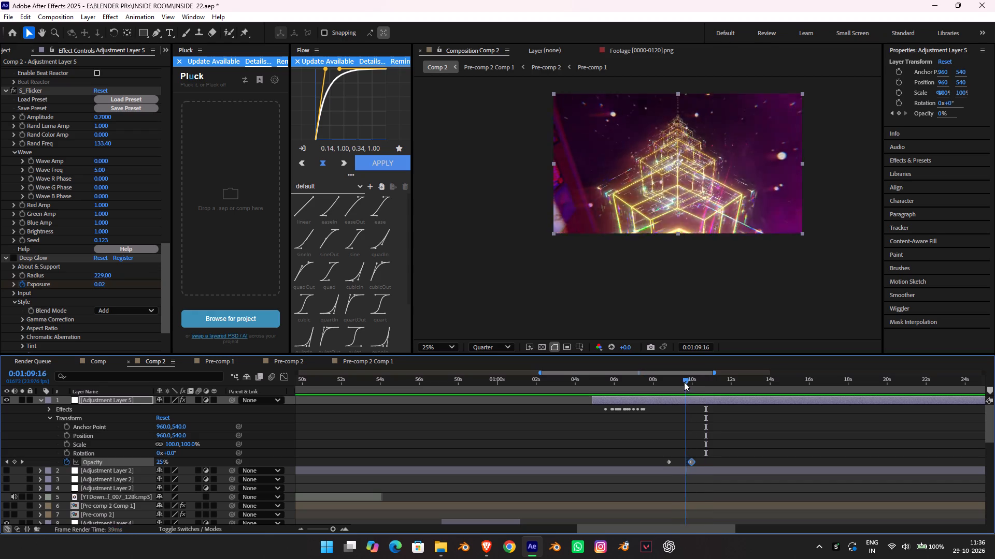
left_click_drag(684, 382, 679, 382)
key("space")
key("space")
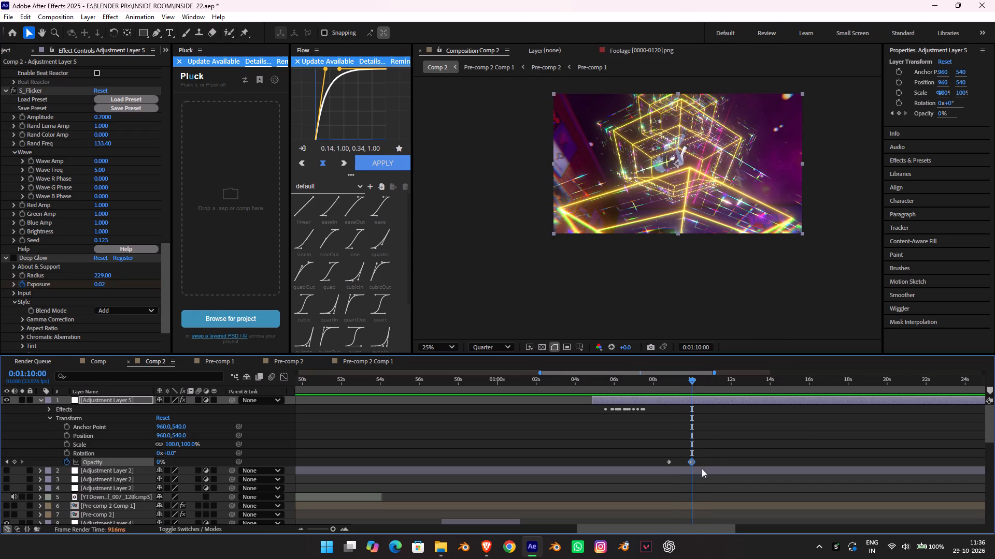
key("space")
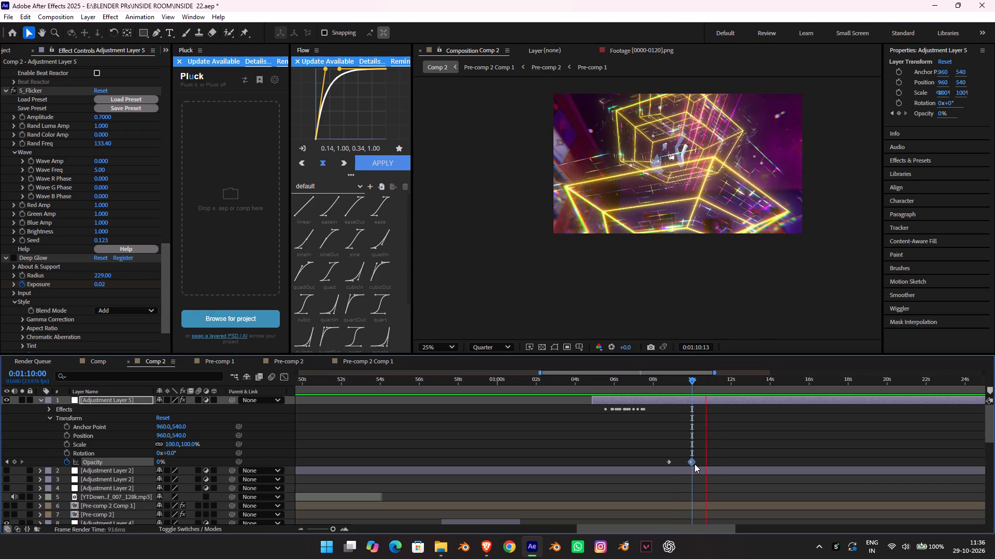
key("space")
left_click(685, 383)
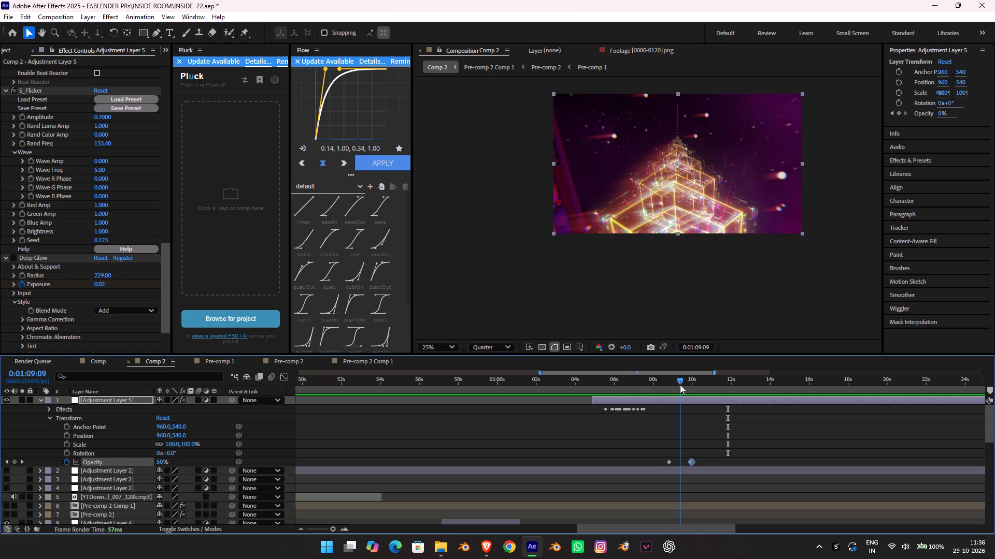
key("space")
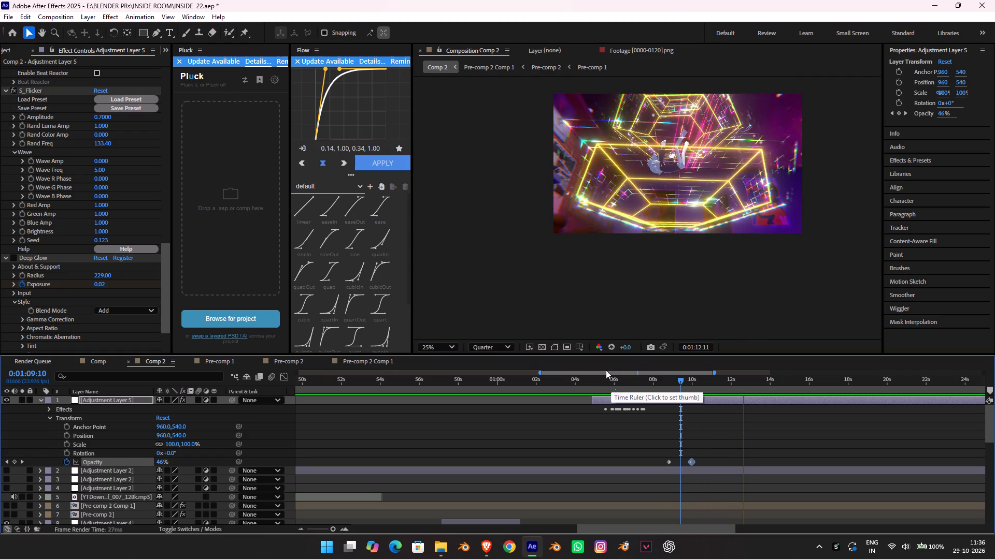
key("space")
left_click_drag(607, 383, 560, 385)
key("space")
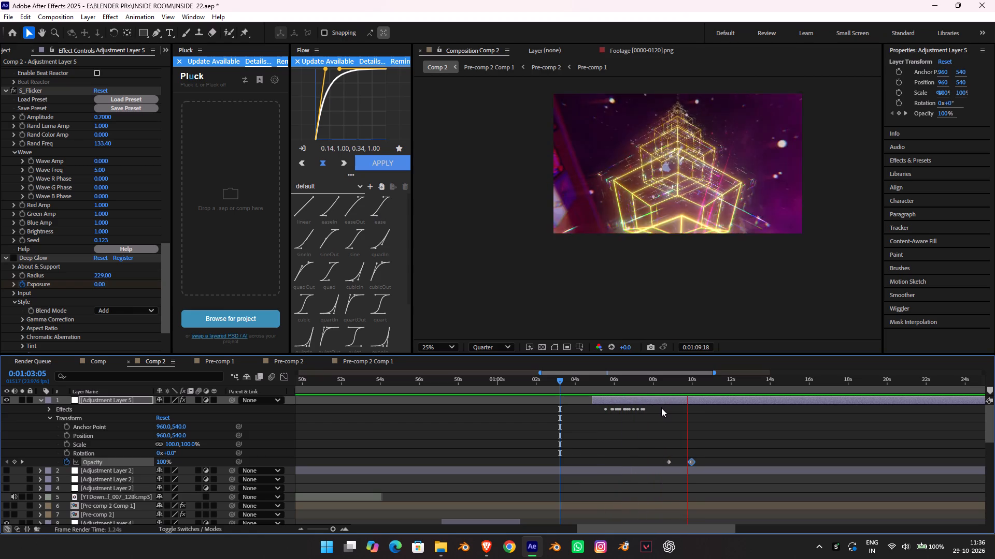
key("space")
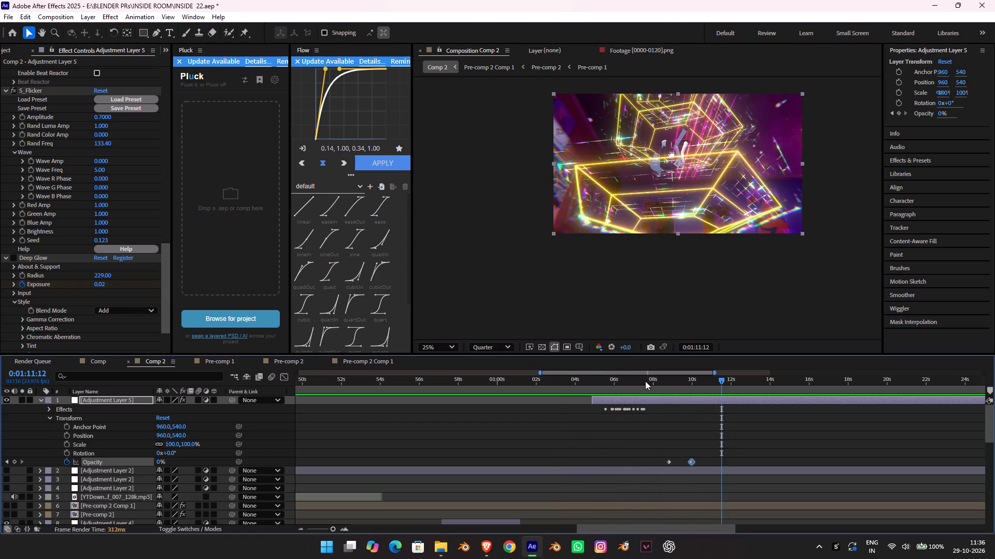
At about 0:01:07:05, examine Adjustment Layer 5's effect settings, including the BCC Rays Textured colour gradient and S_Shake.
left_click_drag(644, 381, 637, 381)
scroll(27, 167, "down", 5)
scroll(66, 206, "up", 11)
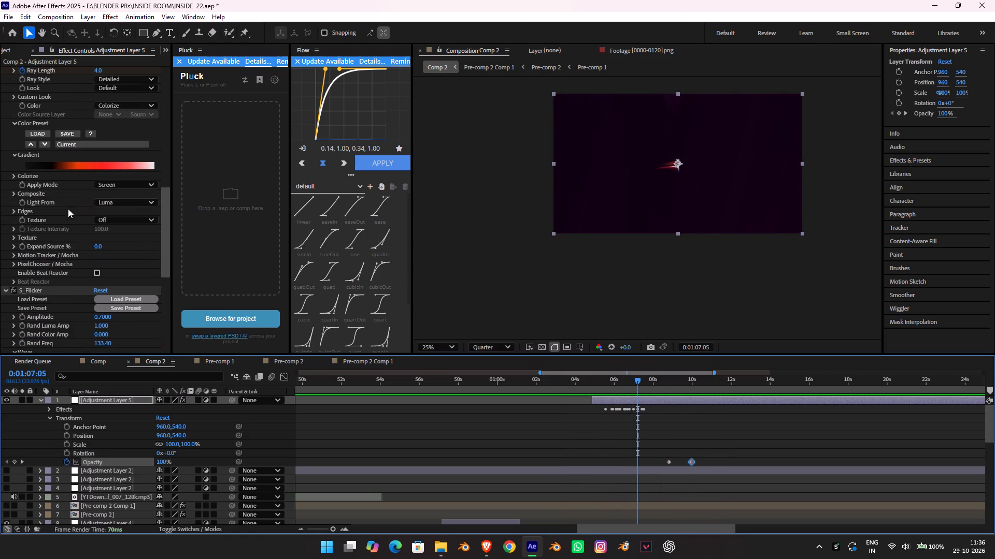
left_click(95, 190)
double_click(95, 190)
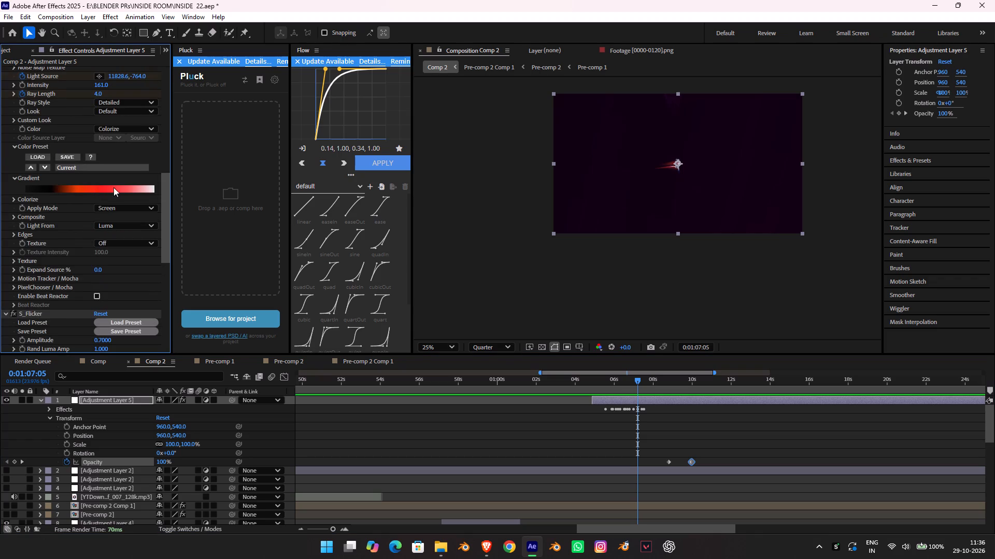
scroll(115, 189, "up", 2)
left_click(75, 231)
left_click(50, 236)
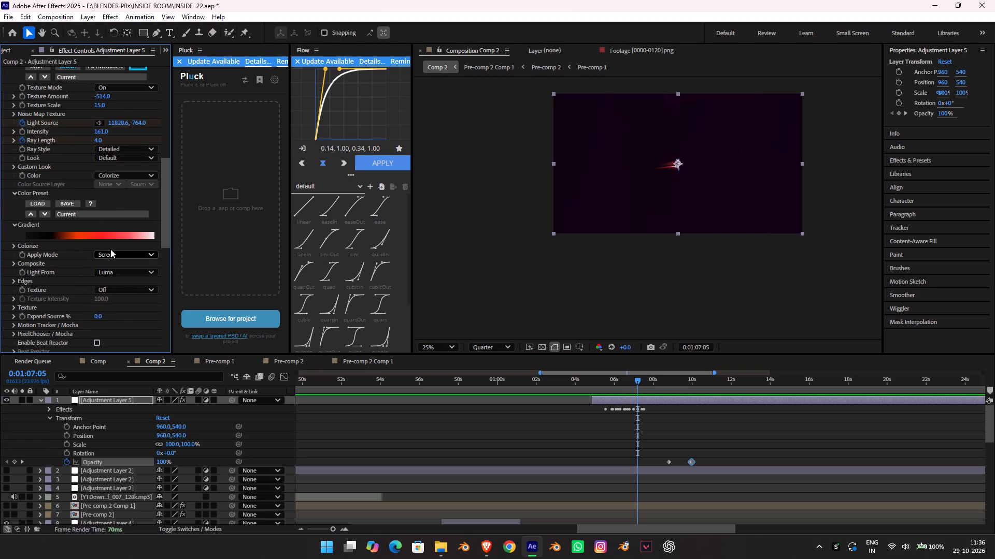
scroll(96, 230, "up", 8)
scroll(118, 194, "up", 10)
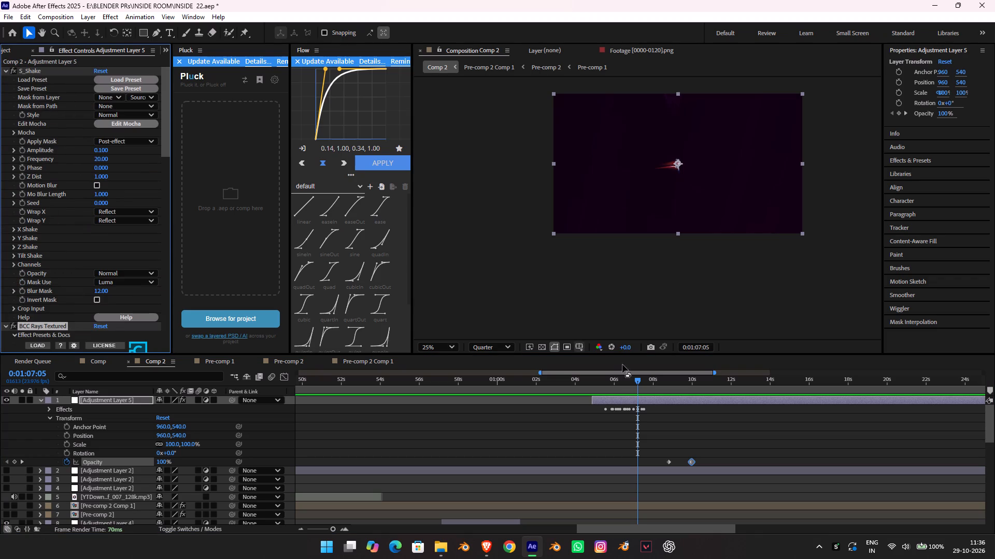
Duplicate Adjustment Layer 5 and hide the original beneath the copy.
left_click_drag(585, 381, 608, 388)
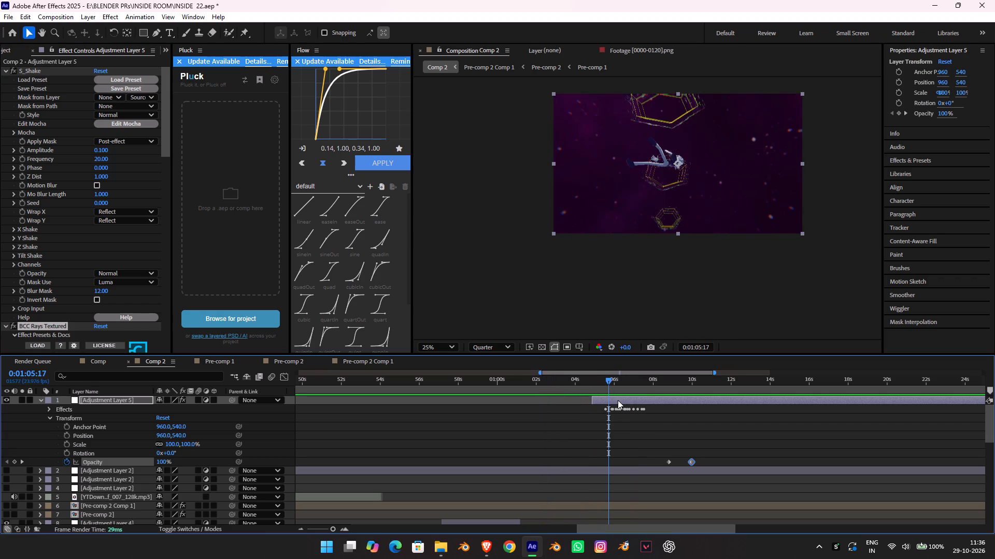
left_click(618, 400)
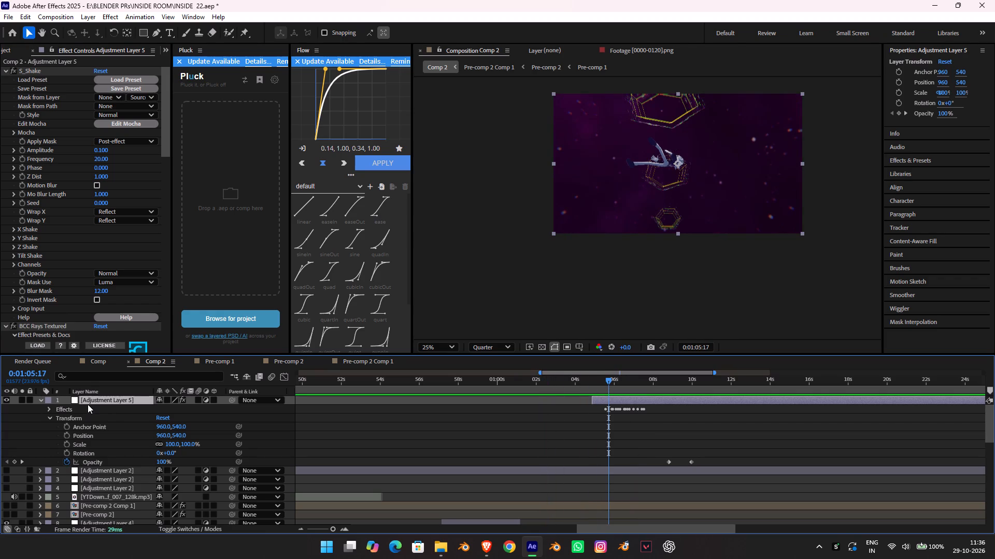
key("ctrl+d")
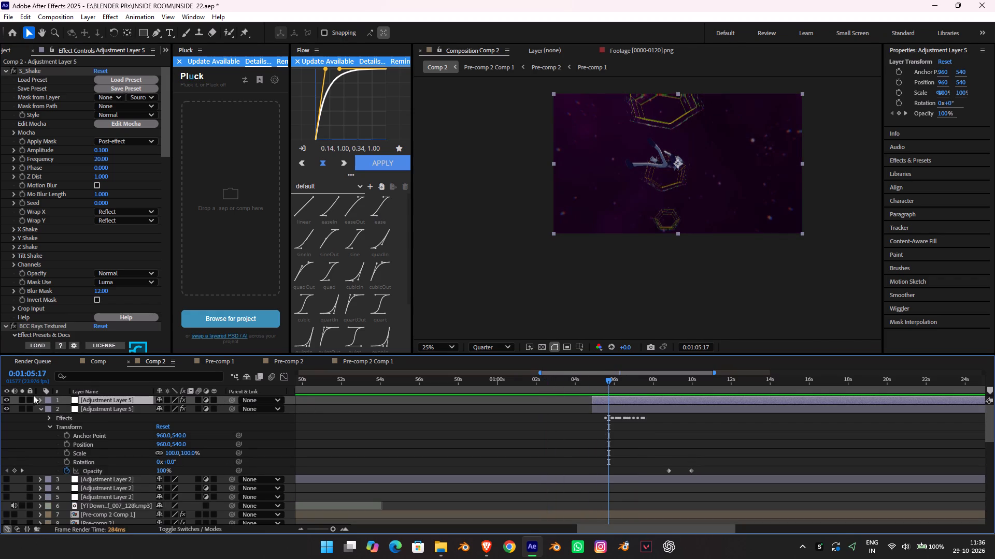
left_click(106, 407)
left_click(7, 408)
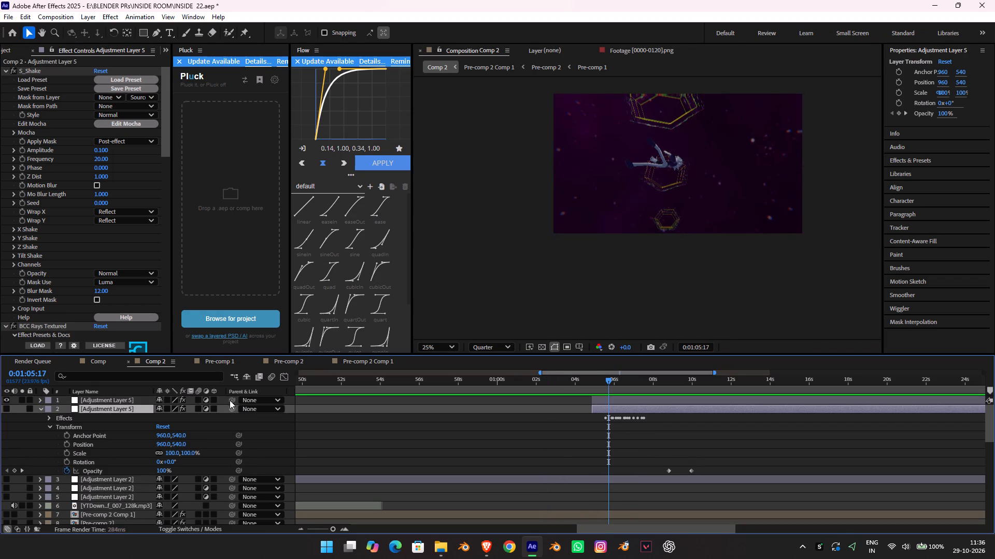
Delete all effects from the top Adjustment Layer 5 copy.
left_click(116, 398)
left_click(27, 65)
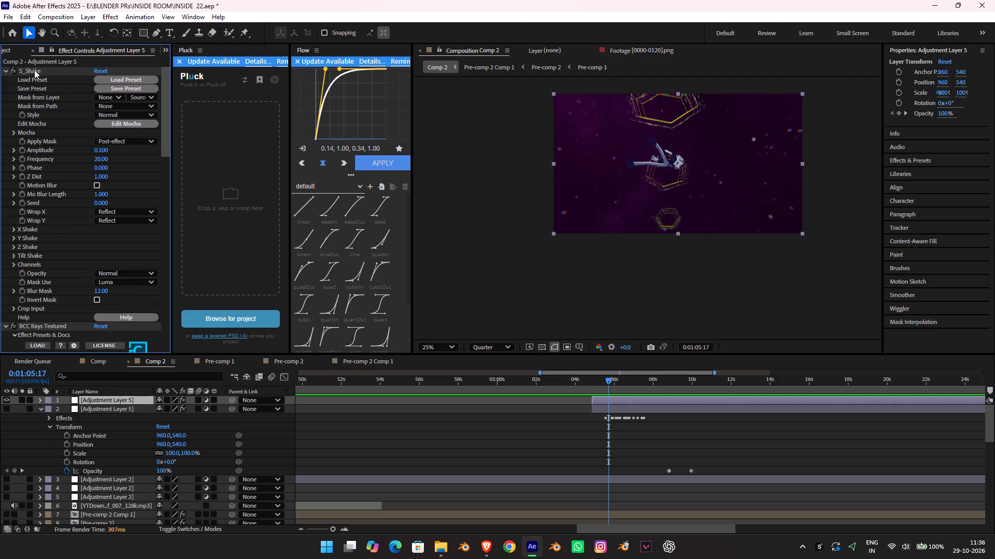
left_click(37, 72)
key("ctrl+a")
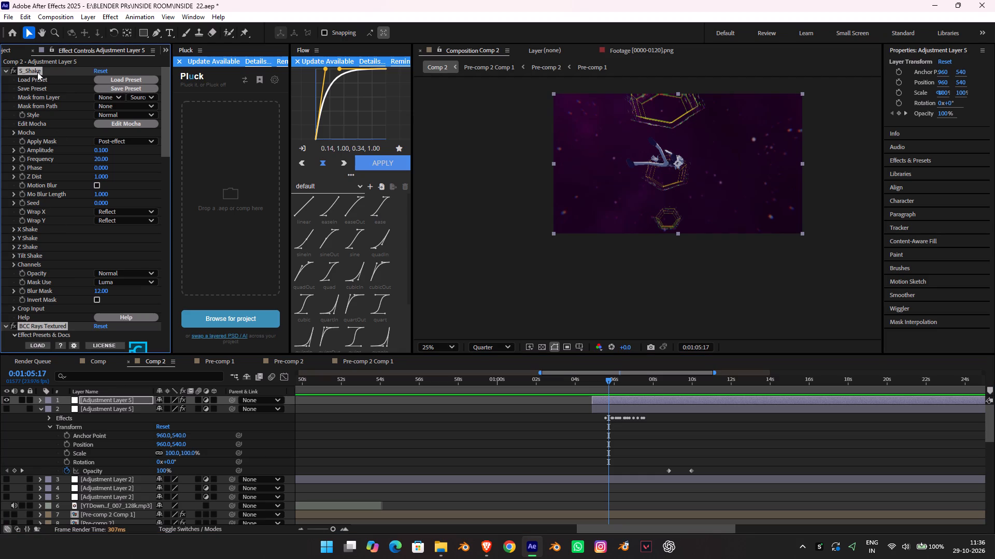
key("Delete")
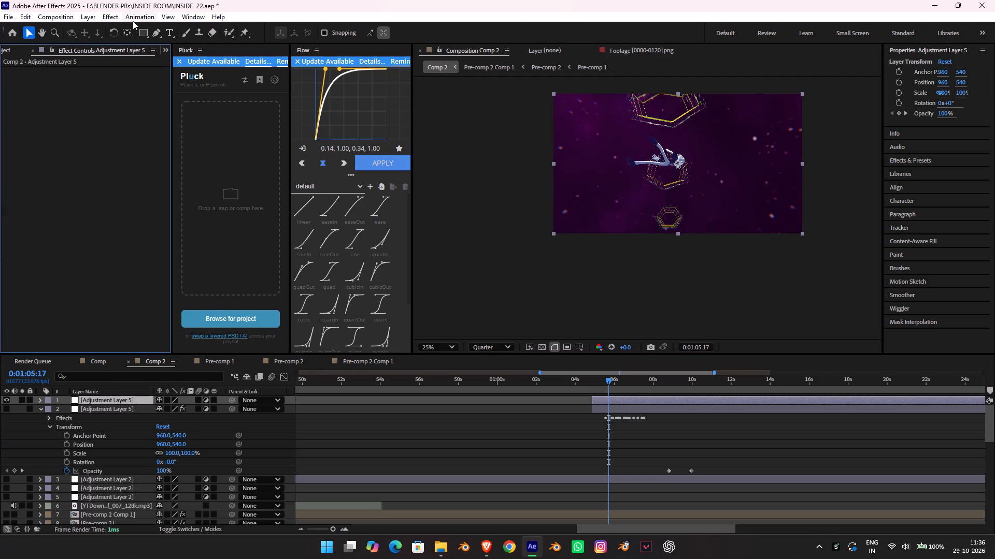
Apply the IE - Rage preset from Flashes Pack #1 to the top Adjustment Layer 5 copy at about 0:01:05:17.
left_click(133, 12)
left_click(147, 37)
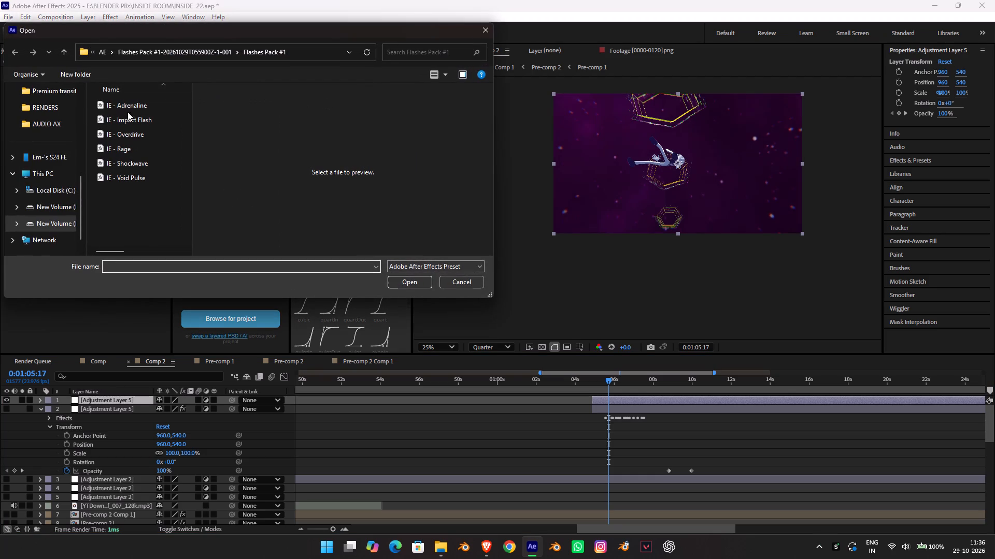
left_click(146, 133)
double_click(134, 144)
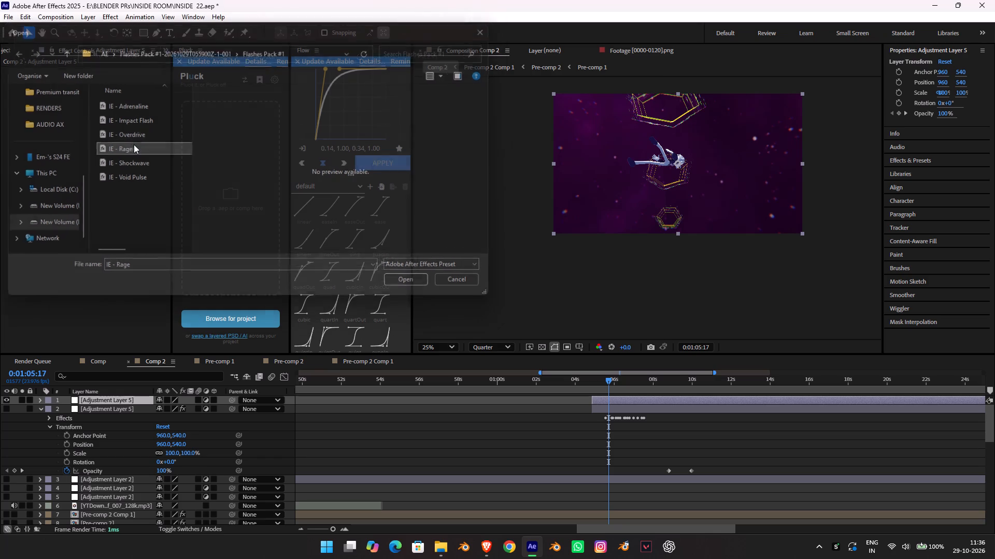
Preview the newly applied preset from about 0:01:04:18, 0:01:04:09 and 0:01:03:05.
left_click(588, 386)
left_click_drag(607, 383, 588, 383)
key("space")
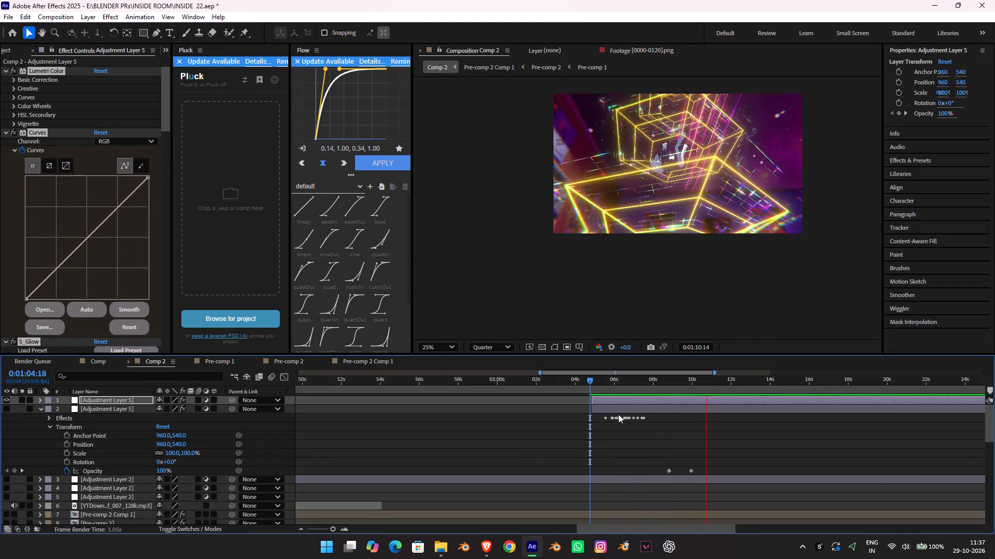
left_click(589, 384)
key("space")
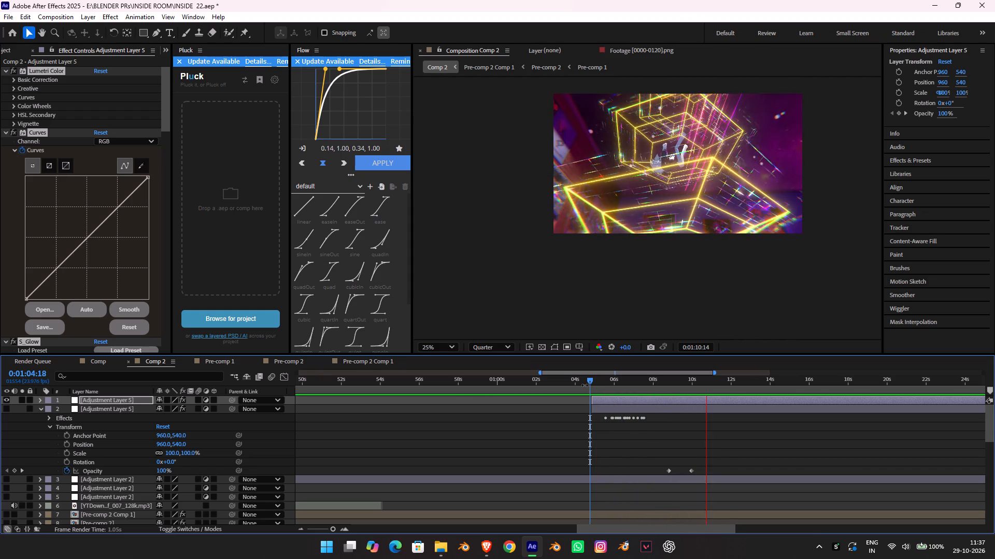
left_click(594, 383)
left_click_drag(593, 383, 581, 384)
key("space")
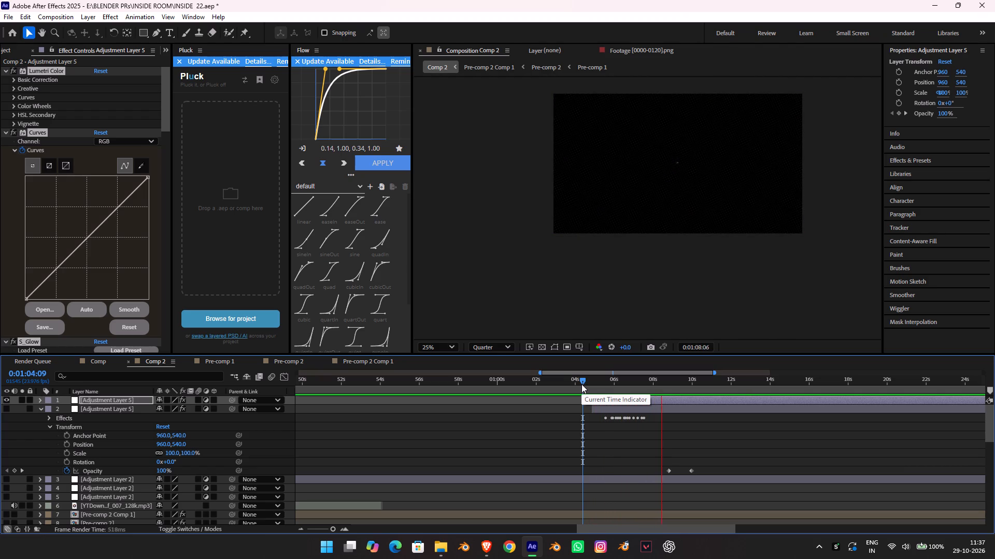
key("space")
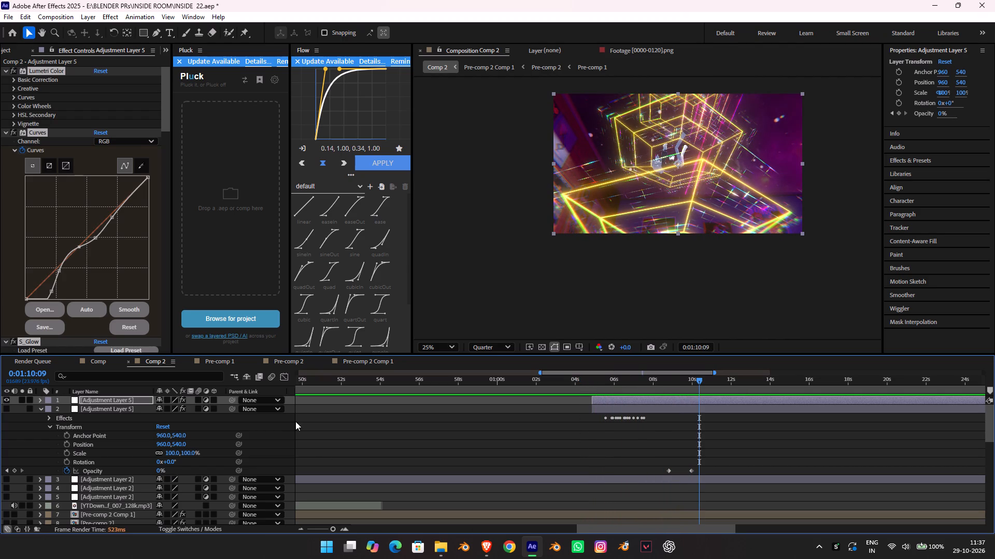
left_click_drag(595, 380, 557, 377)
key("space")
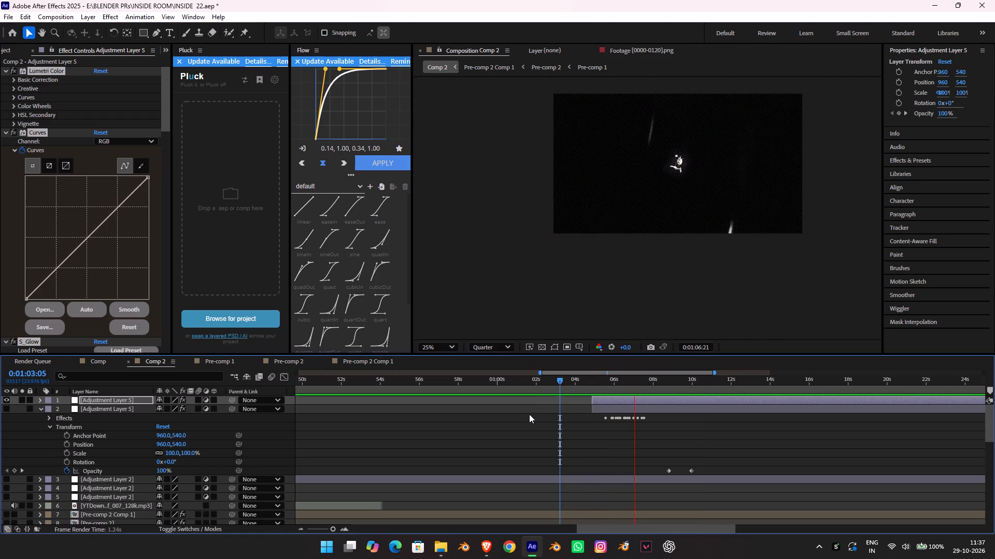
key("space")
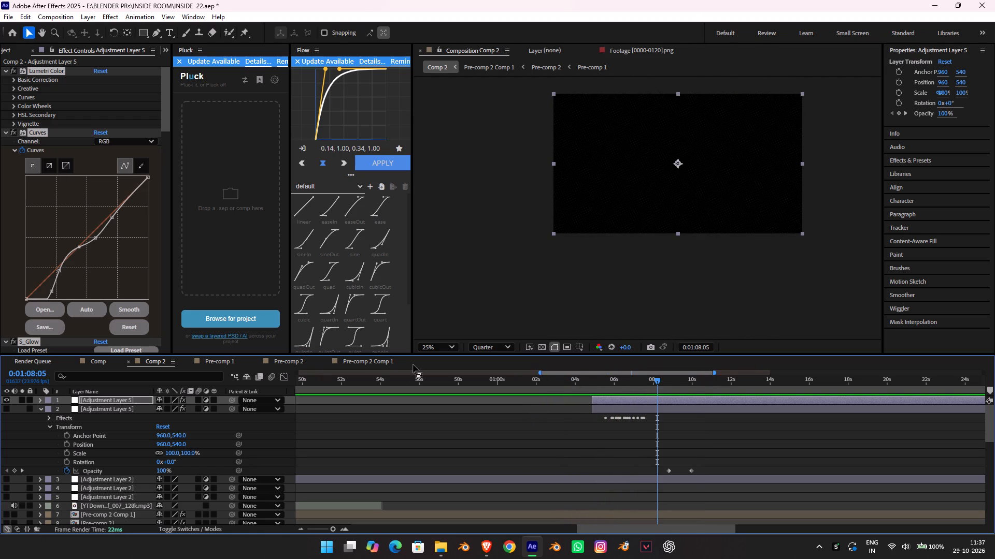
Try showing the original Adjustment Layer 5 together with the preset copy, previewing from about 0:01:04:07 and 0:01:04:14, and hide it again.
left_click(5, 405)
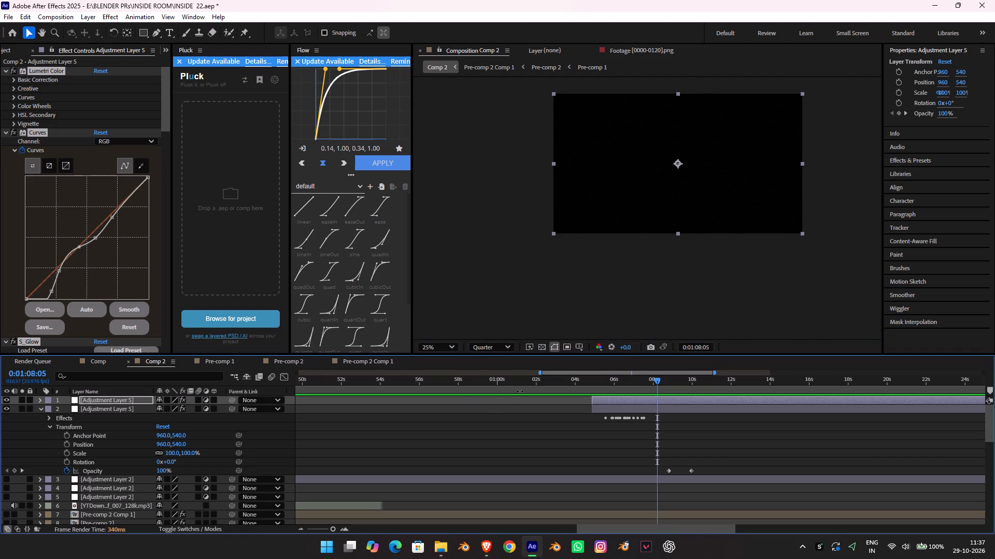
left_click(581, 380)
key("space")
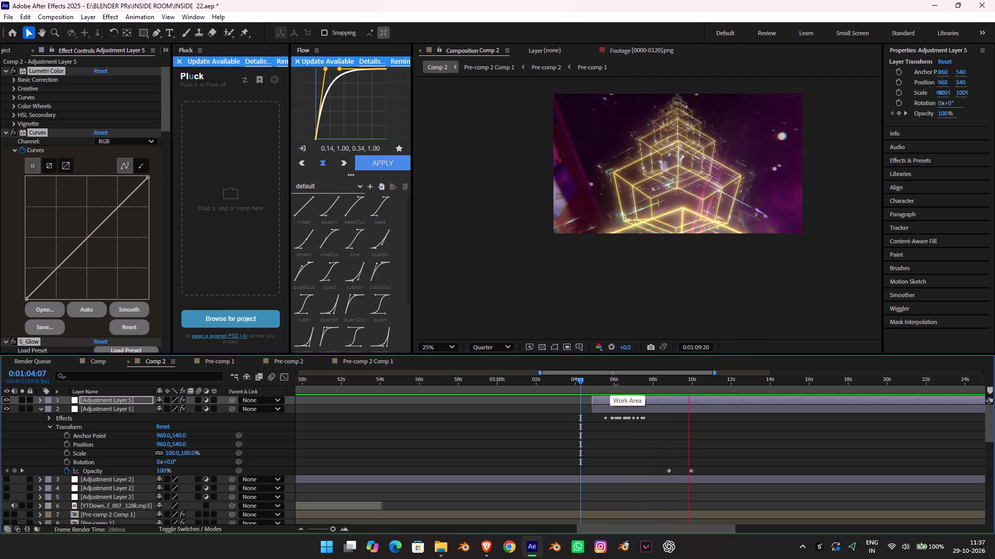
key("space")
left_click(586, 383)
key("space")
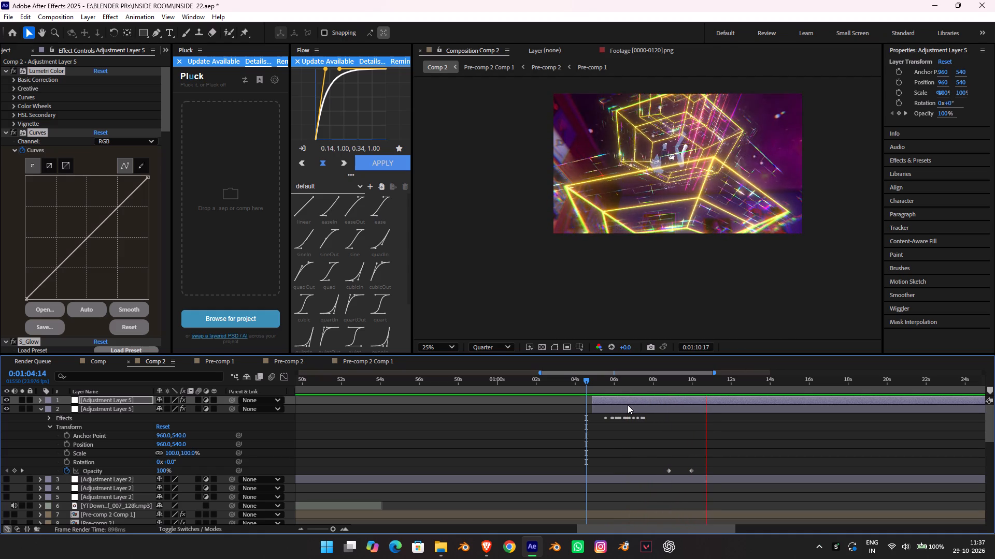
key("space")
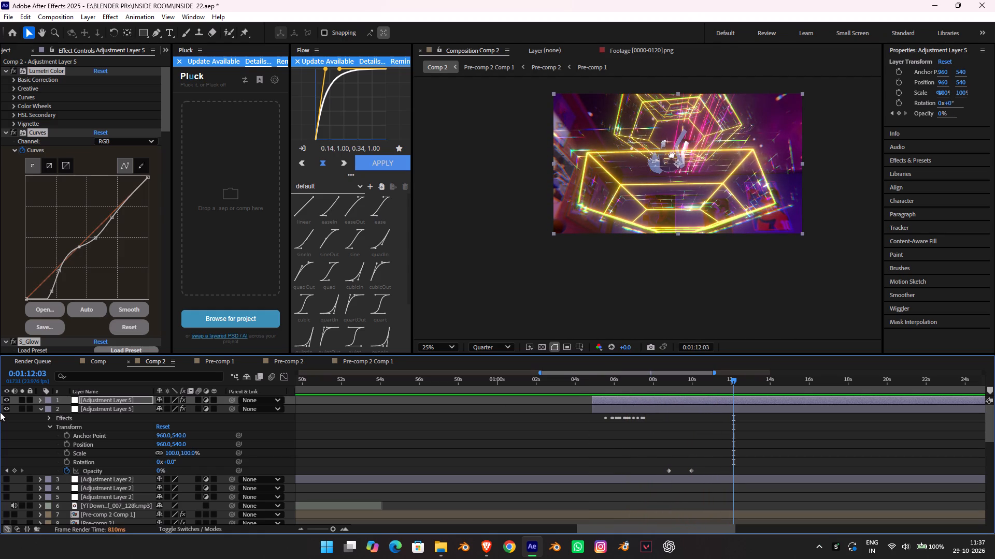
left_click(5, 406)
Hide the top Adjustment Layer 5, duplicate it, and make only the new copy visible.
left_click(6, 400)
left_click(621, 399)
key("ctrl+d")
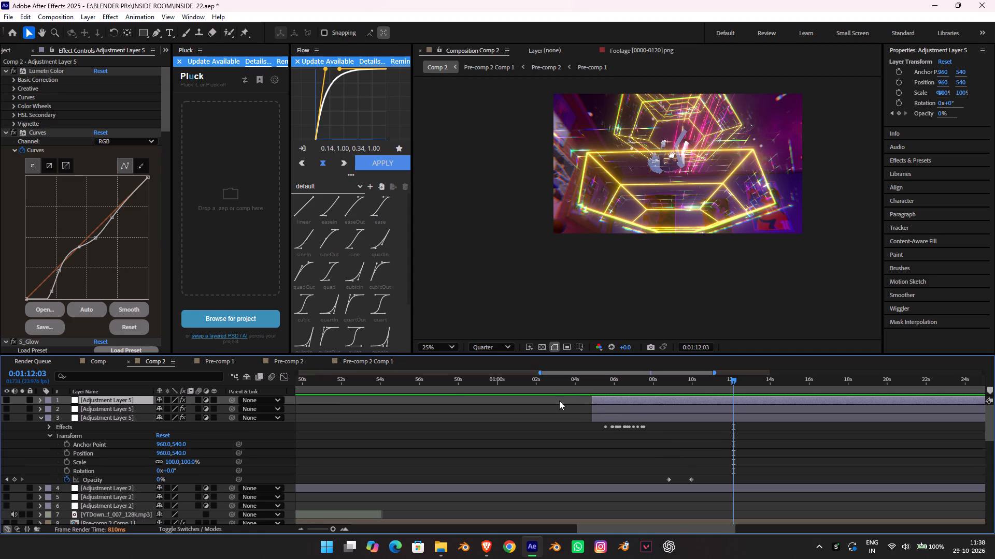
left_click(6, 401)
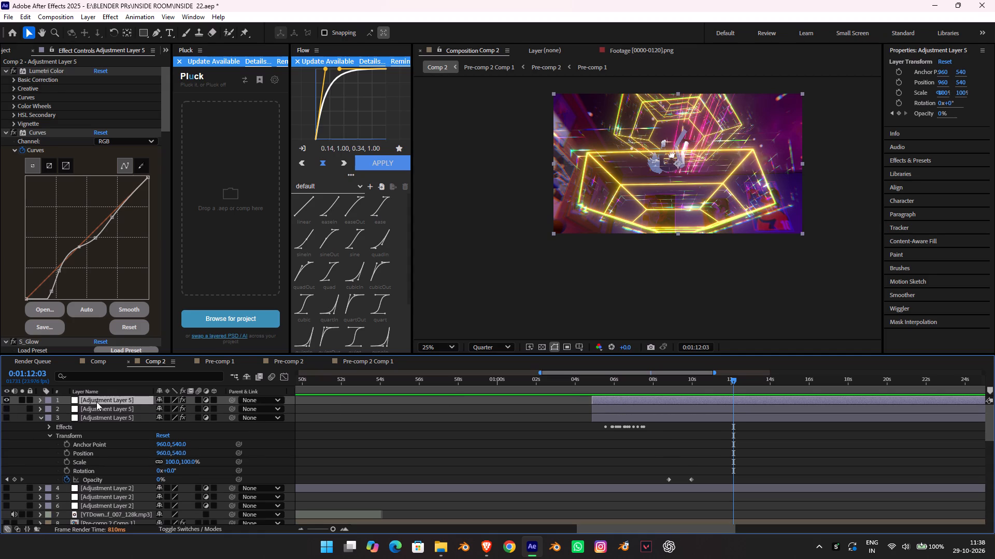
Delete all effects from the new top Adjustment Layer 5 copy.
left_click(96, 400)
left_click(41, 137)
left_click(37, 130)
key("a")
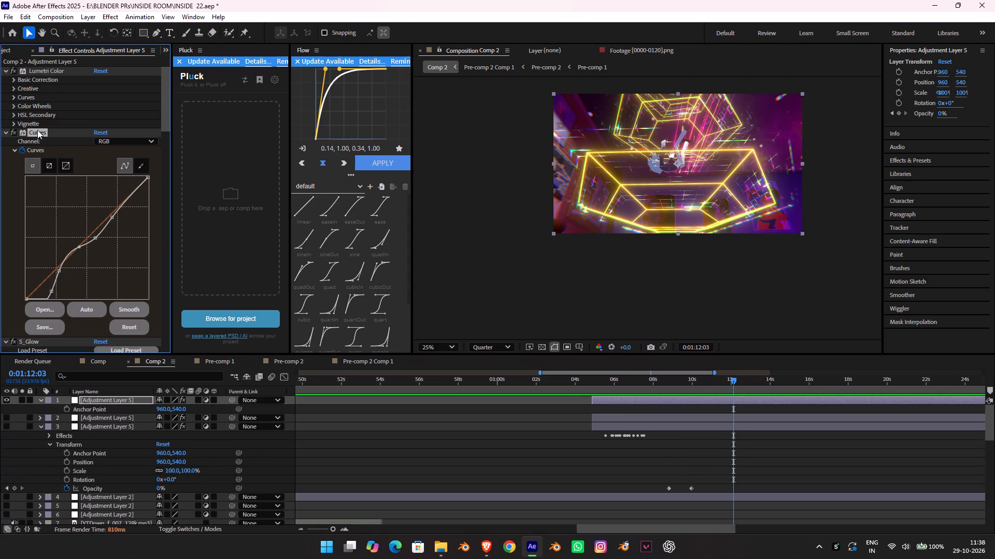
key("ctrl+a")
key("Delete")
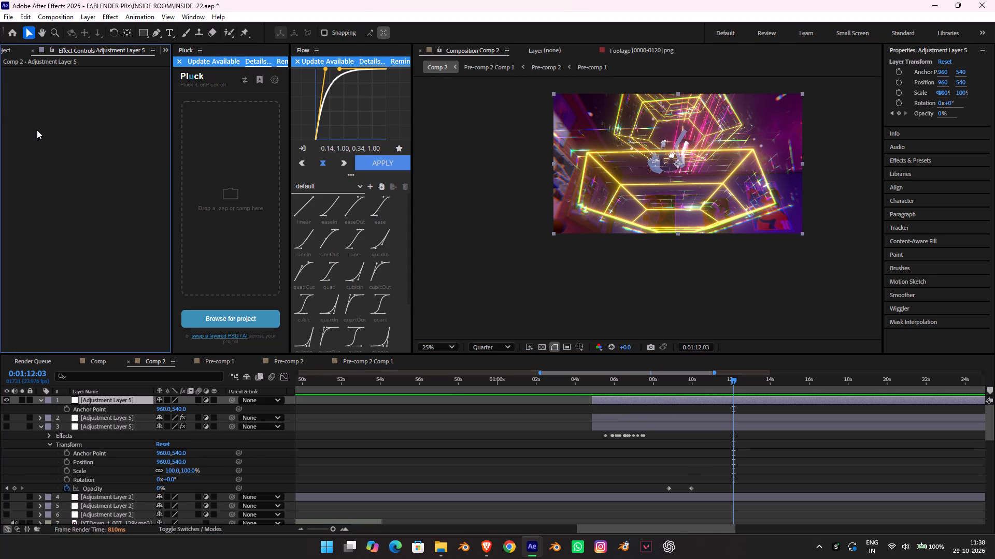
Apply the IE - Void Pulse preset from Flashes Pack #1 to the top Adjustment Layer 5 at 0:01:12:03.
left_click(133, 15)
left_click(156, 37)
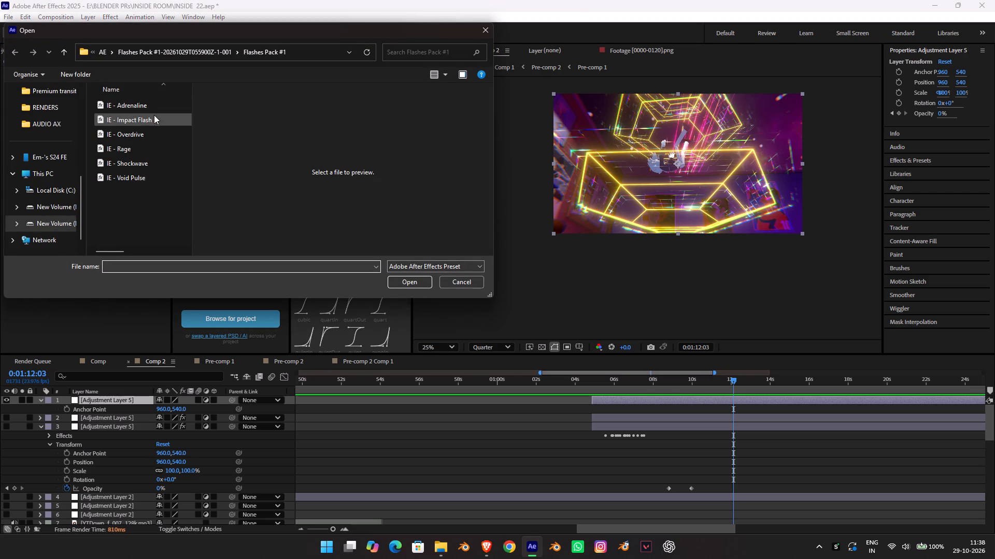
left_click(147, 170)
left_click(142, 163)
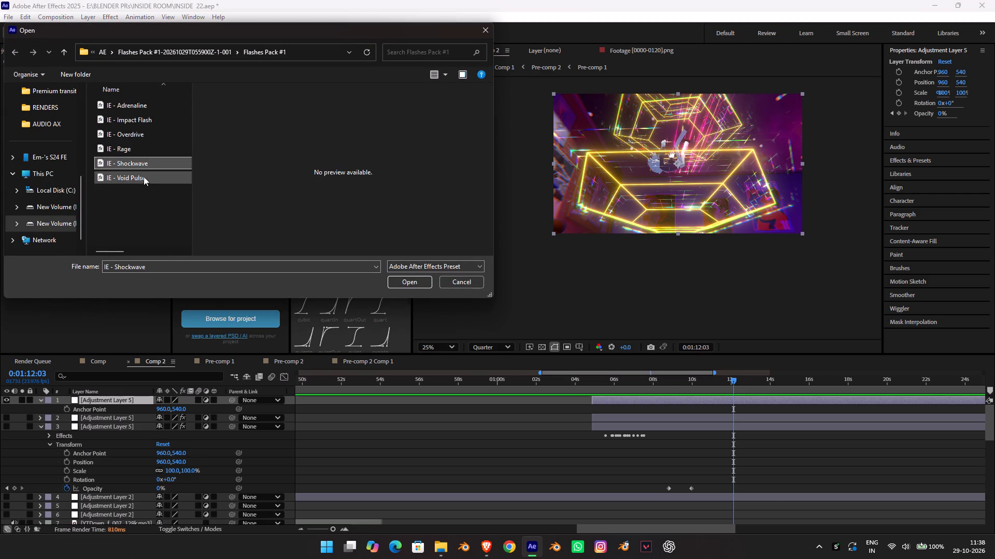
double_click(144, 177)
Preview the Void Pulse flash from 0:01:12:03 and 0:01:04:19.
left_click(595, 389)
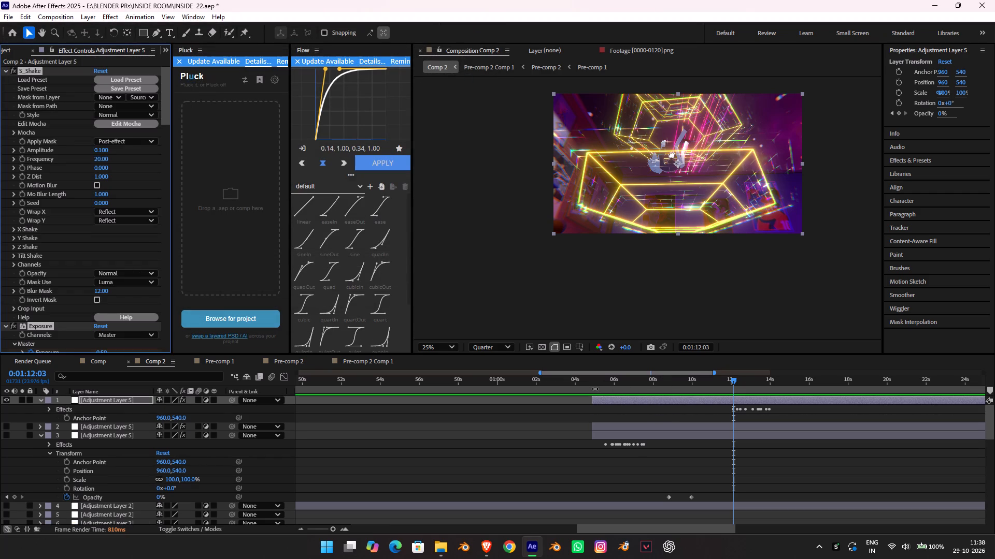
key("space")
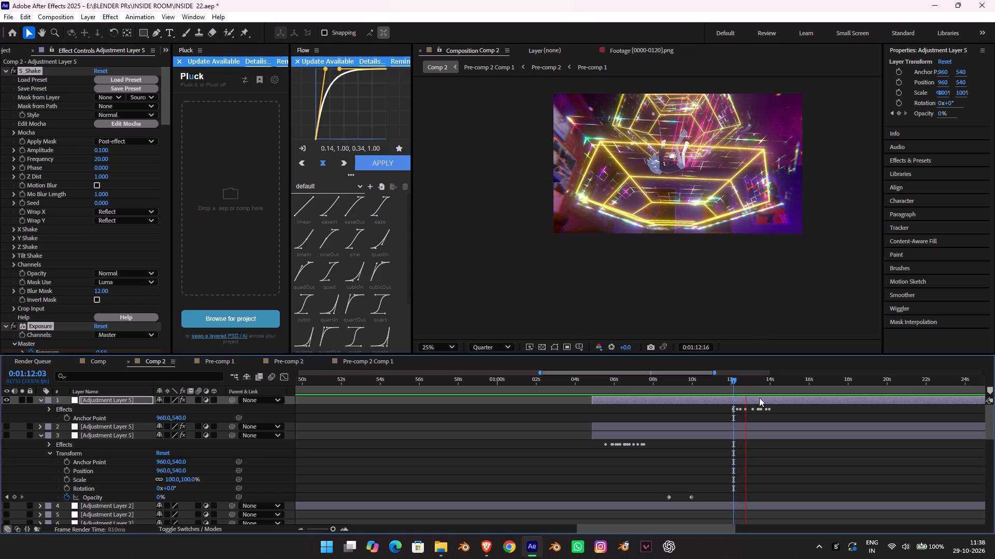
key("space")
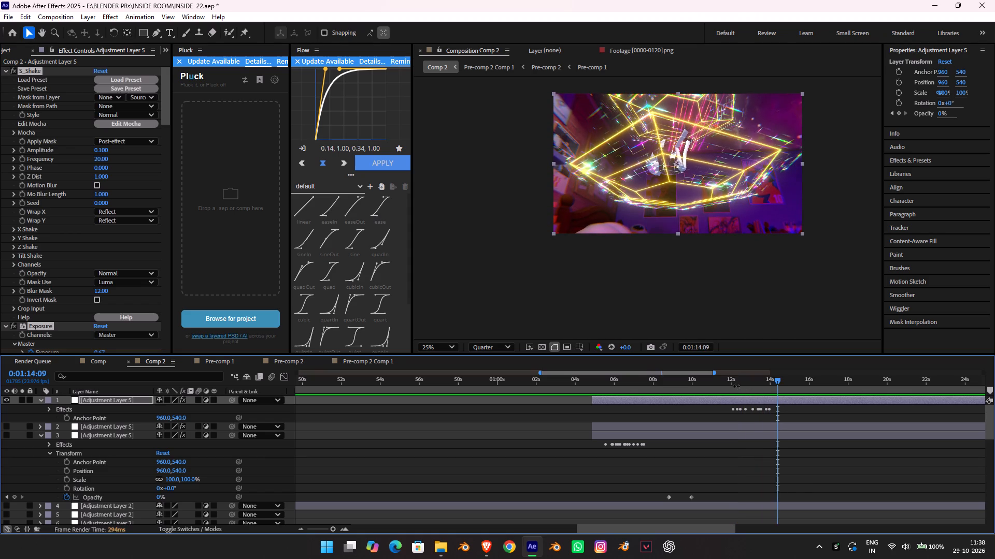
left_click_drag(726, 383, 590, 370)
key("space")
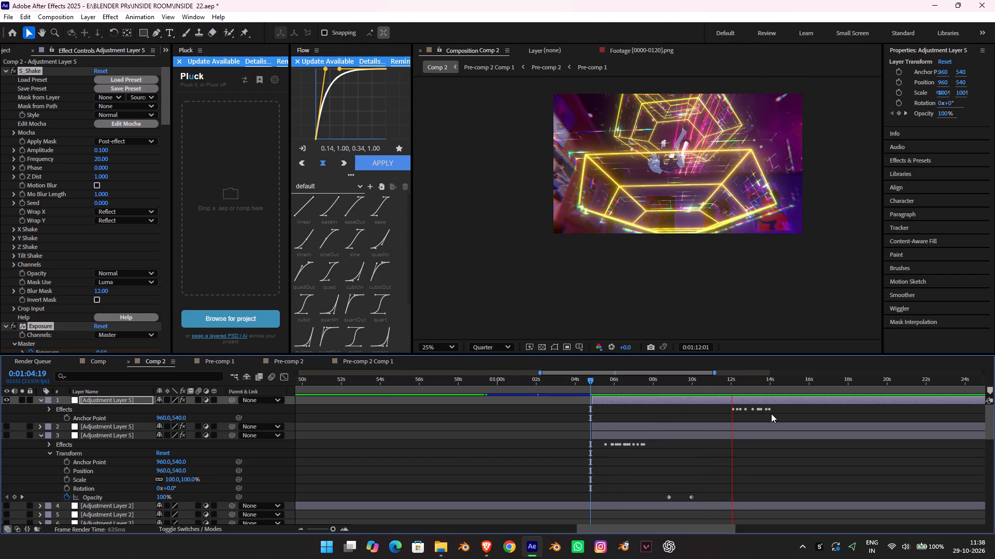
key("space")
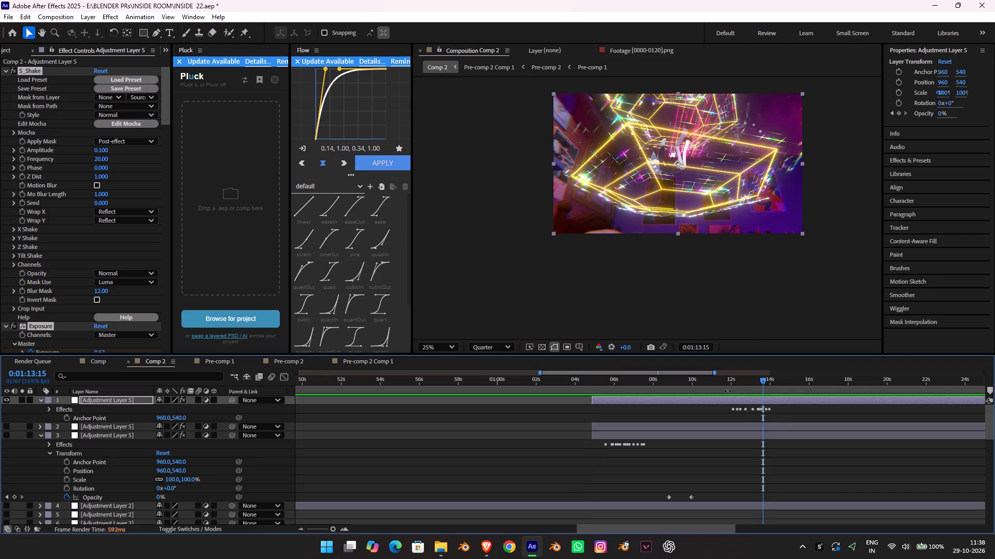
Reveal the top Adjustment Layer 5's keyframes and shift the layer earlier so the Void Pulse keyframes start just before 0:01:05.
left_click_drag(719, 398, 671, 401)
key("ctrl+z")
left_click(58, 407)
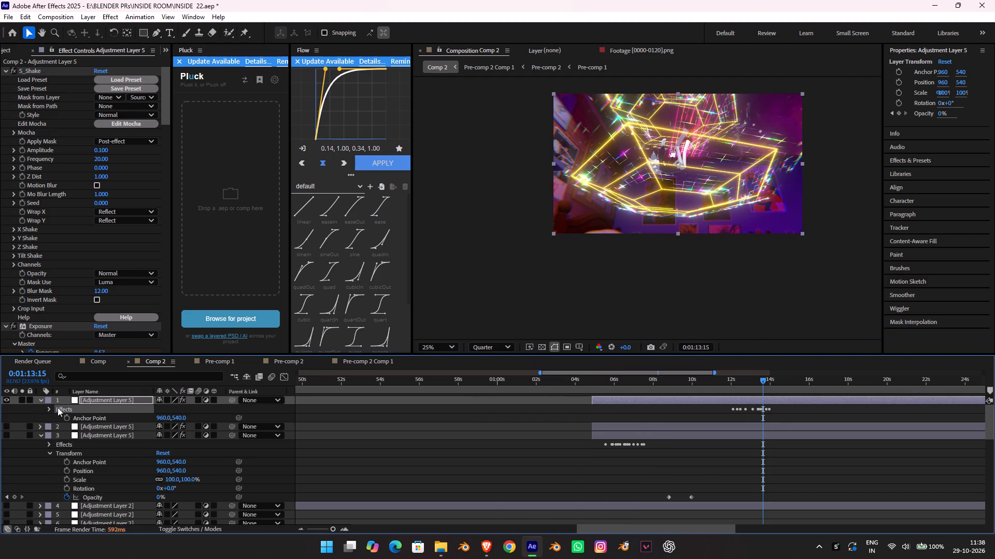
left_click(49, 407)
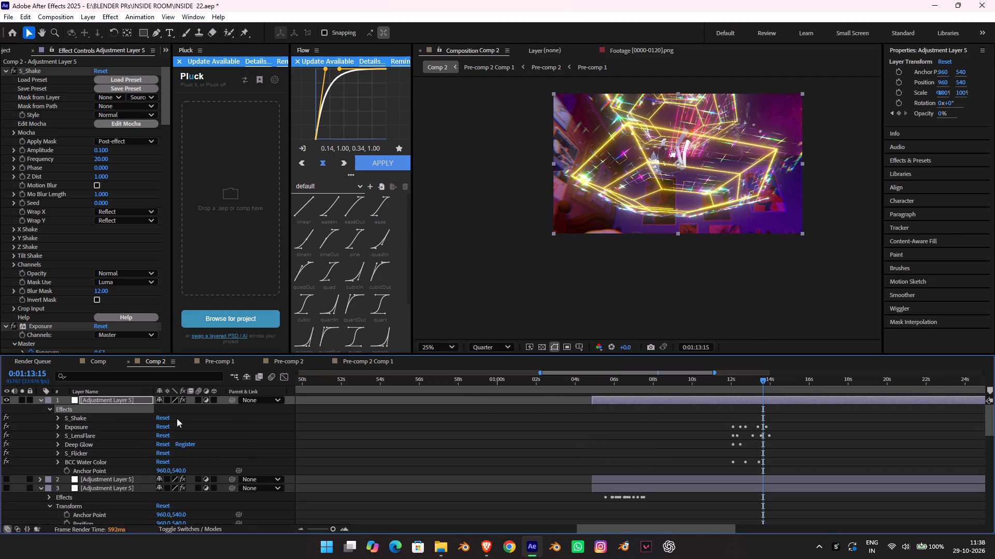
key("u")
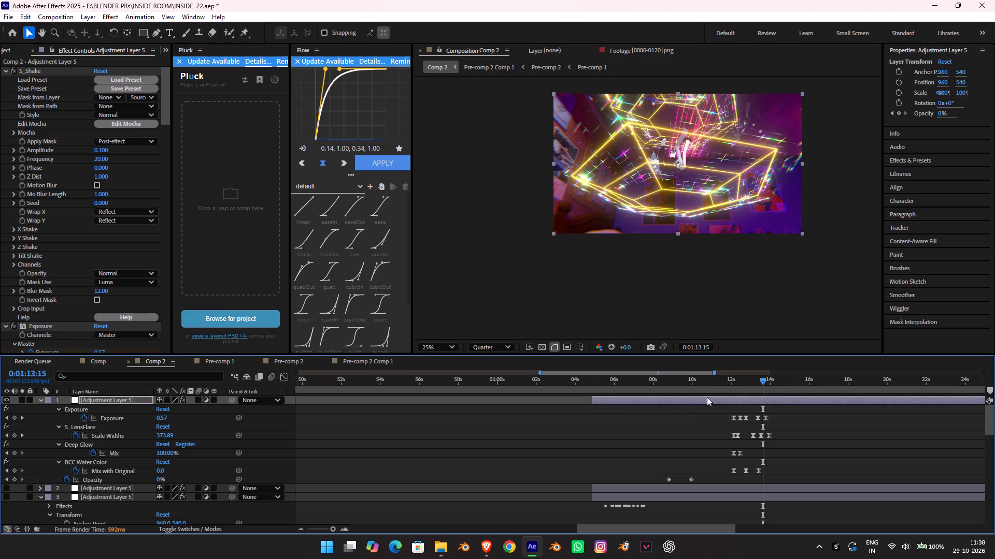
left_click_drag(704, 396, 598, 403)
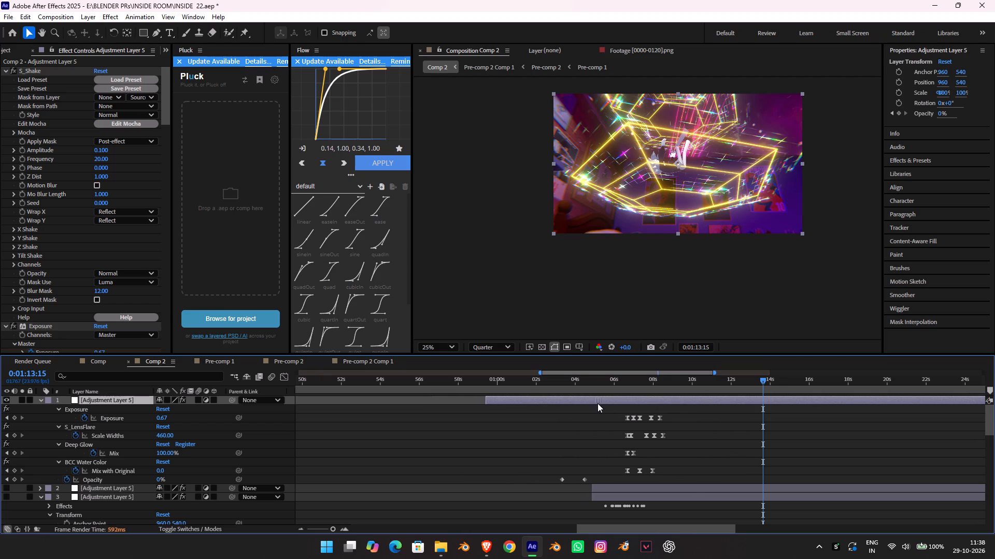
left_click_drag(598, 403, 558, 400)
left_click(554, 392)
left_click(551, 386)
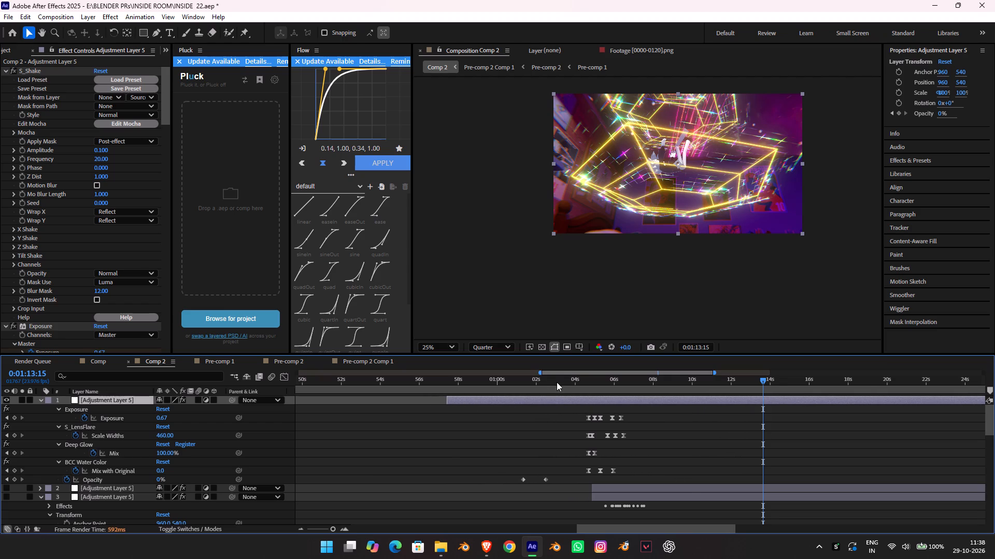
Preview the shifted Void Pulse flash from 0:01:03:01.
left_click(557, 381)
key("space")
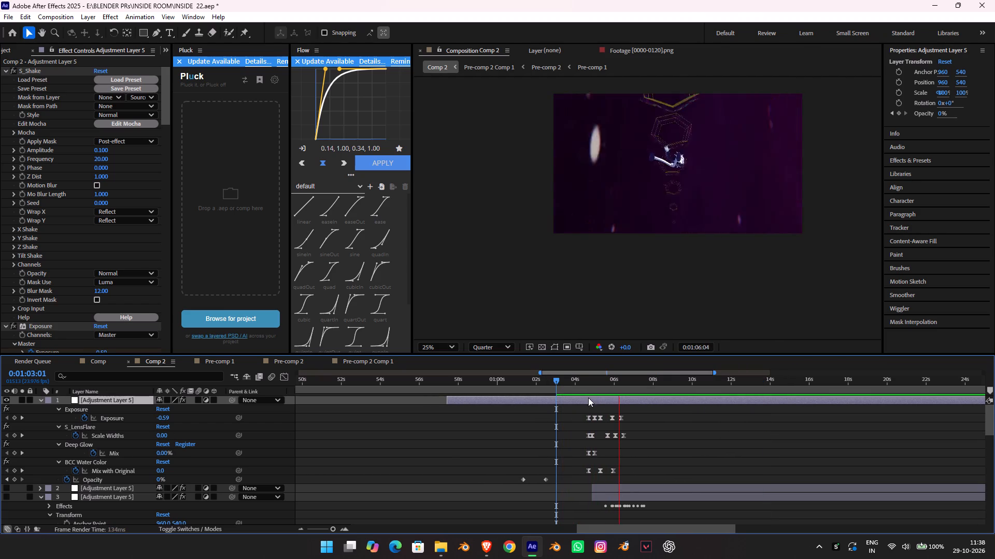
key("space")
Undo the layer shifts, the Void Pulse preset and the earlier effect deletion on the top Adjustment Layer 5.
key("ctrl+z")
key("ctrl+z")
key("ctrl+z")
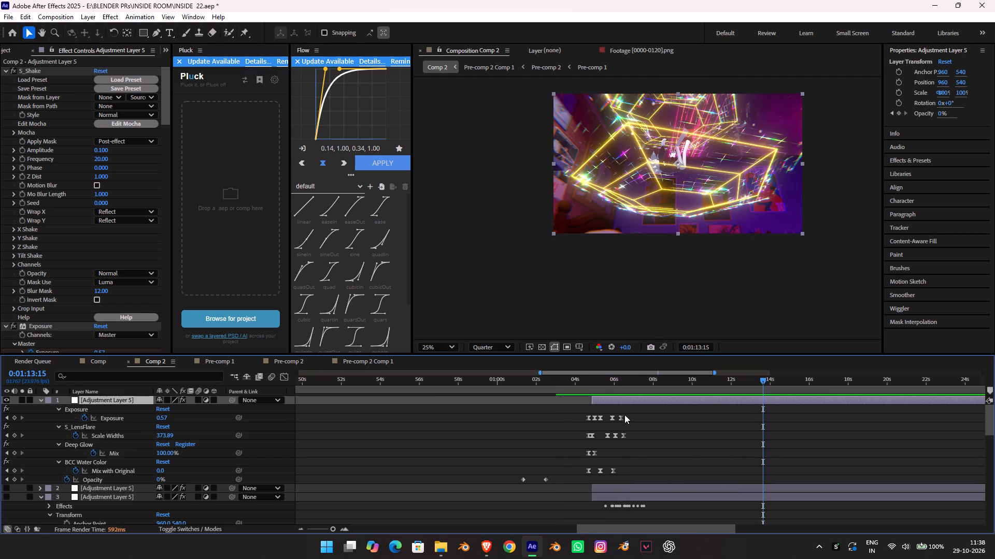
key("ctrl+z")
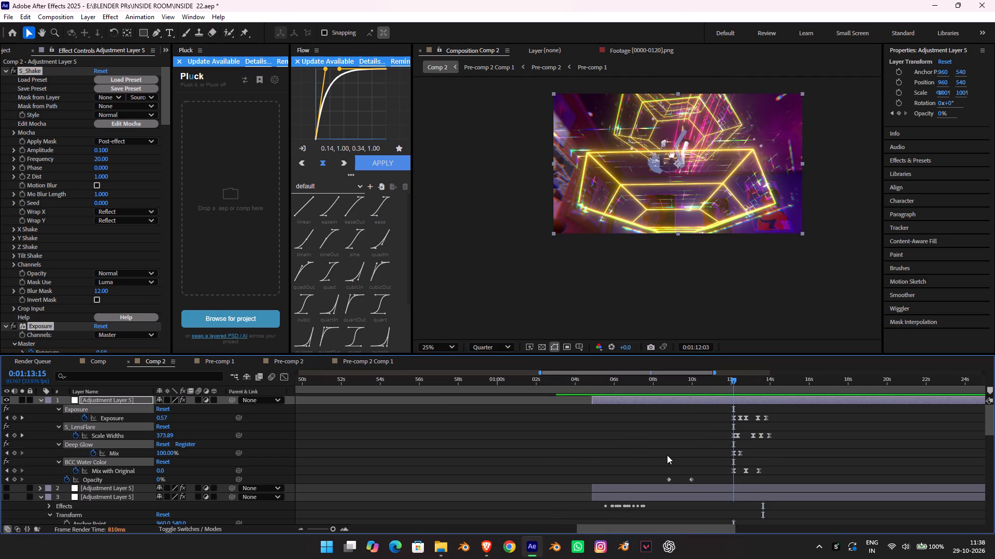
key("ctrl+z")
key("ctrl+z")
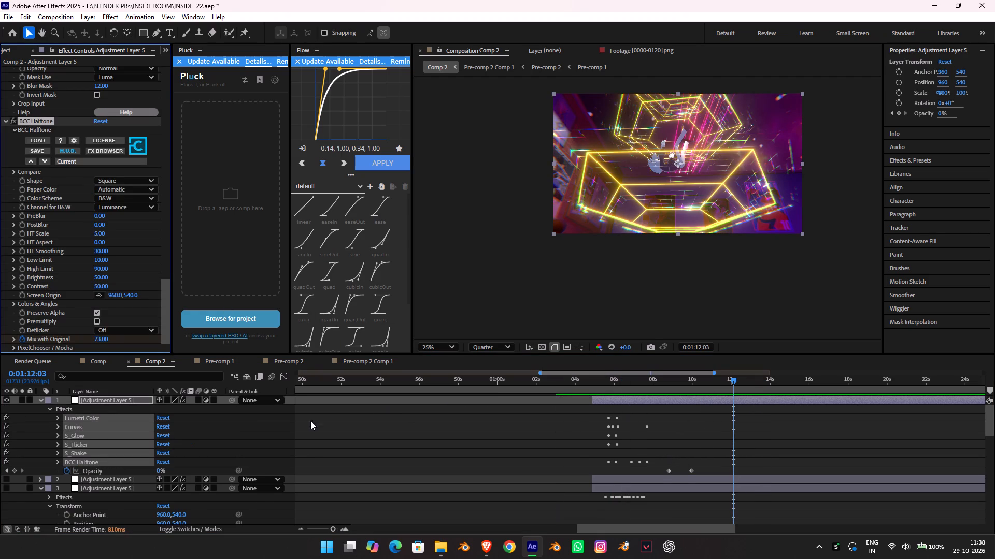
Preview the top Adjustment Layer 5's restored halftone flash effects from 0:01:04:19.
left_click(591, 381)
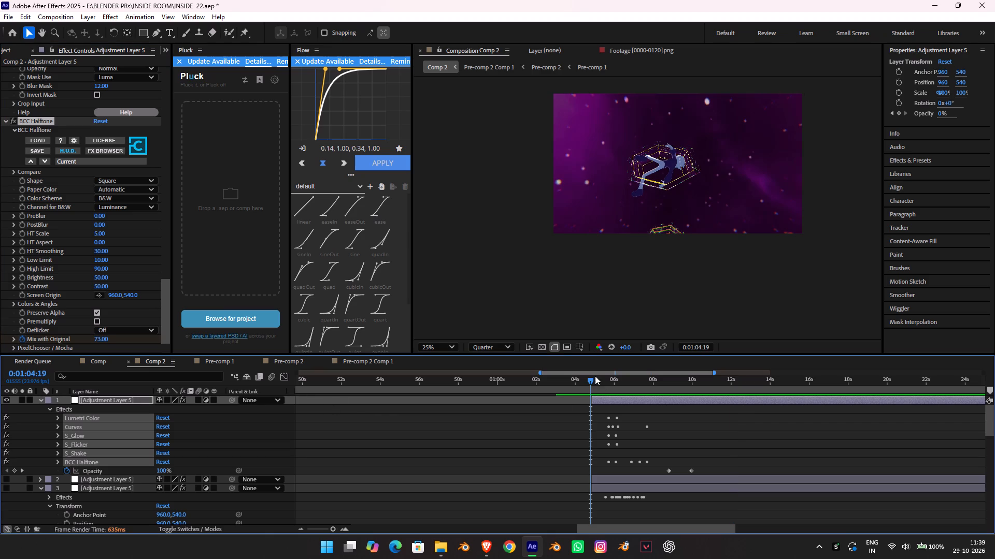
key("space")
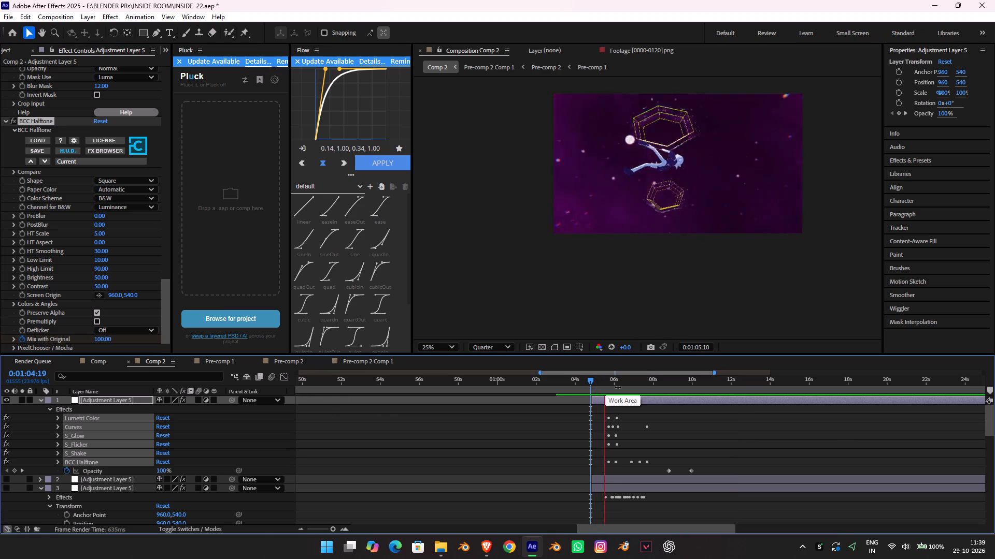
key("space")
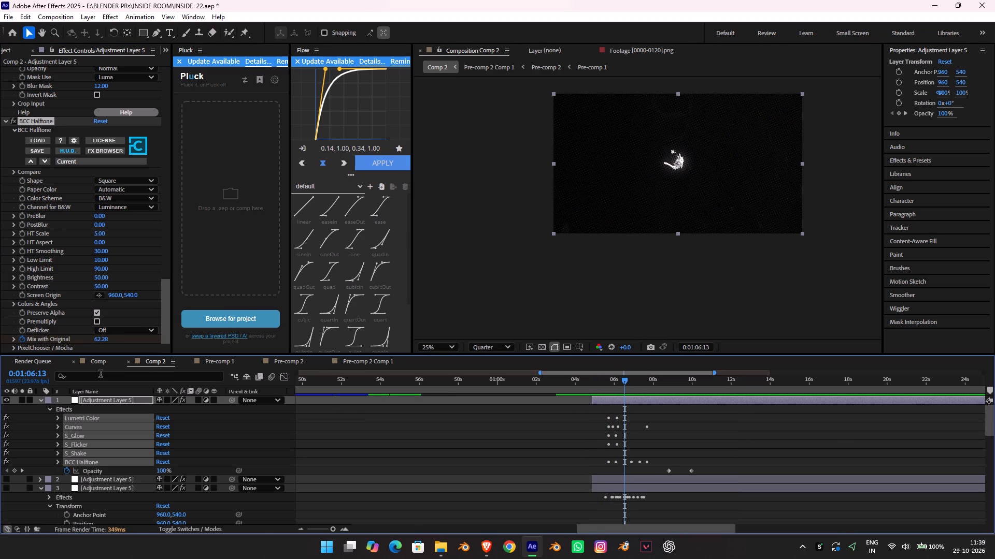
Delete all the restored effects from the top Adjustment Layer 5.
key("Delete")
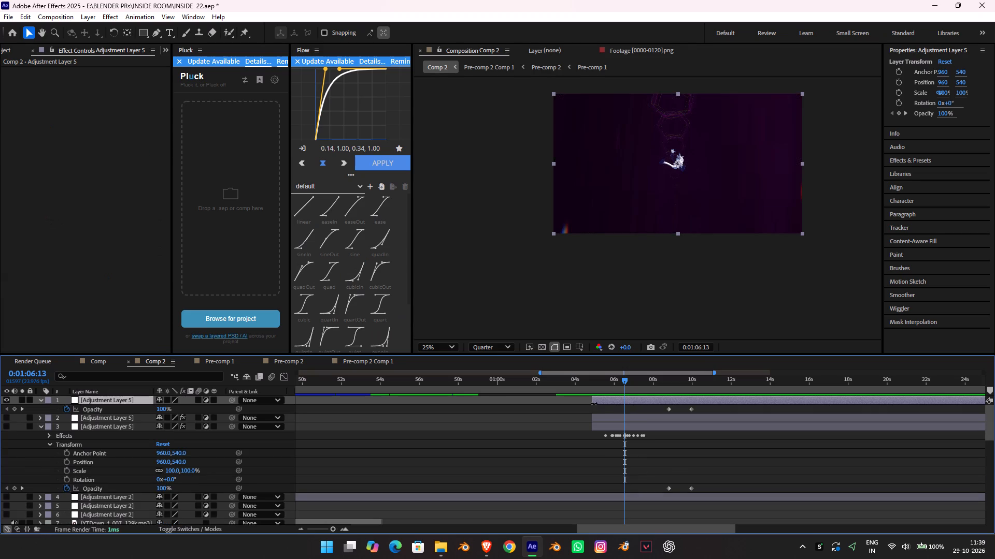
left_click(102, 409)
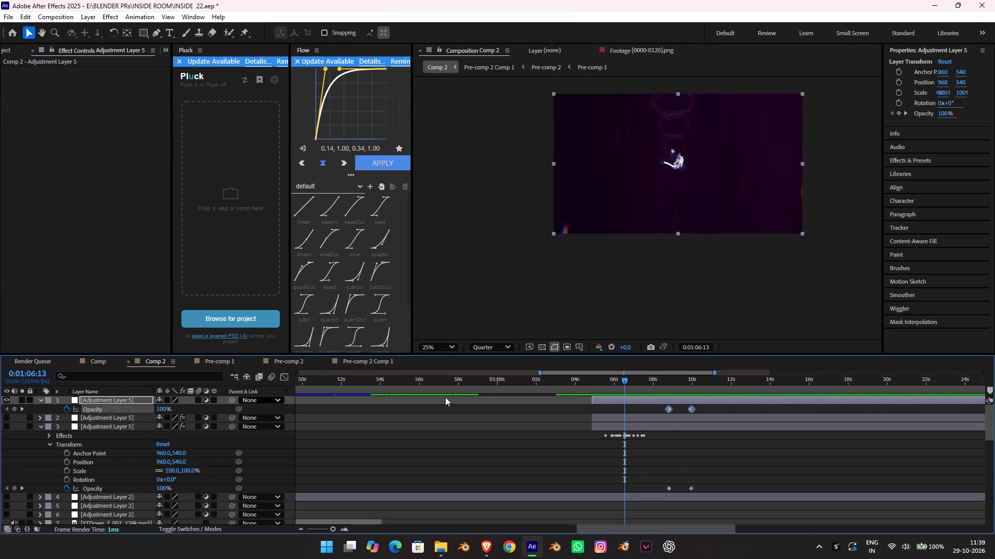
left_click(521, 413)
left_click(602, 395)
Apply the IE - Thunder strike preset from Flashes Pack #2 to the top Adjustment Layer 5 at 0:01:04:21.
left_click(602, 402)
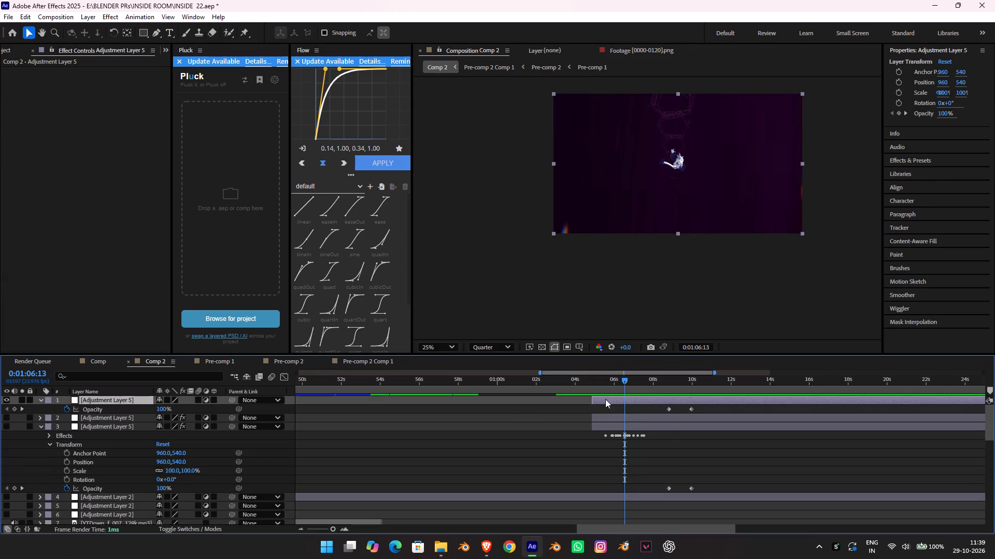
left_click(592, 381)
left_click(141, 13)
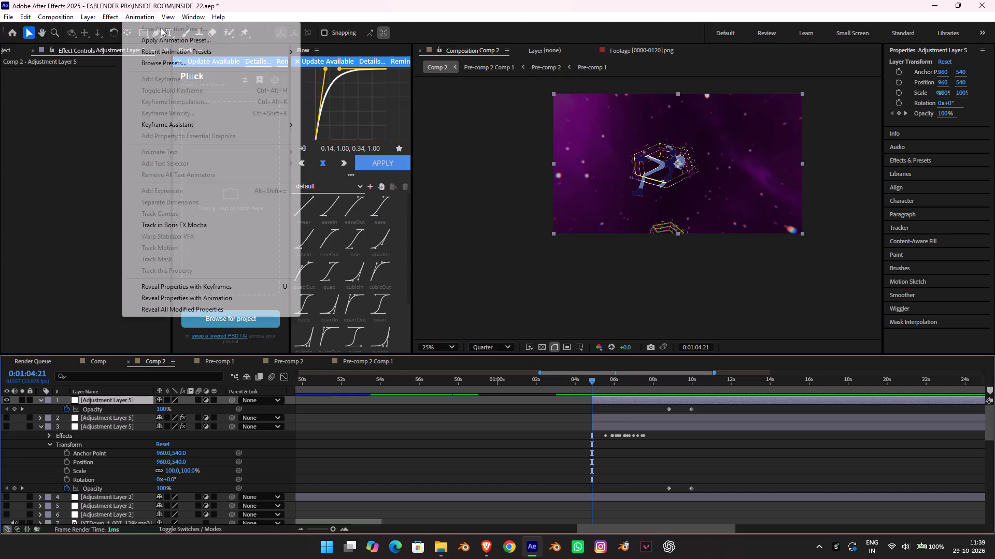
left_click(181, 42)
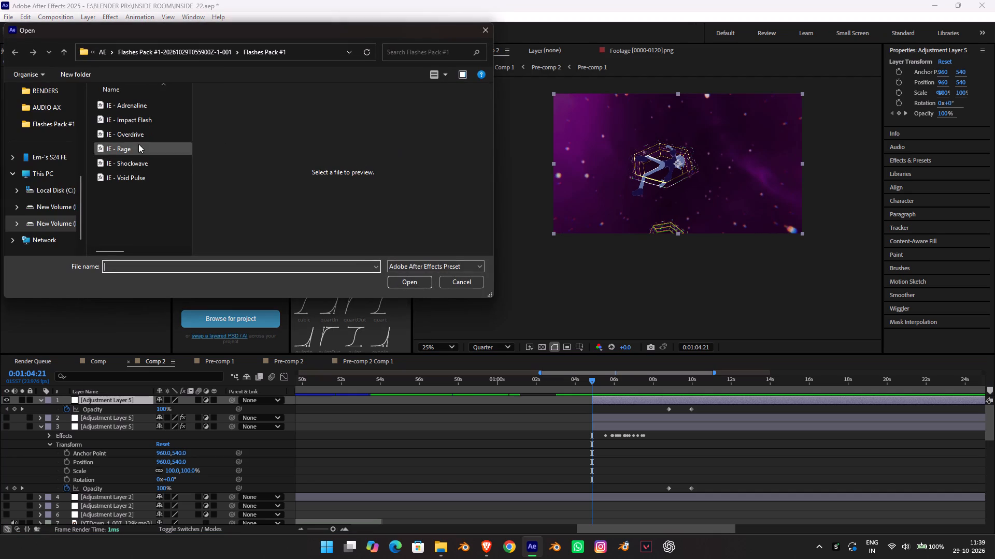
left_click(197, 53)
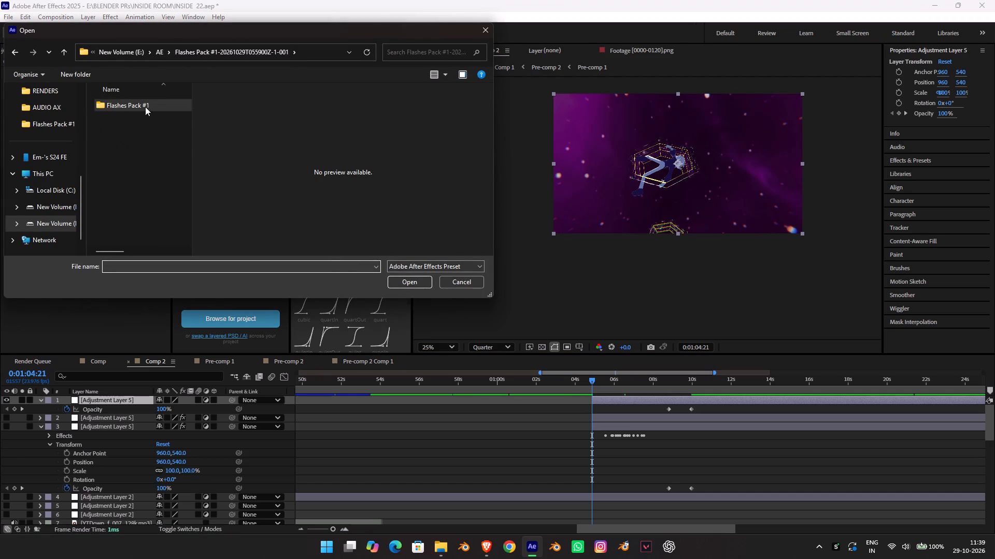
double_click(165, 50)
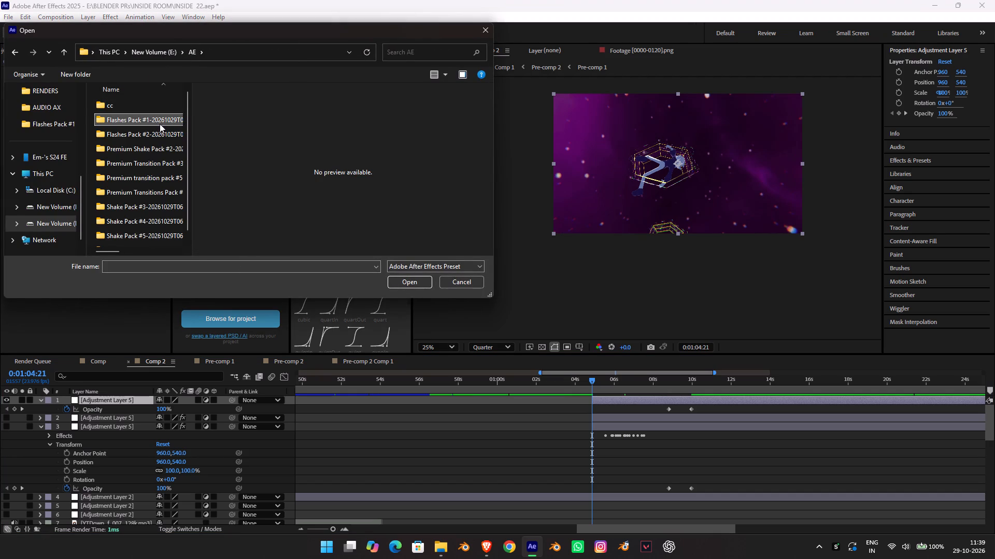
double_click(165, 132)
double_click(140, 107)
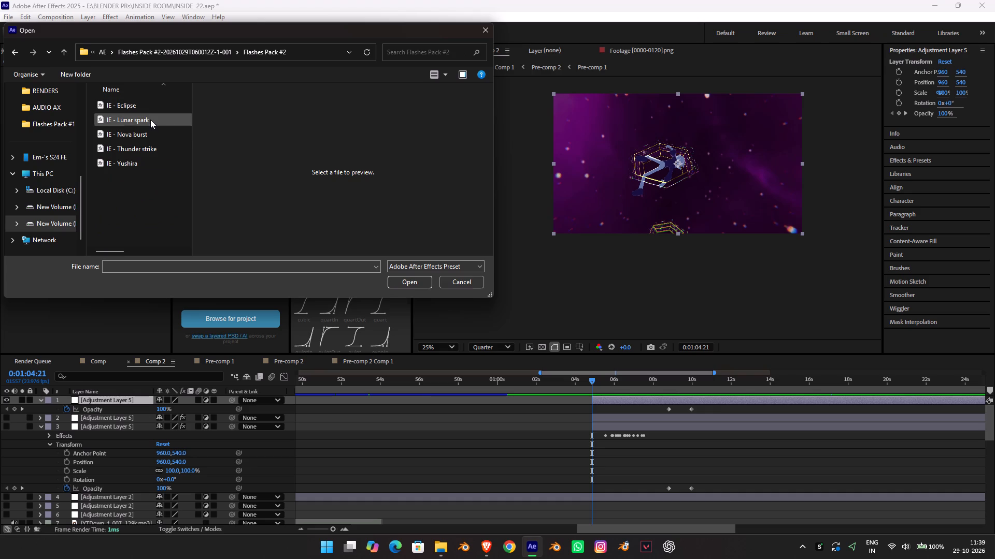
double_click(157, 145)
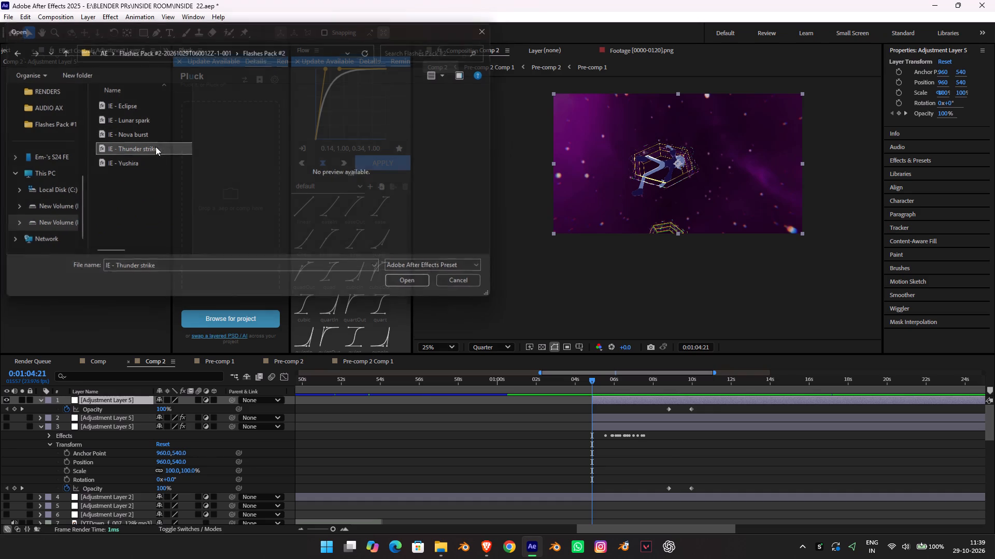
Preview the Thunder strike flash from 0:01:04:21 and 0:01:04:02.
key("space")
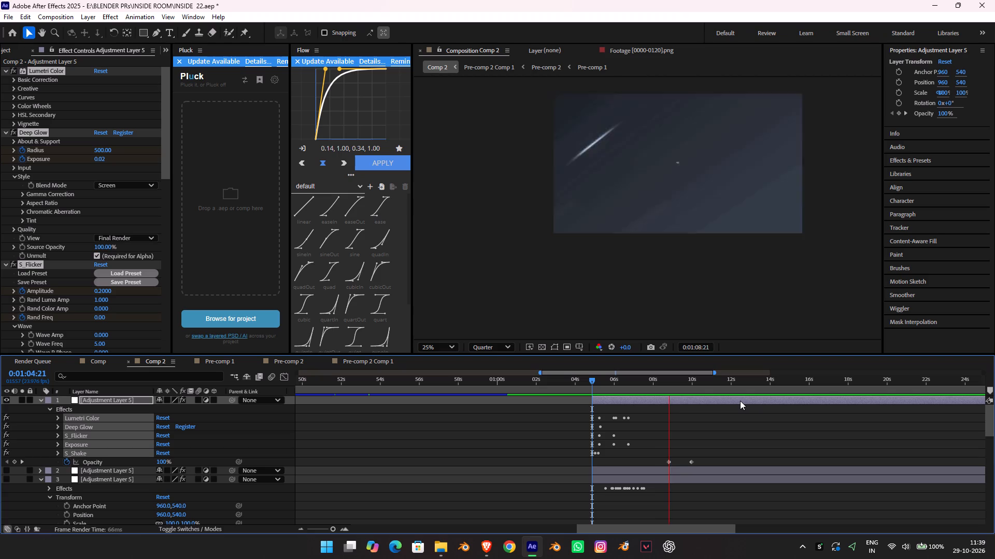
key("space")
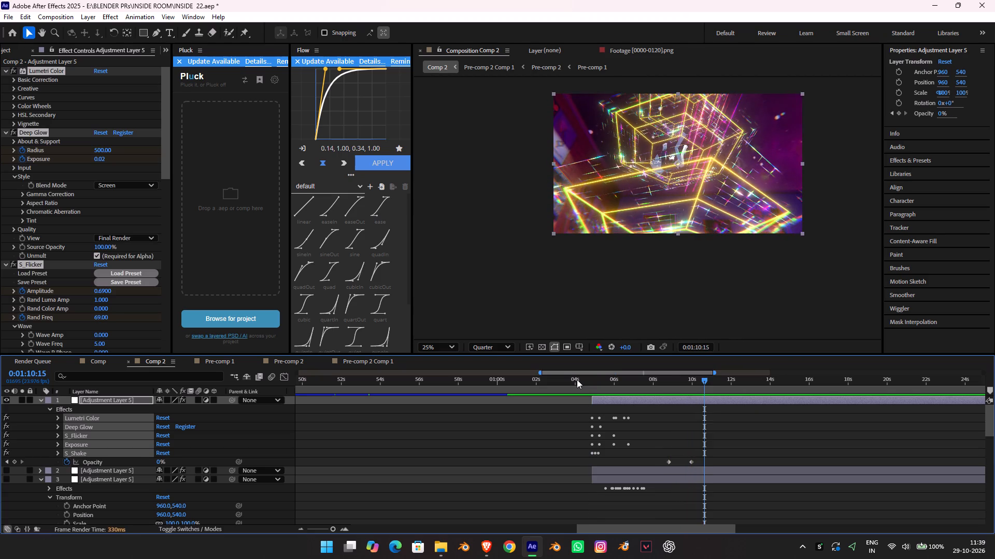
left_click(577, 379)
key("space")
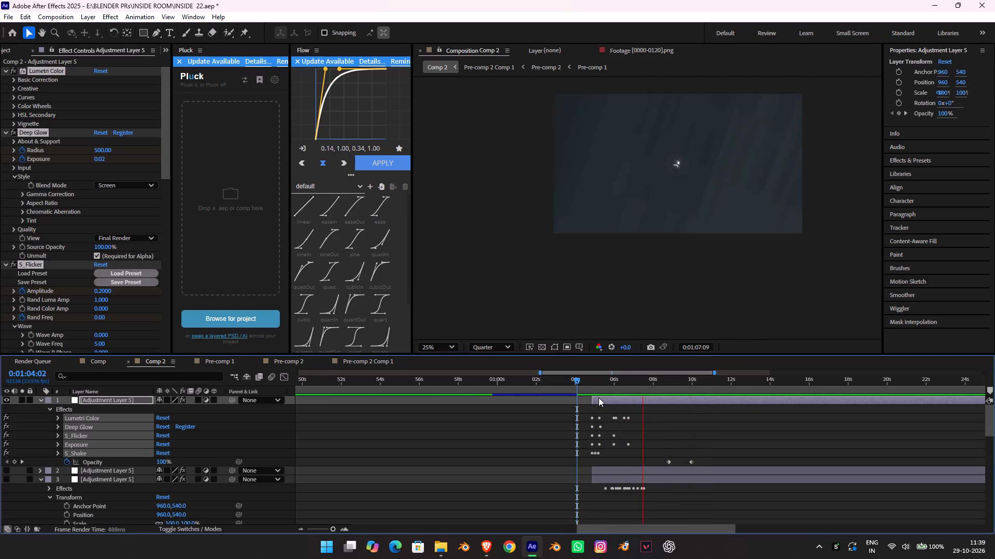
key("space")
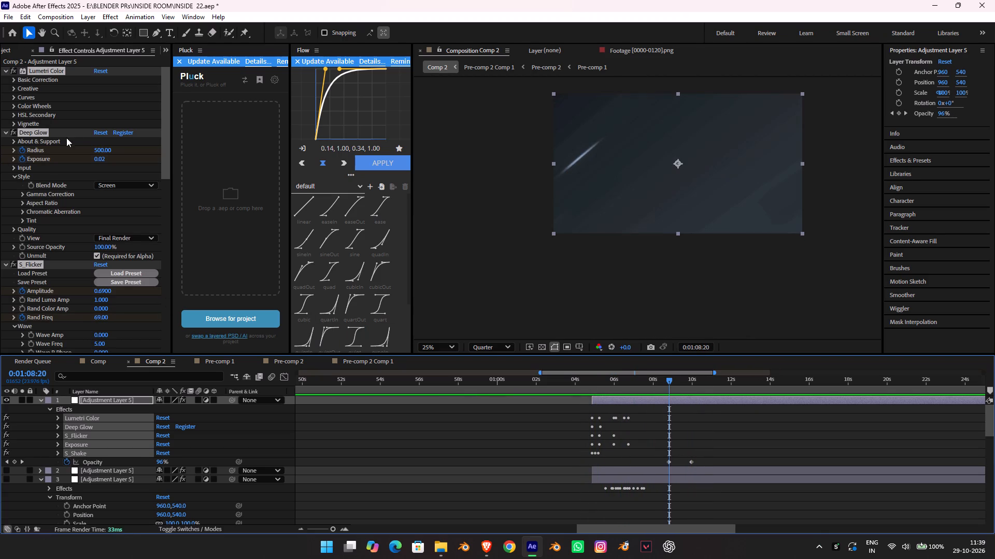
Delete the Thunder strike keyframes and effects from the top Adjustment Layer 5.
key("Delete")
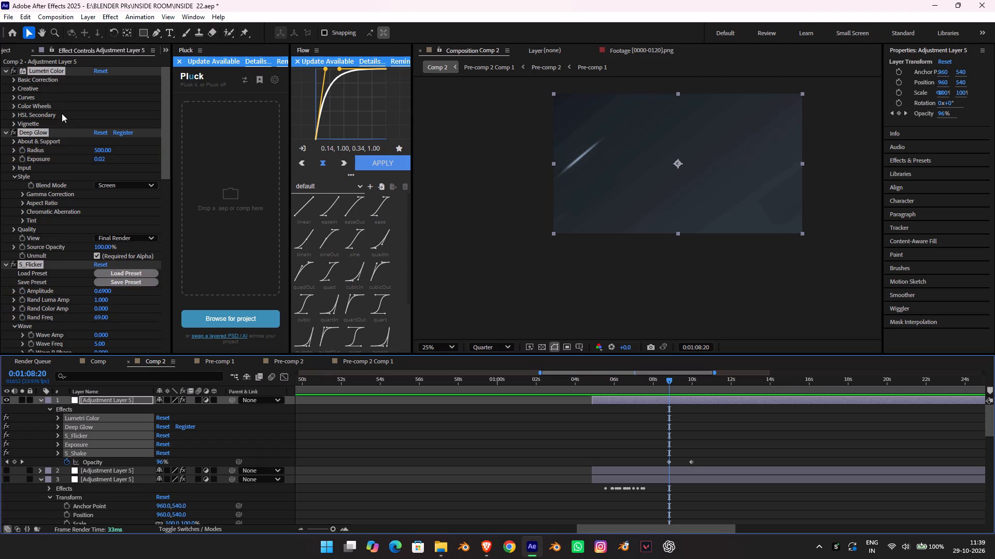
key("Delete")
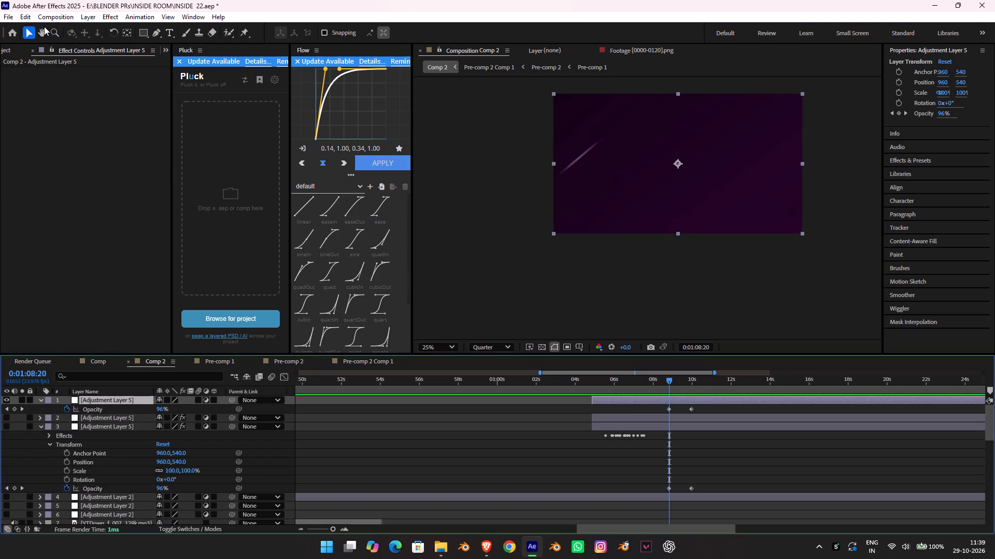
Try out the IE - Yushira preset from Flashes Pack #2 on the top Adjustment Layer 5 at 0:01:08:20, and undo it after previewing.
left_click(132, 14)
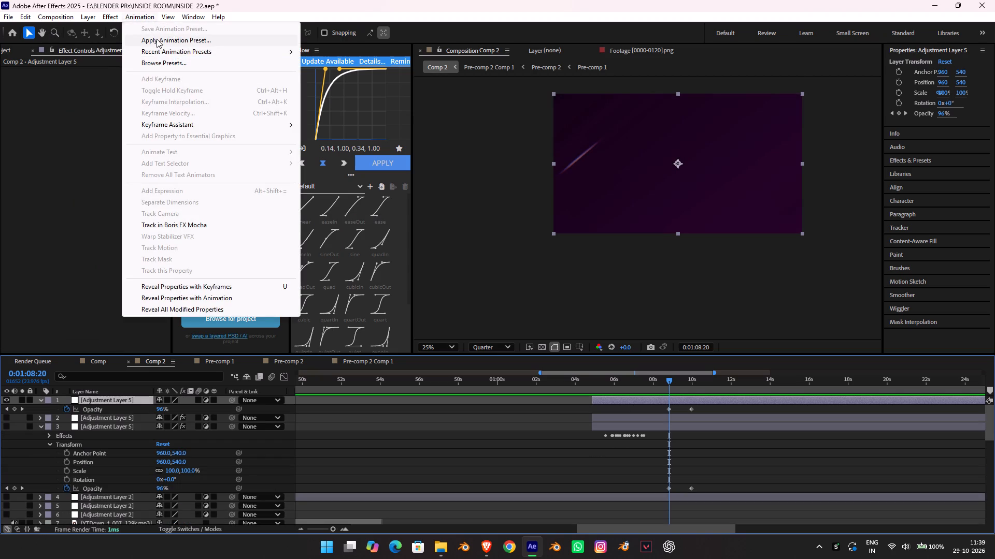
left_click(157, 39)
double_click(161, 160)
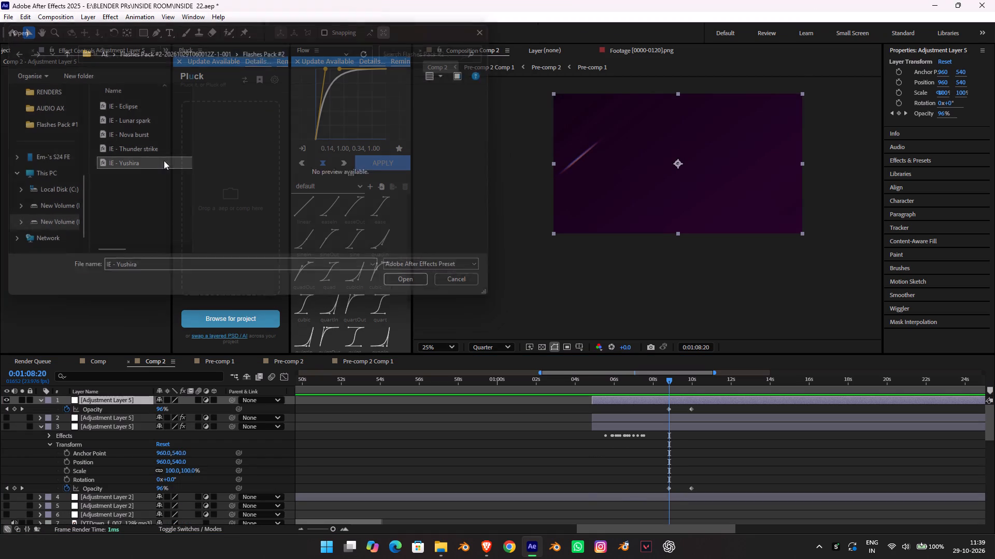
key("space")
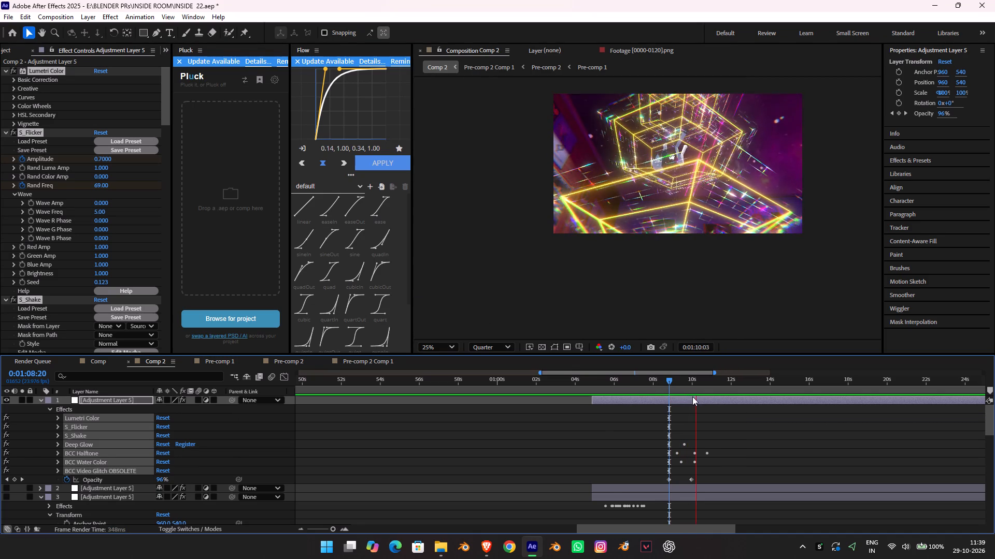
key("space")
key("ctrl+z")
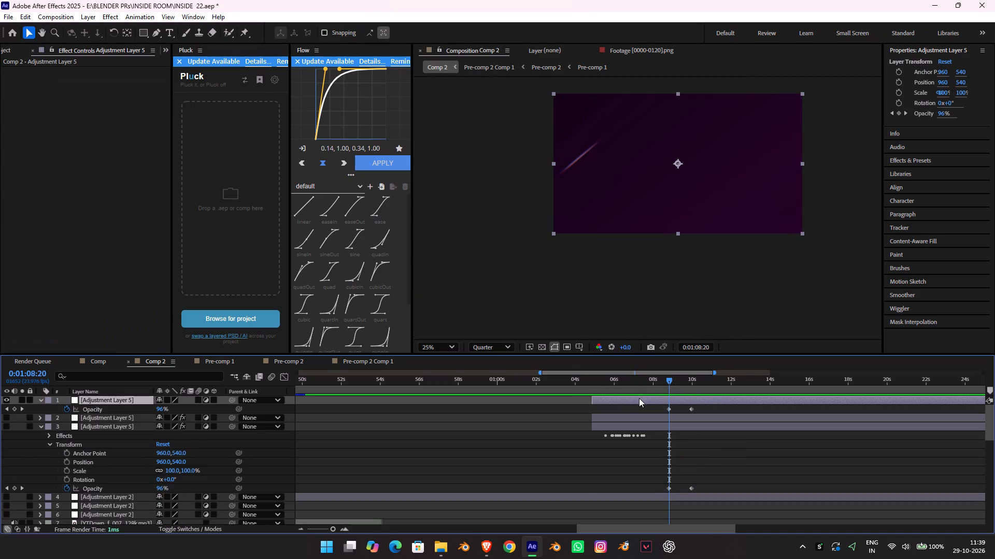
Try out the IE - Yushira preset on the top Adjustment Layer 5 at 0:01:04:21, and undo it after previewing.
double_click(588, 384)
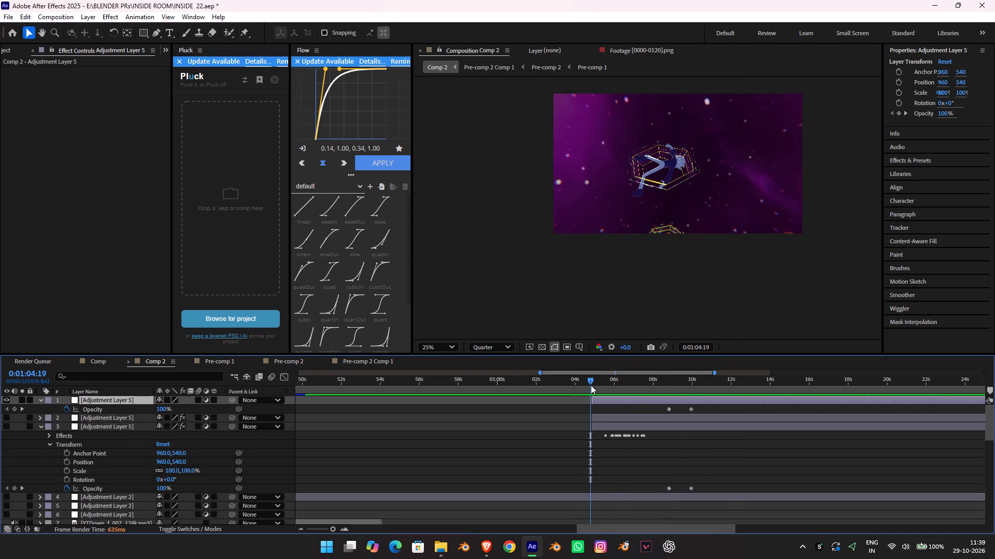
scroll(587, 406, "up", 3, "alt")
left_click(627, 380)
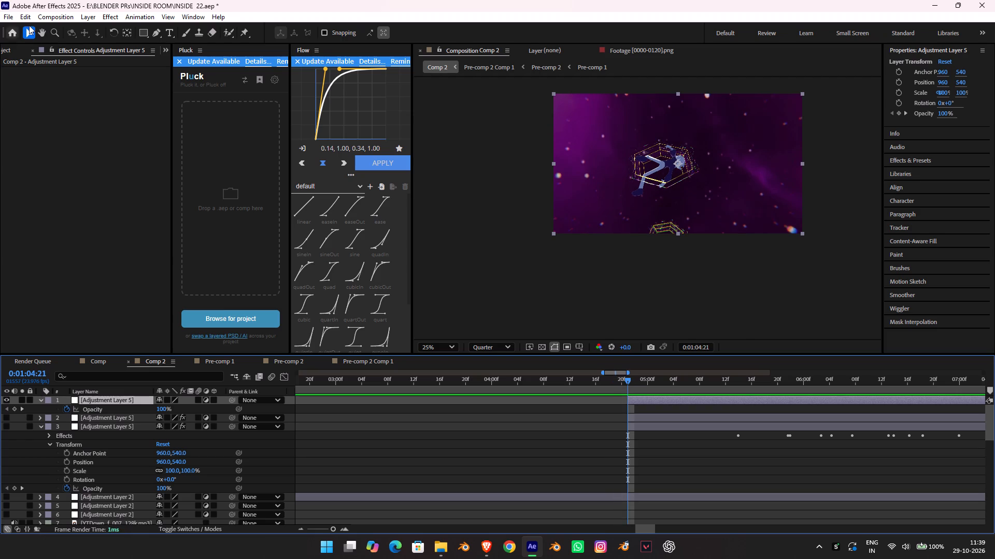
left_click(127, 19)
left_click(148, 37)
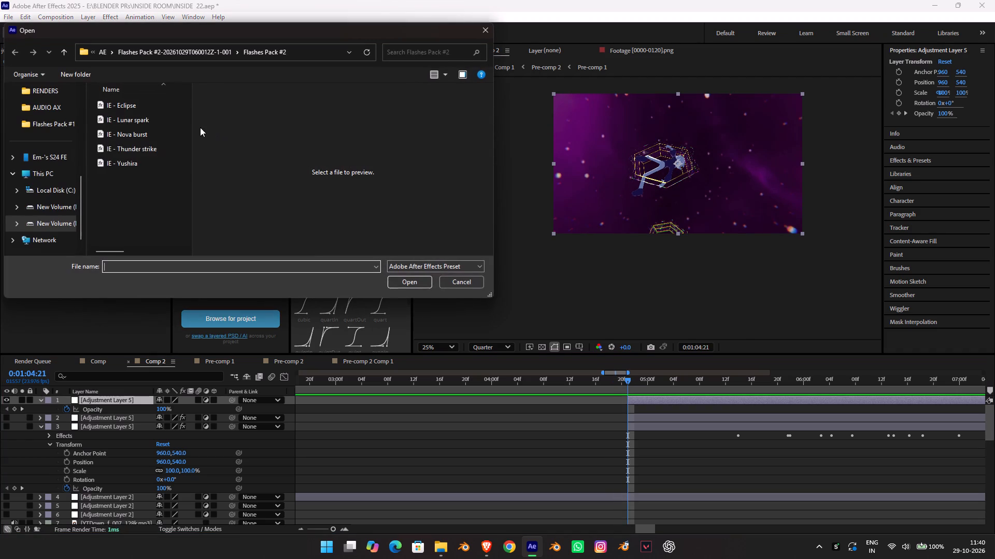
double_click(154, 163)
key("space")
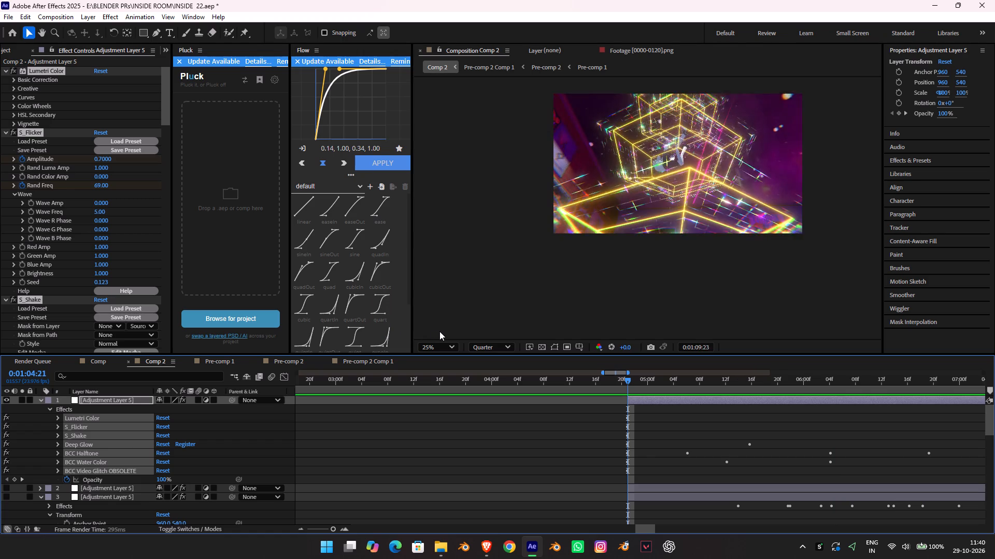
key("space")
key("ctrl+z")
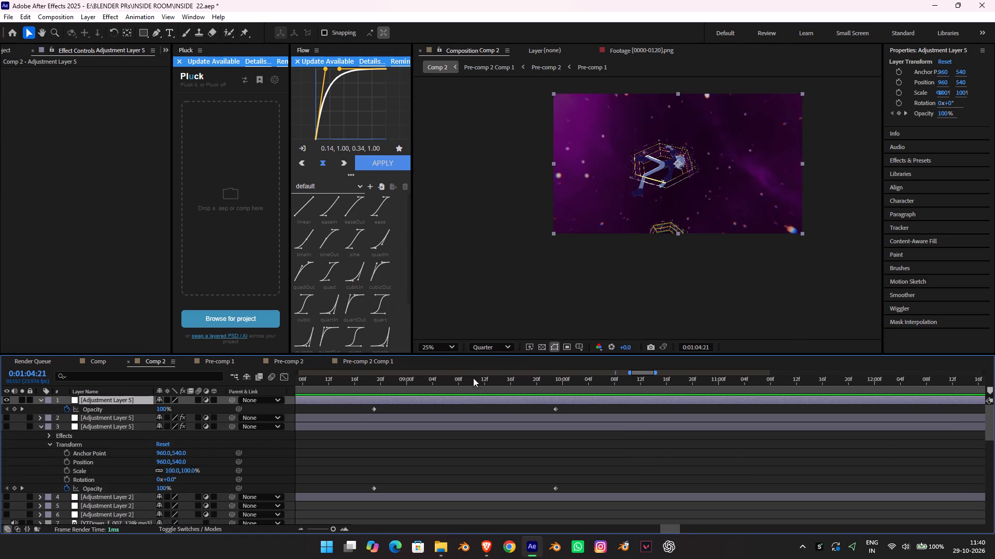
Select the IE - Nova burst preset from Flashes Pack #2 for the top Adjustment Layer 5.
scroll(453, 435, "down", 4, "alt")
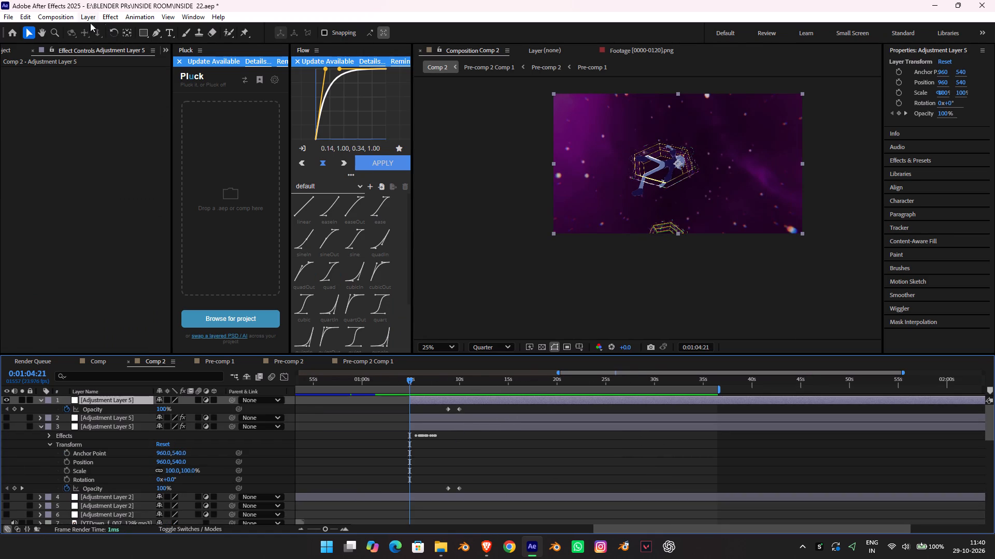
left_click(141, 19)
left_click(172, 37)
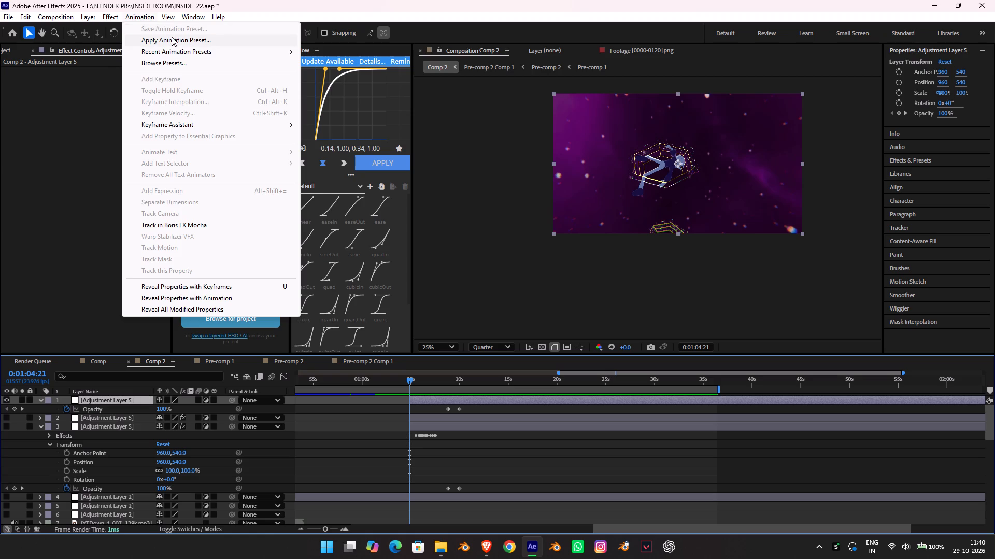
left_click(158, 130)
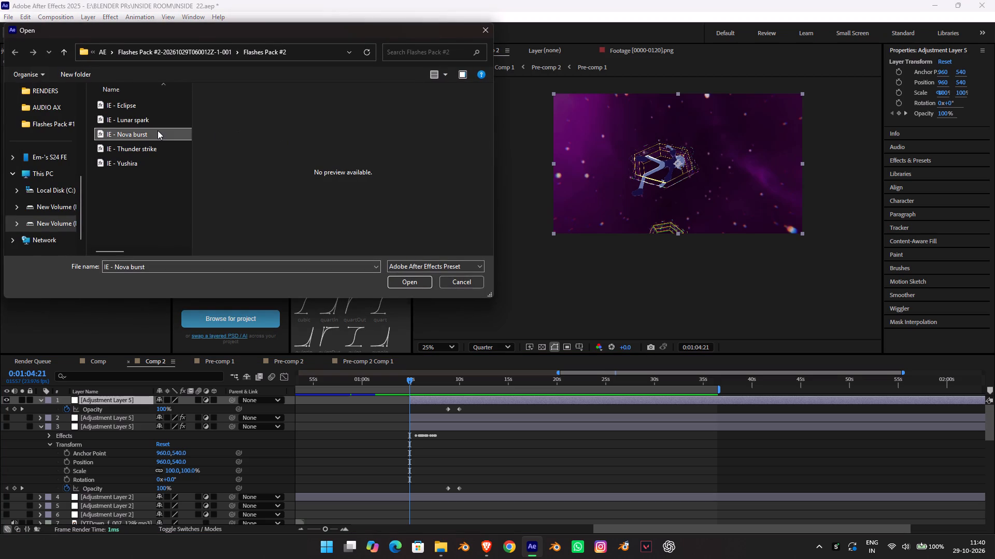
Dismiss the battery and storage notifications in the Windows notification centre.
left_click(969, 554)
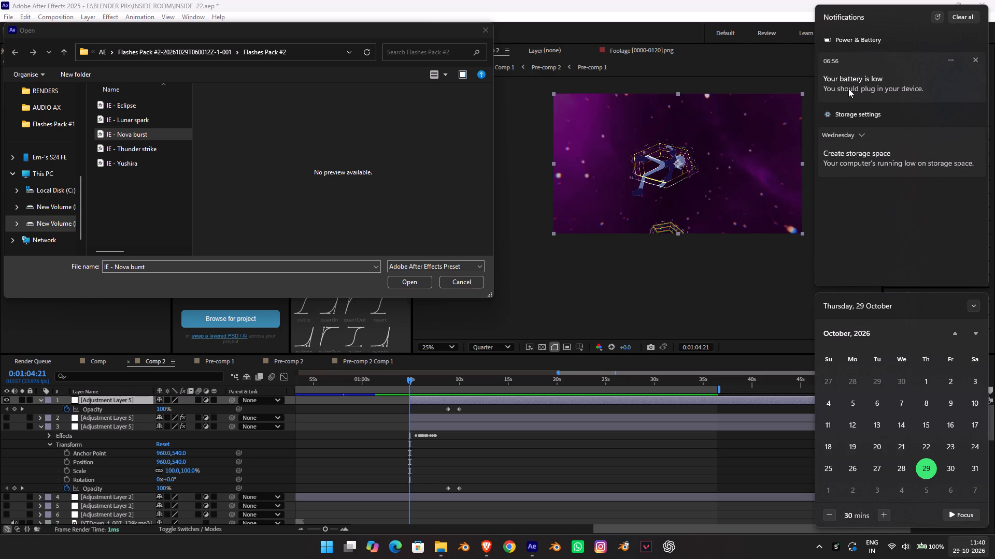
left_click_drag(848, 89, 984, 72)
left_click_drag(870, 82, 994, 67)
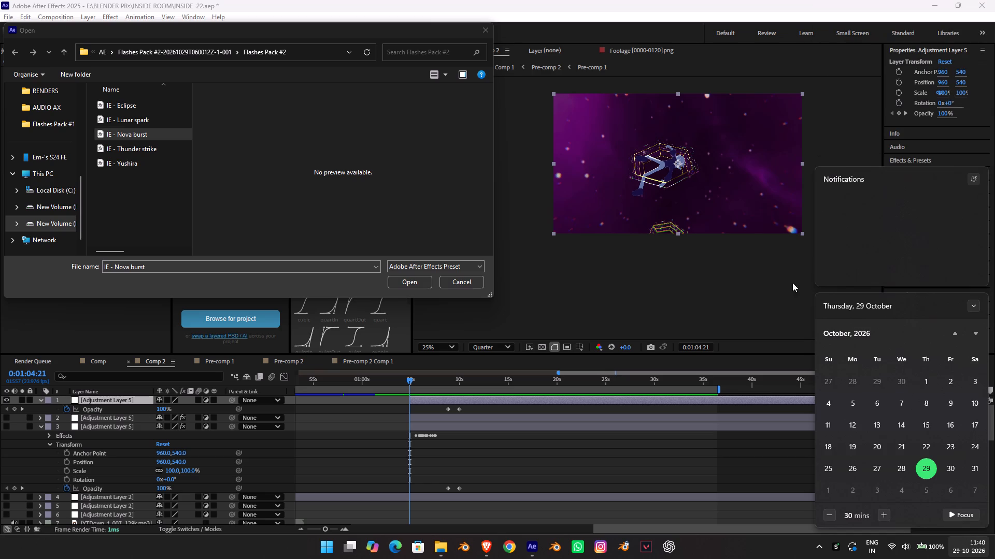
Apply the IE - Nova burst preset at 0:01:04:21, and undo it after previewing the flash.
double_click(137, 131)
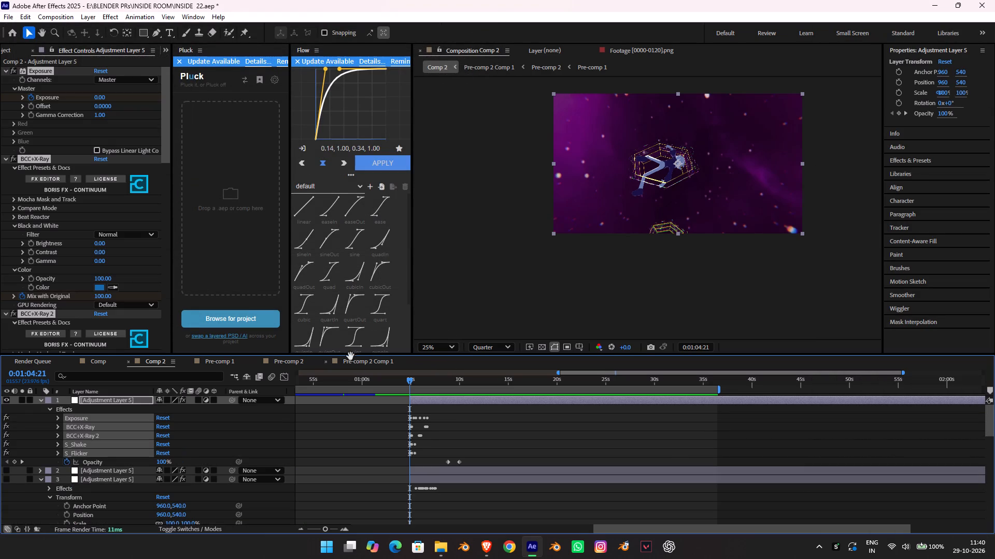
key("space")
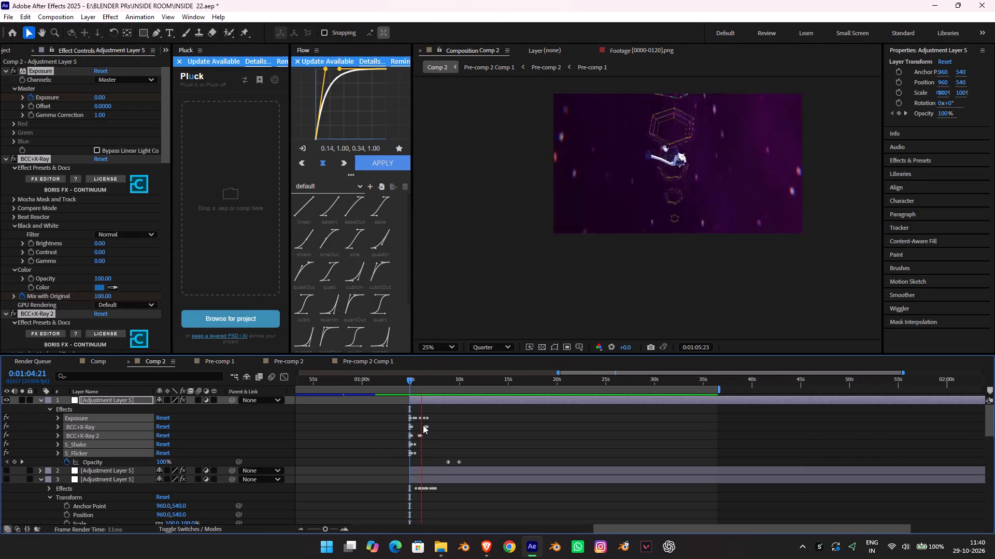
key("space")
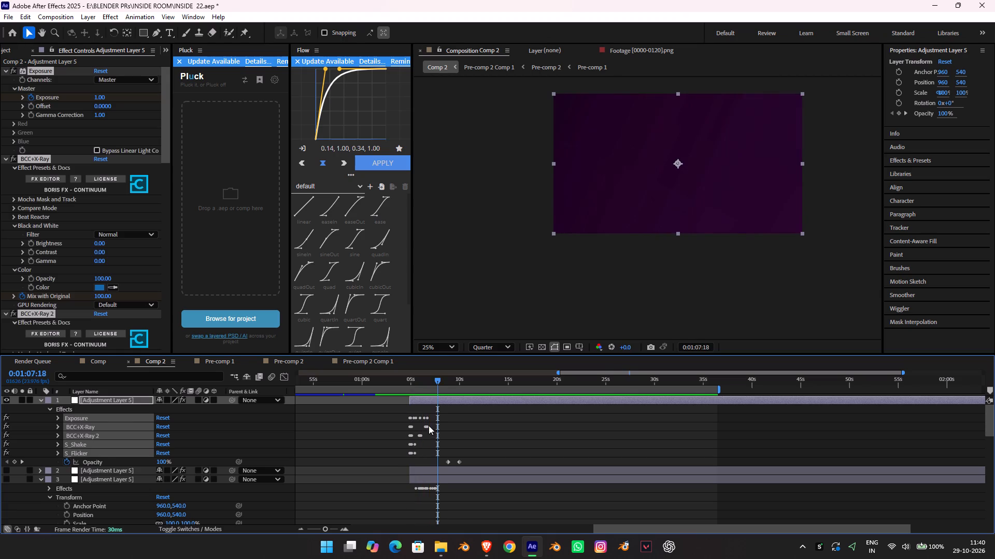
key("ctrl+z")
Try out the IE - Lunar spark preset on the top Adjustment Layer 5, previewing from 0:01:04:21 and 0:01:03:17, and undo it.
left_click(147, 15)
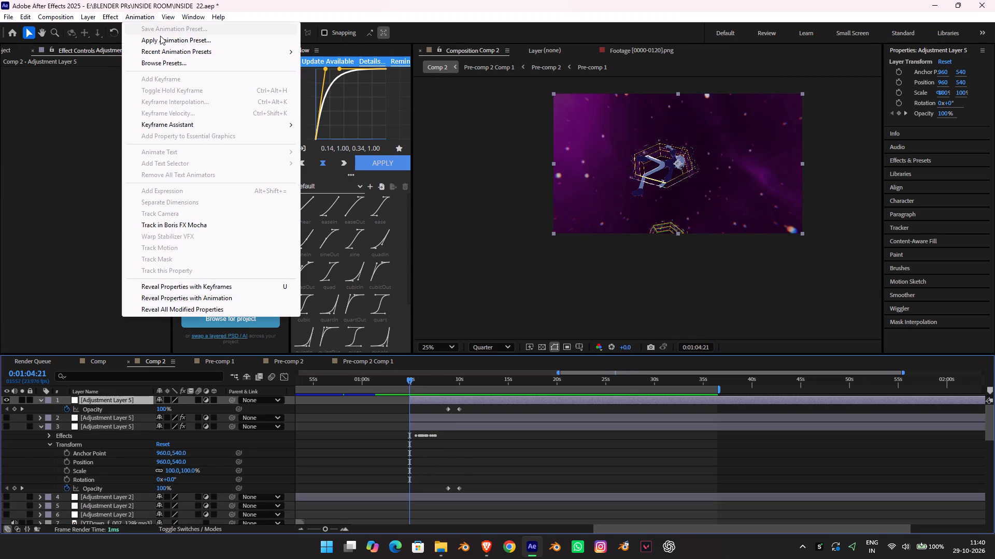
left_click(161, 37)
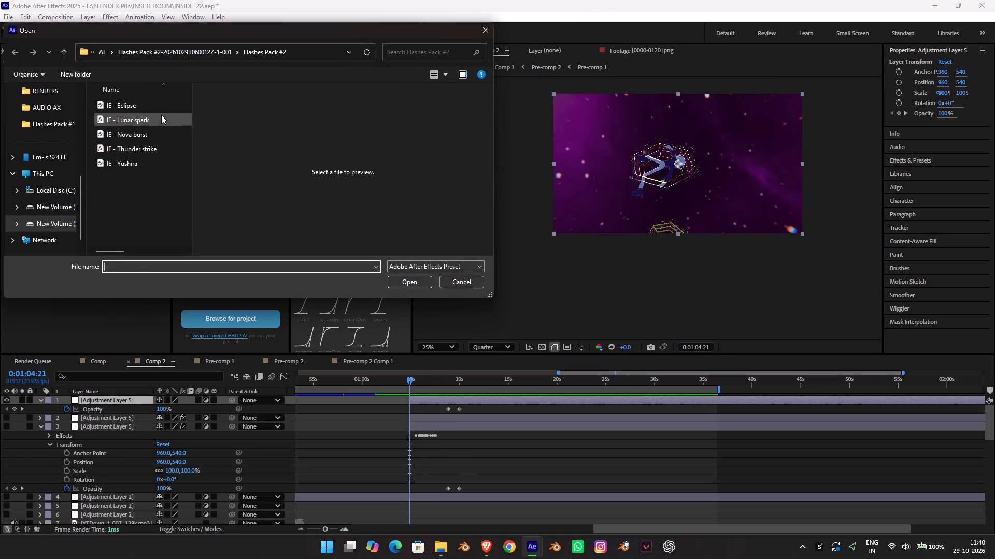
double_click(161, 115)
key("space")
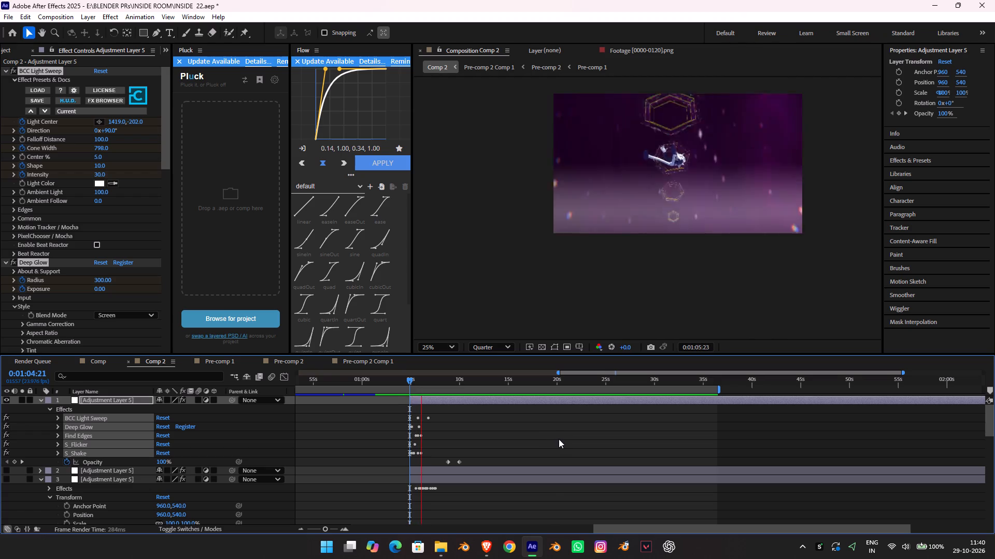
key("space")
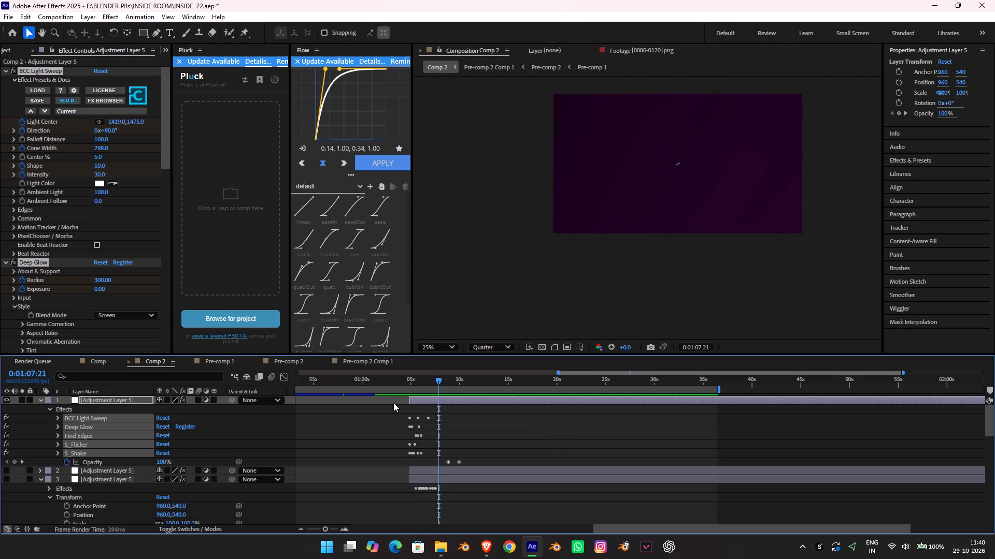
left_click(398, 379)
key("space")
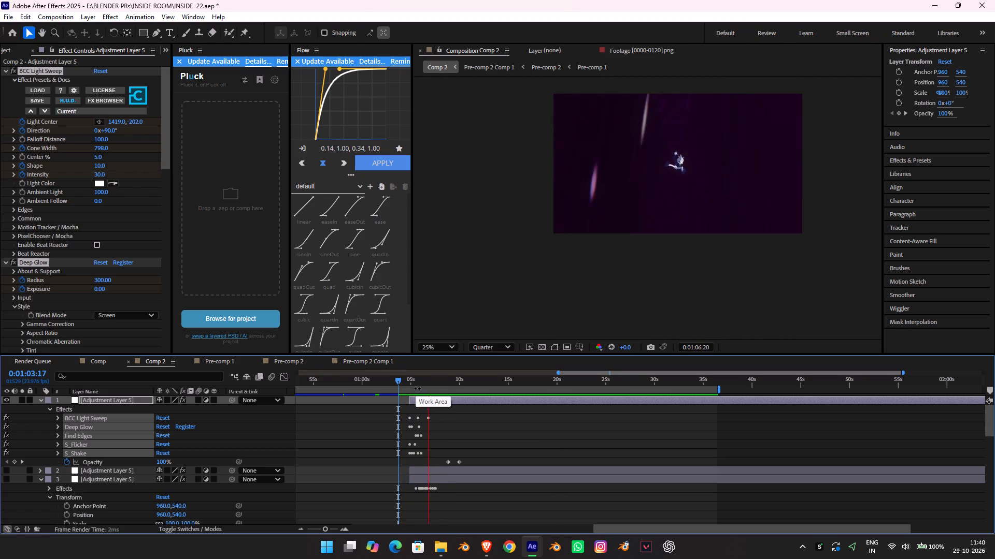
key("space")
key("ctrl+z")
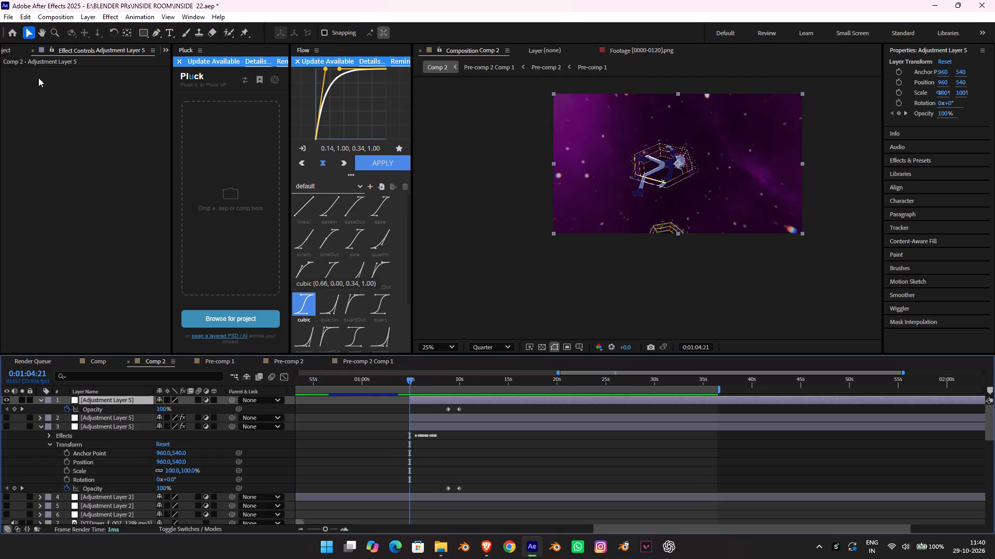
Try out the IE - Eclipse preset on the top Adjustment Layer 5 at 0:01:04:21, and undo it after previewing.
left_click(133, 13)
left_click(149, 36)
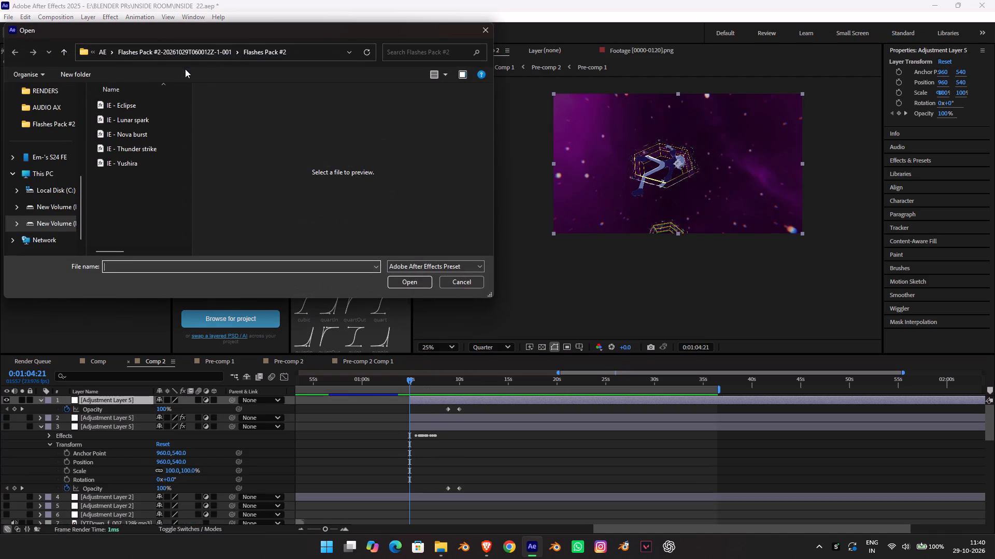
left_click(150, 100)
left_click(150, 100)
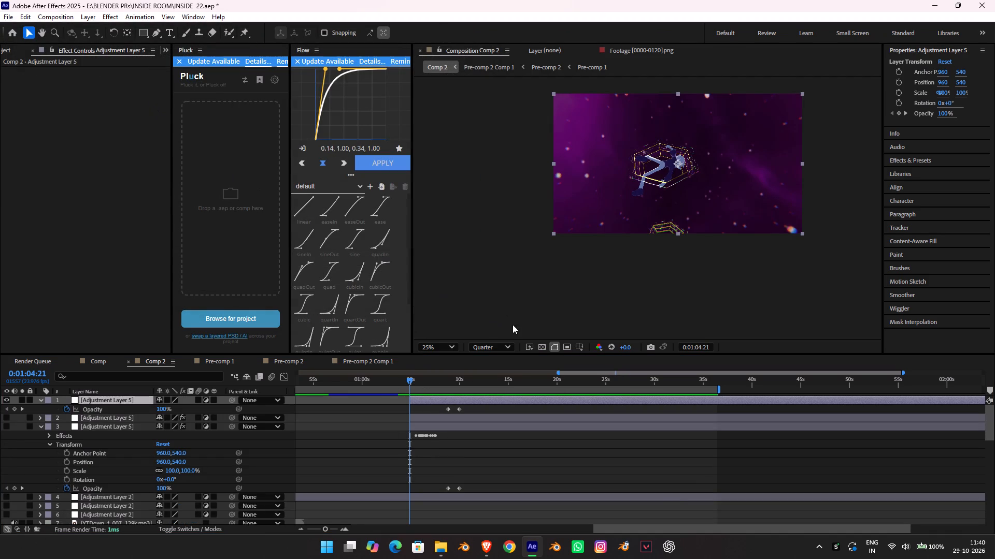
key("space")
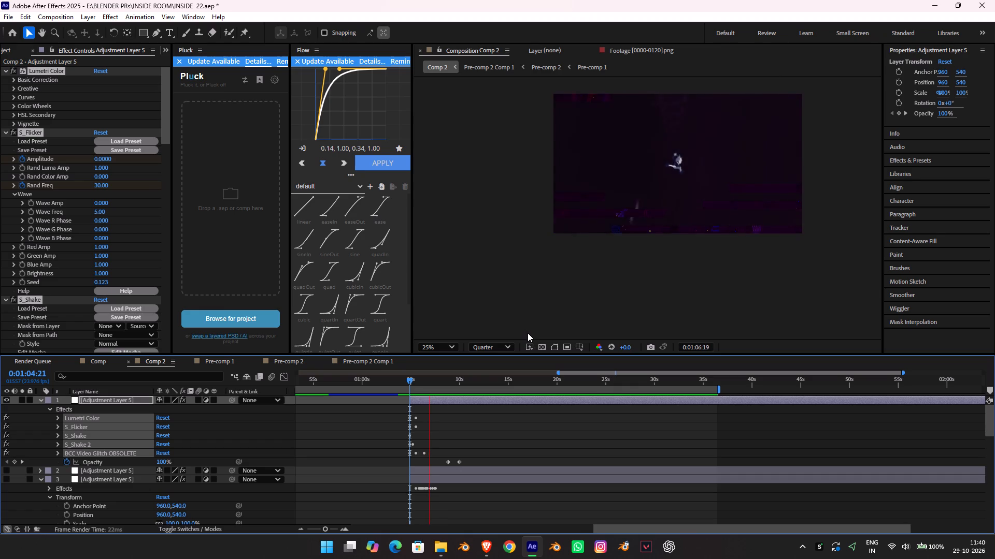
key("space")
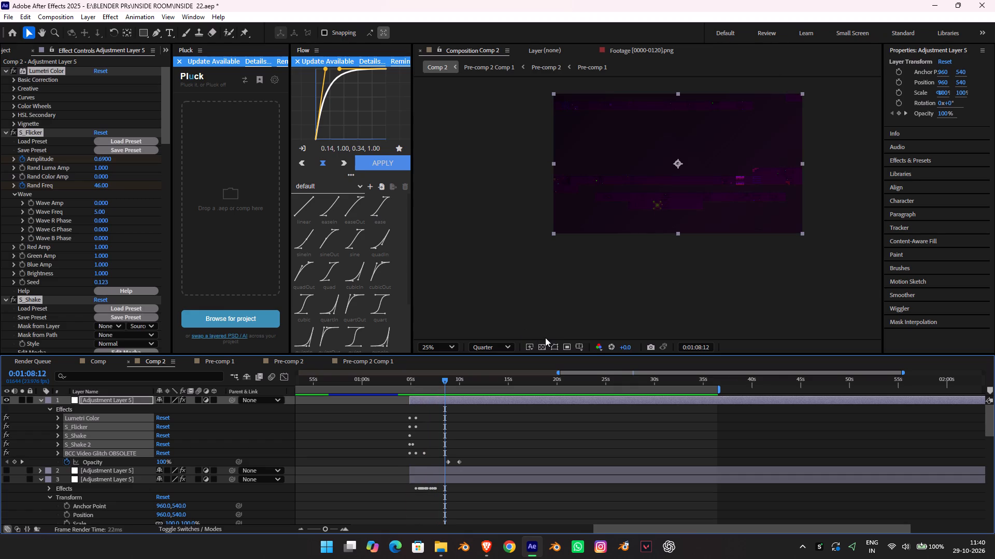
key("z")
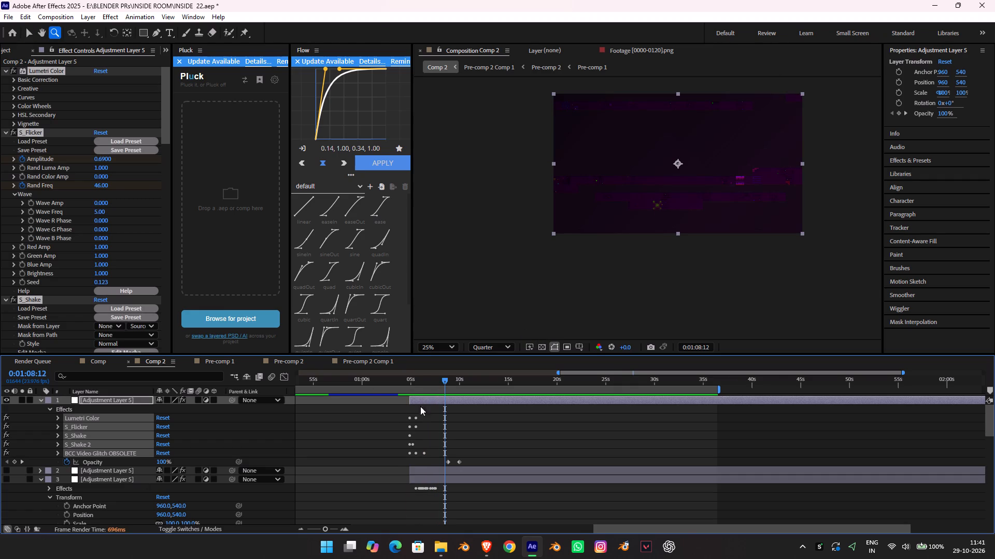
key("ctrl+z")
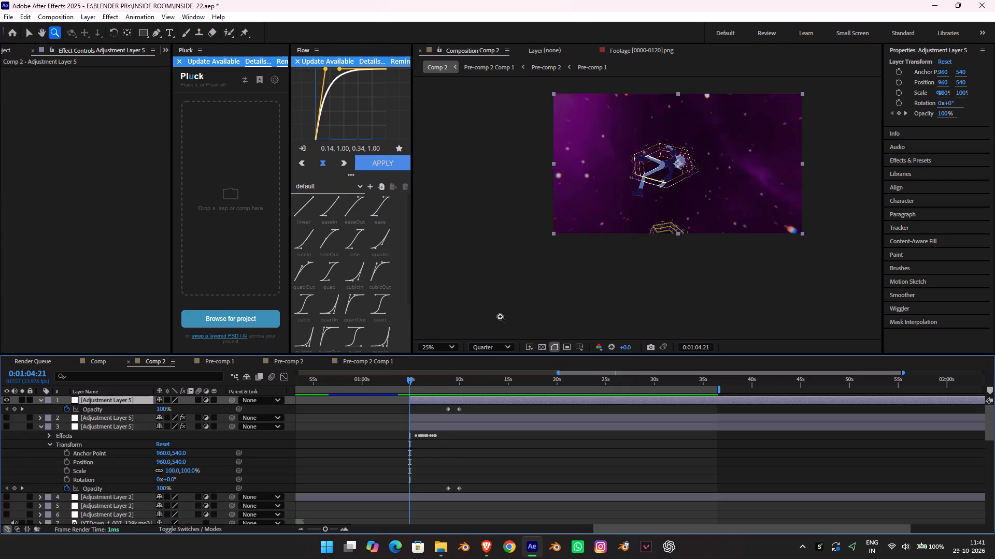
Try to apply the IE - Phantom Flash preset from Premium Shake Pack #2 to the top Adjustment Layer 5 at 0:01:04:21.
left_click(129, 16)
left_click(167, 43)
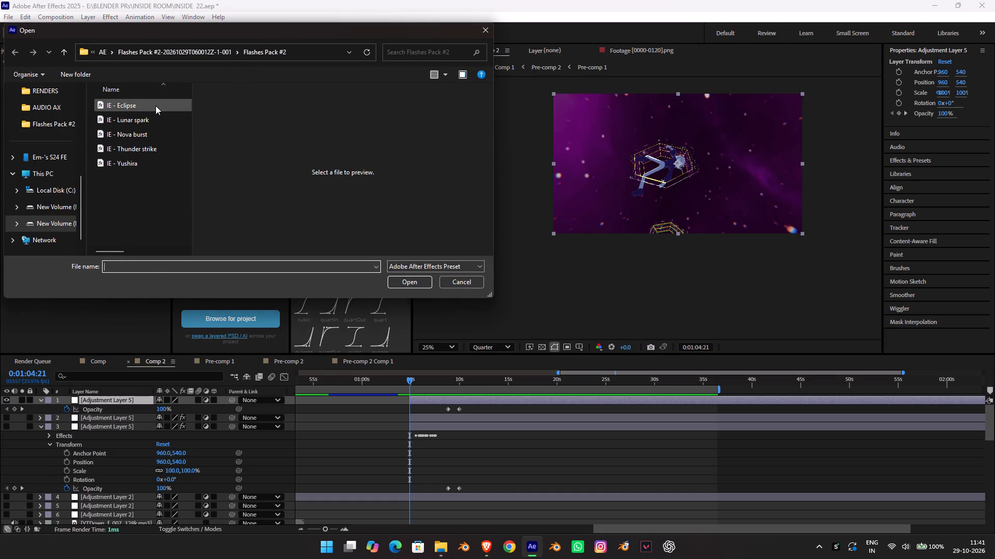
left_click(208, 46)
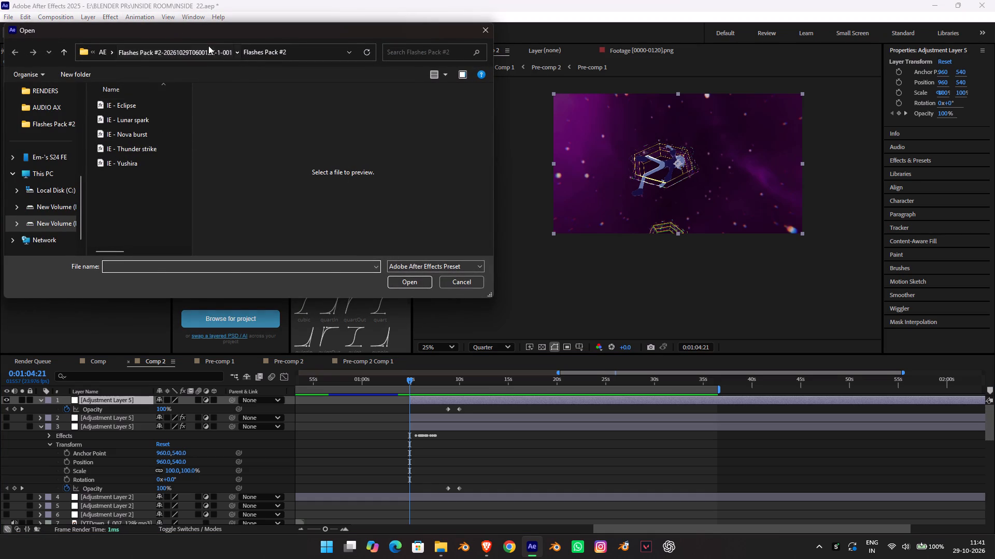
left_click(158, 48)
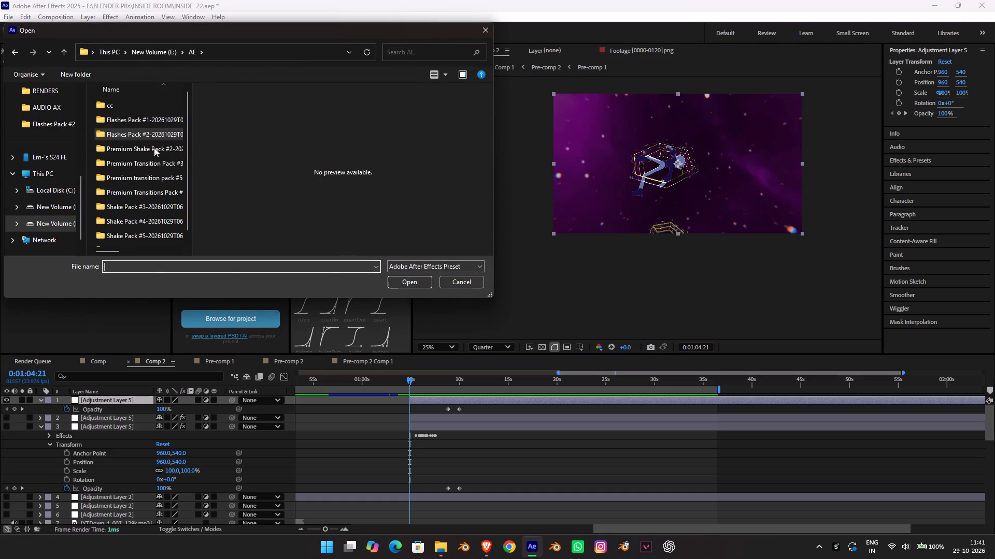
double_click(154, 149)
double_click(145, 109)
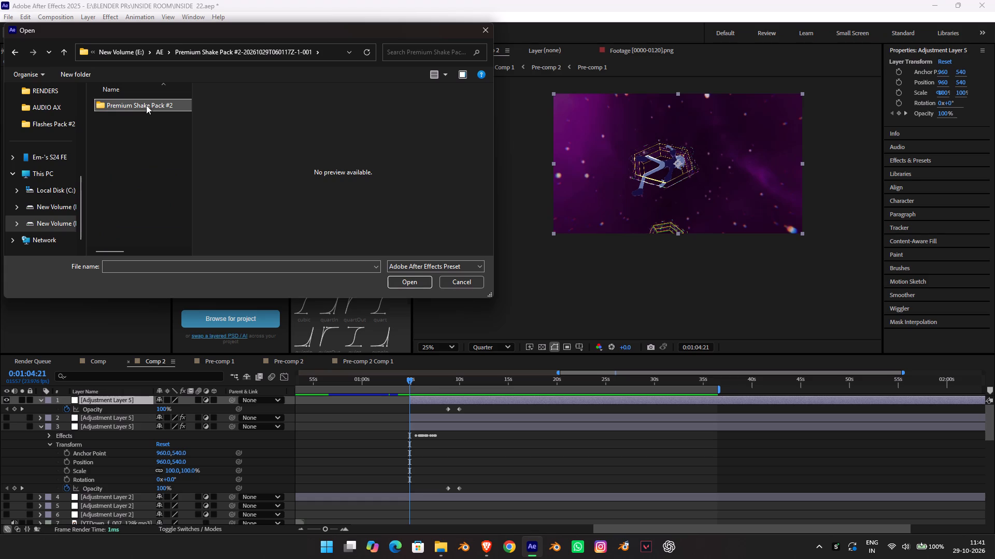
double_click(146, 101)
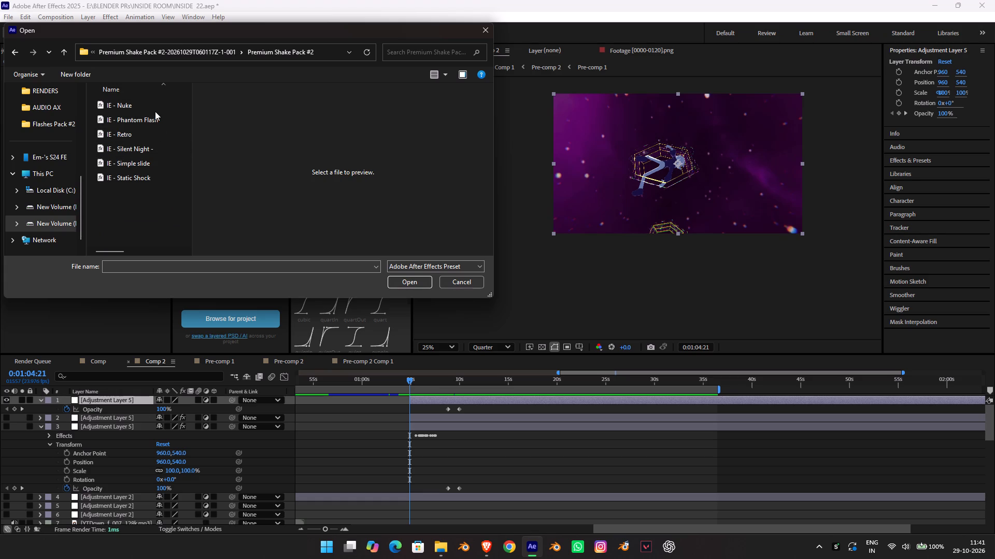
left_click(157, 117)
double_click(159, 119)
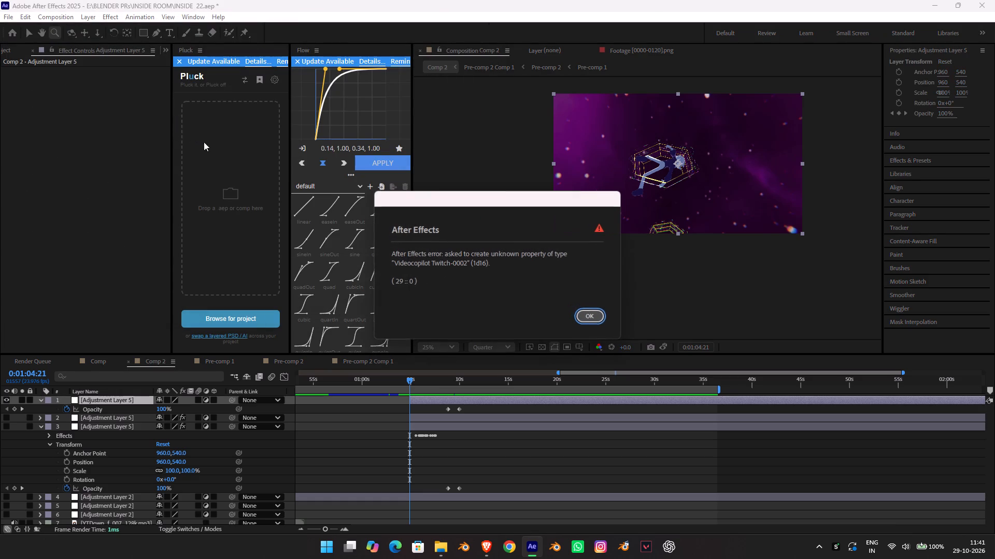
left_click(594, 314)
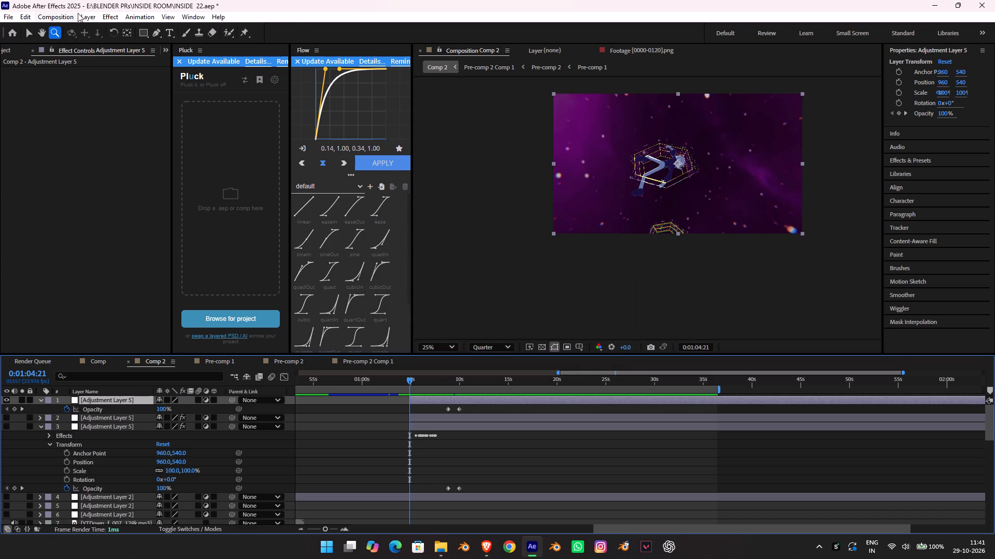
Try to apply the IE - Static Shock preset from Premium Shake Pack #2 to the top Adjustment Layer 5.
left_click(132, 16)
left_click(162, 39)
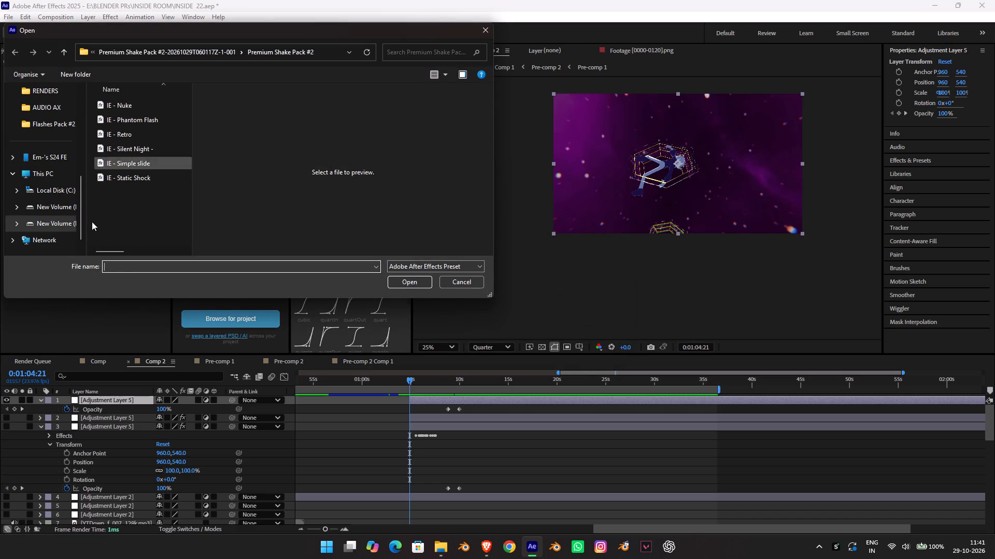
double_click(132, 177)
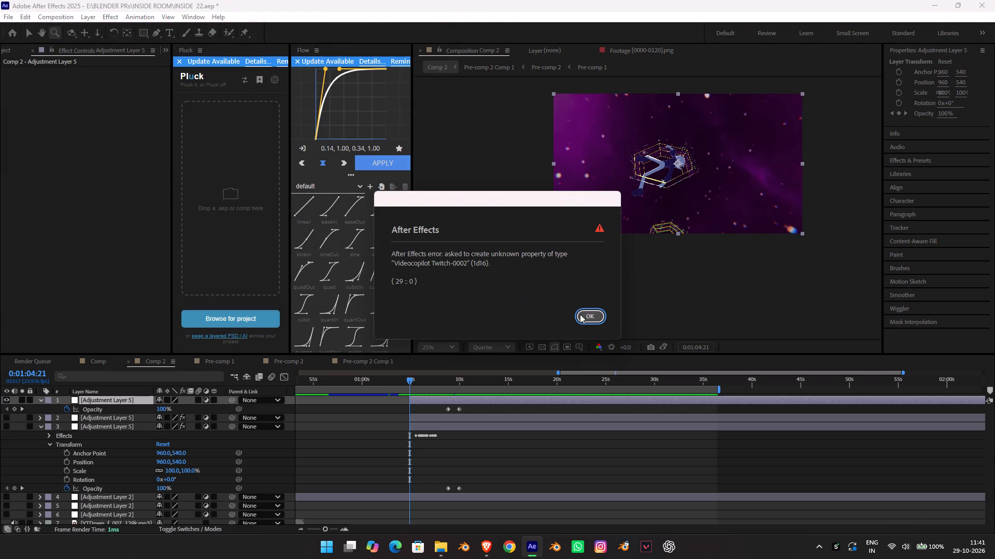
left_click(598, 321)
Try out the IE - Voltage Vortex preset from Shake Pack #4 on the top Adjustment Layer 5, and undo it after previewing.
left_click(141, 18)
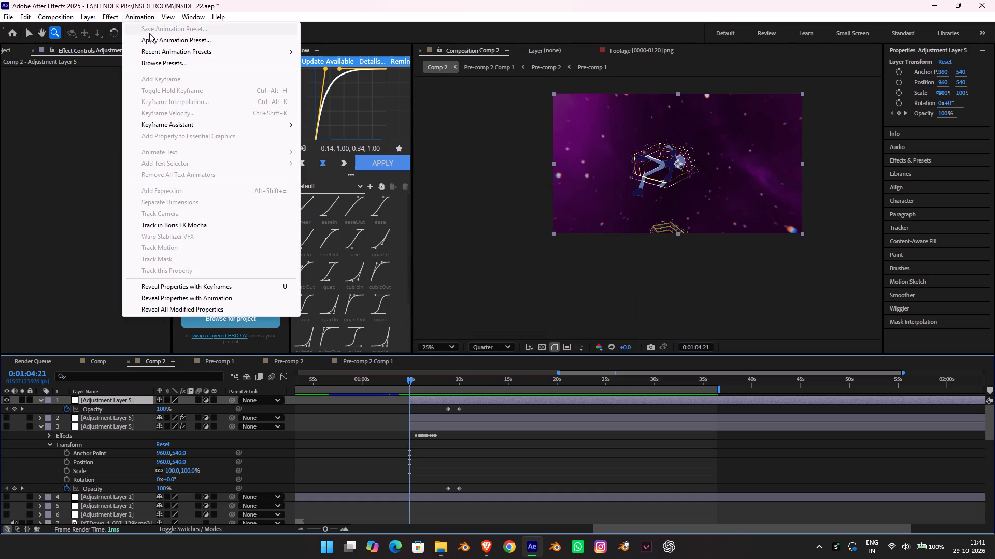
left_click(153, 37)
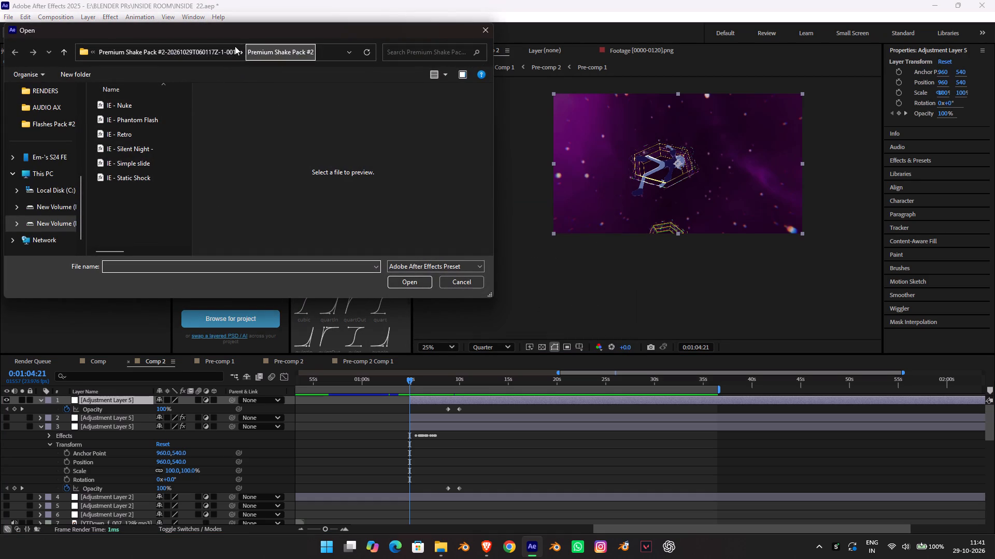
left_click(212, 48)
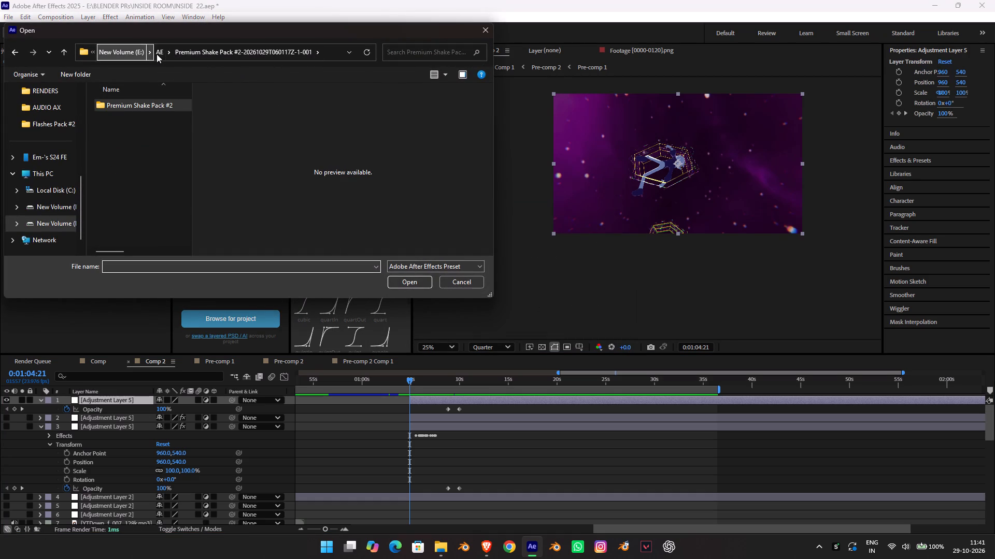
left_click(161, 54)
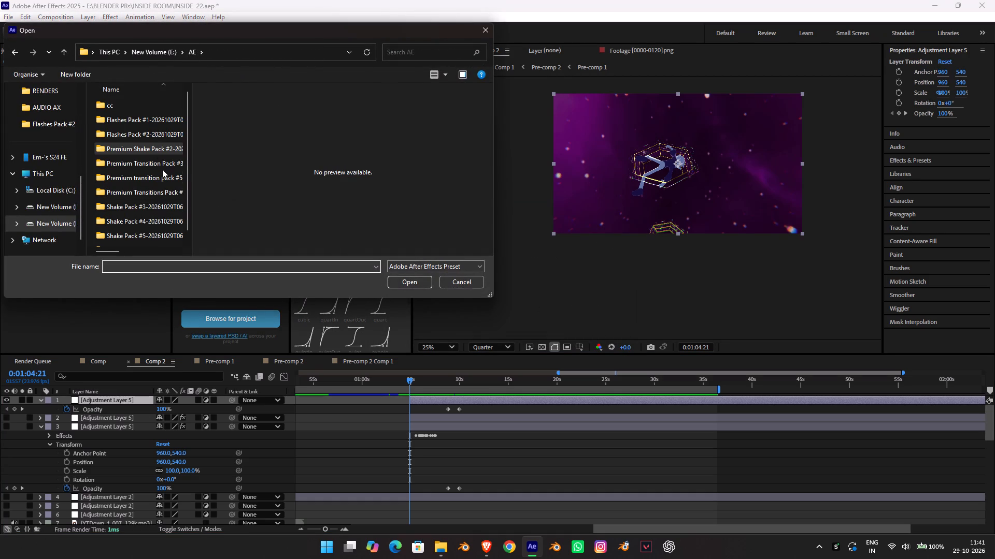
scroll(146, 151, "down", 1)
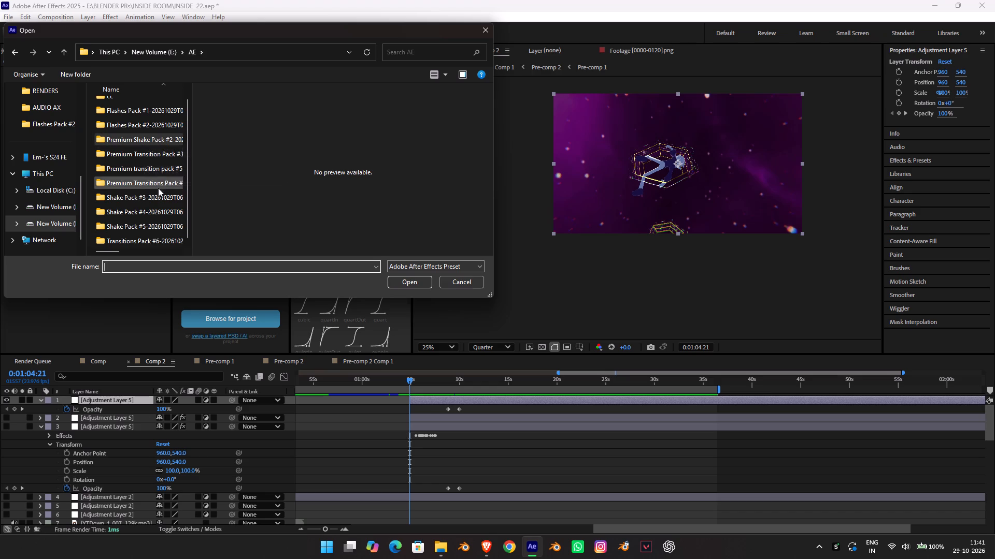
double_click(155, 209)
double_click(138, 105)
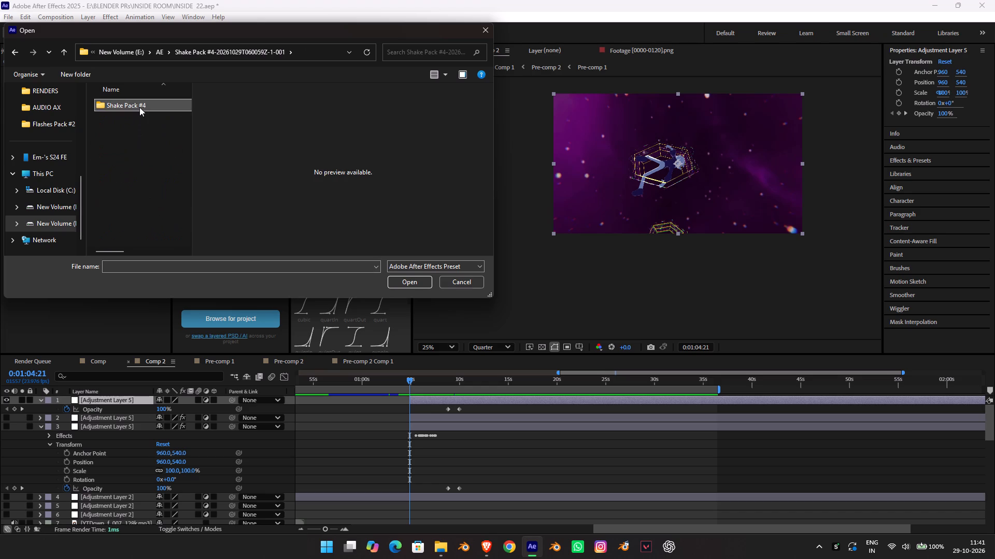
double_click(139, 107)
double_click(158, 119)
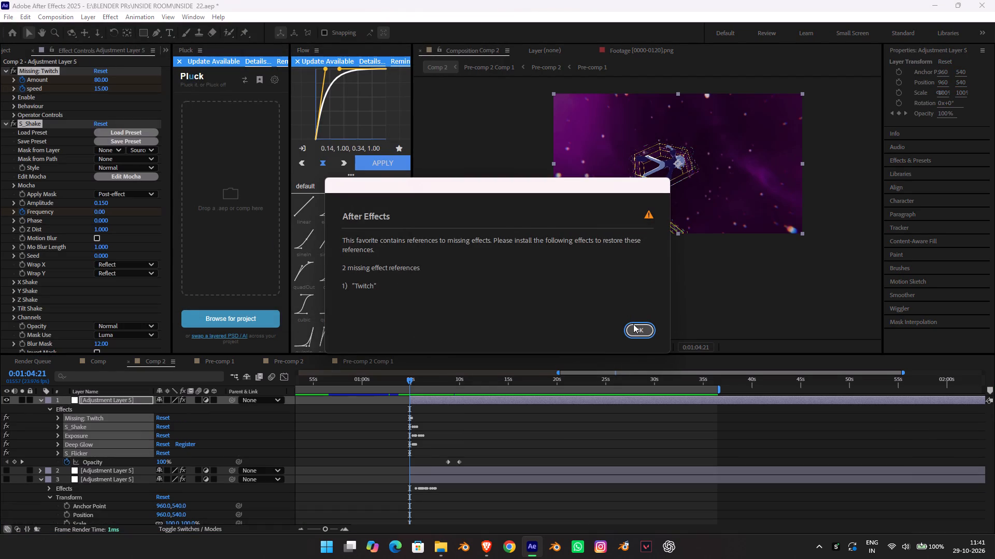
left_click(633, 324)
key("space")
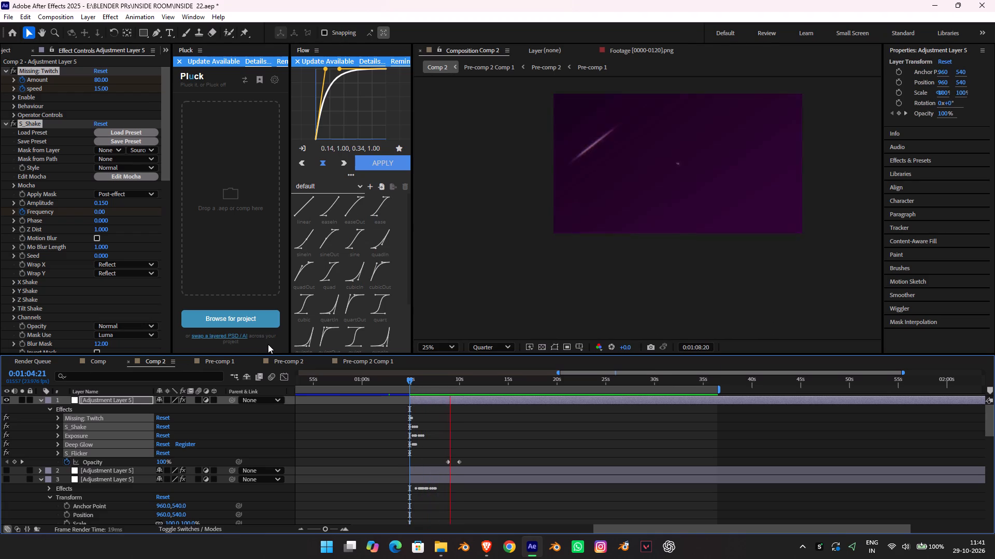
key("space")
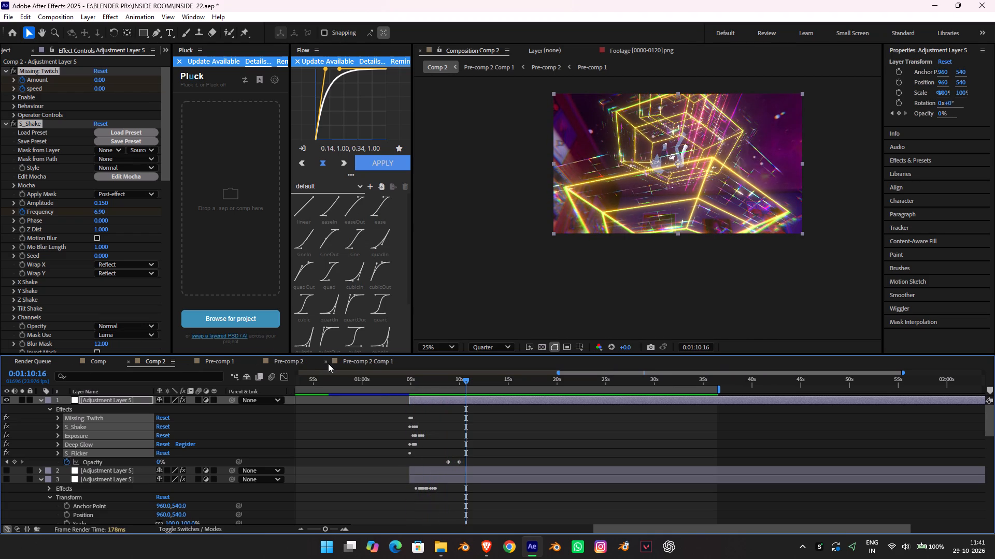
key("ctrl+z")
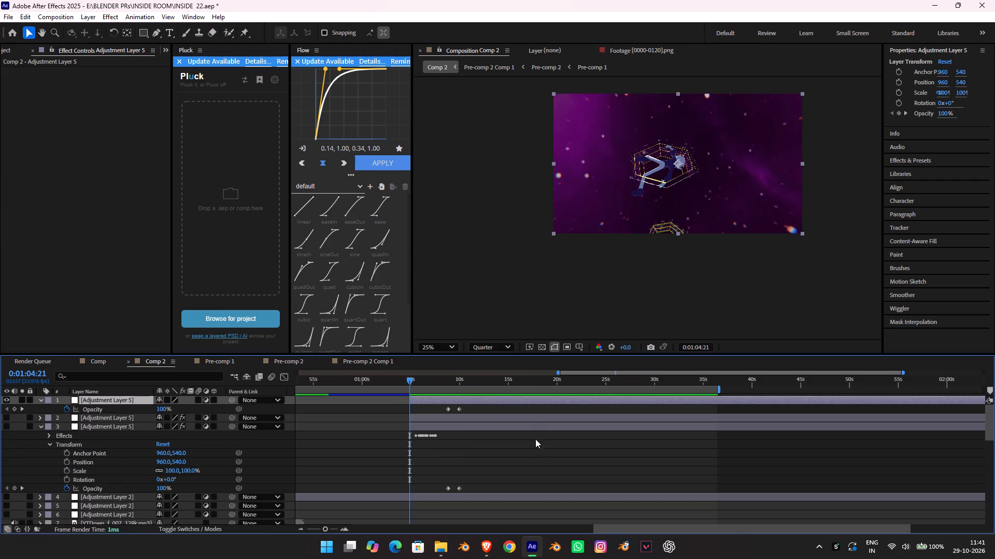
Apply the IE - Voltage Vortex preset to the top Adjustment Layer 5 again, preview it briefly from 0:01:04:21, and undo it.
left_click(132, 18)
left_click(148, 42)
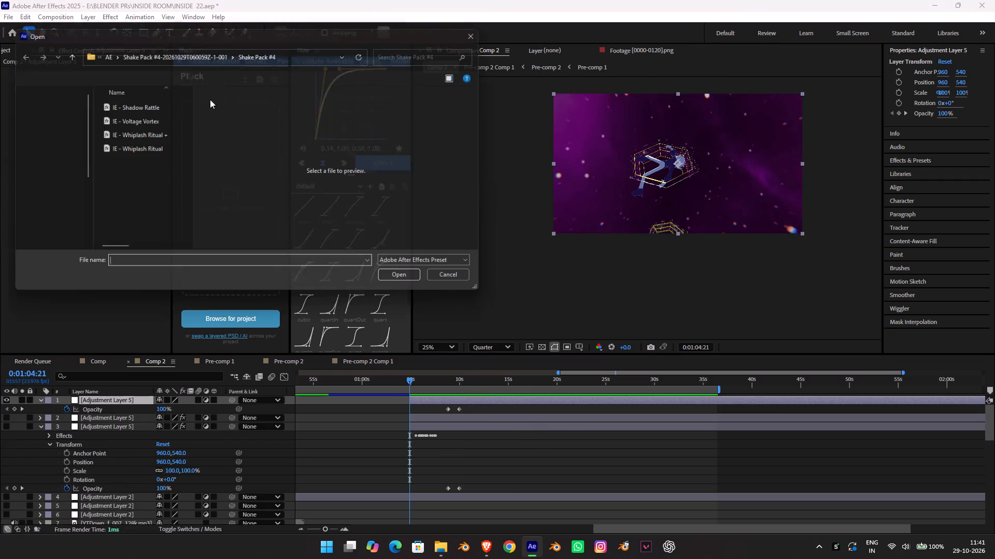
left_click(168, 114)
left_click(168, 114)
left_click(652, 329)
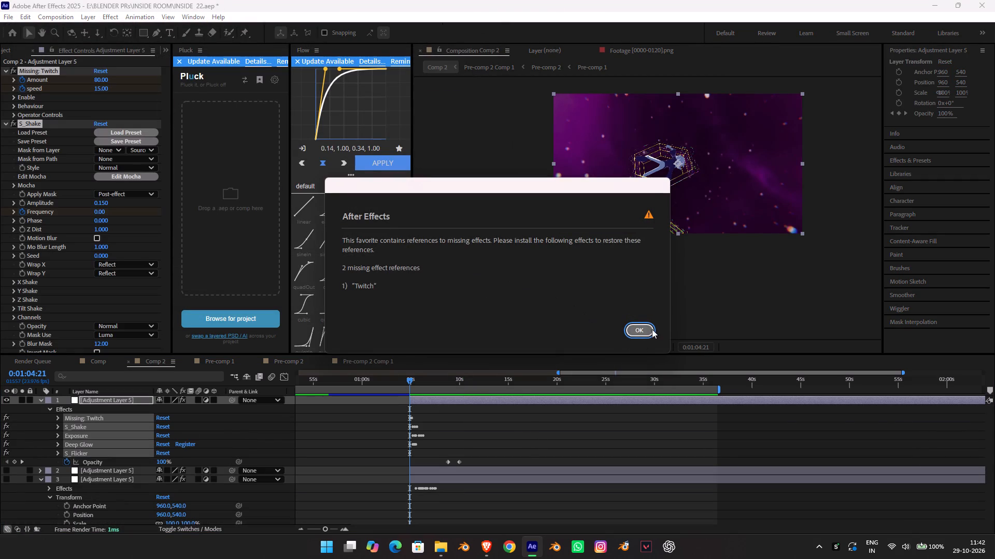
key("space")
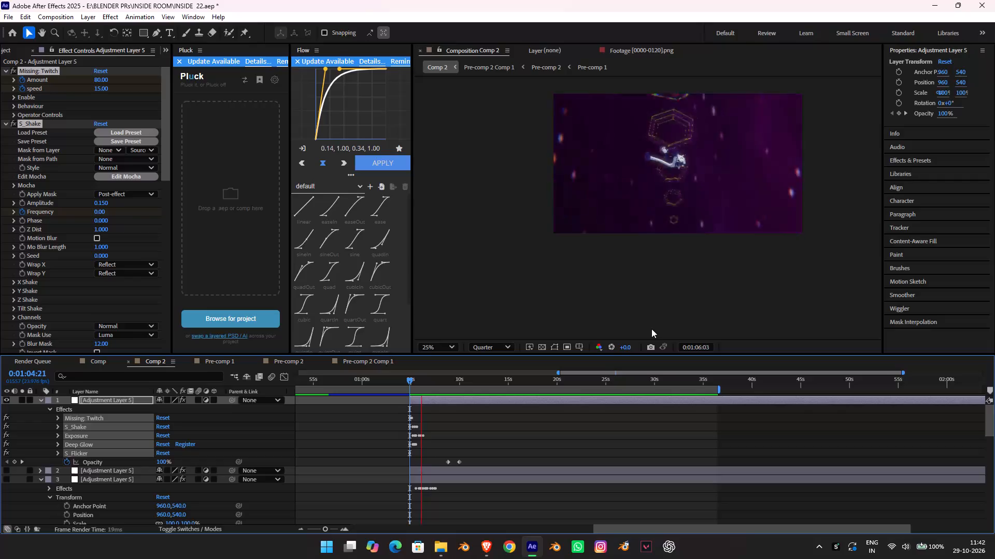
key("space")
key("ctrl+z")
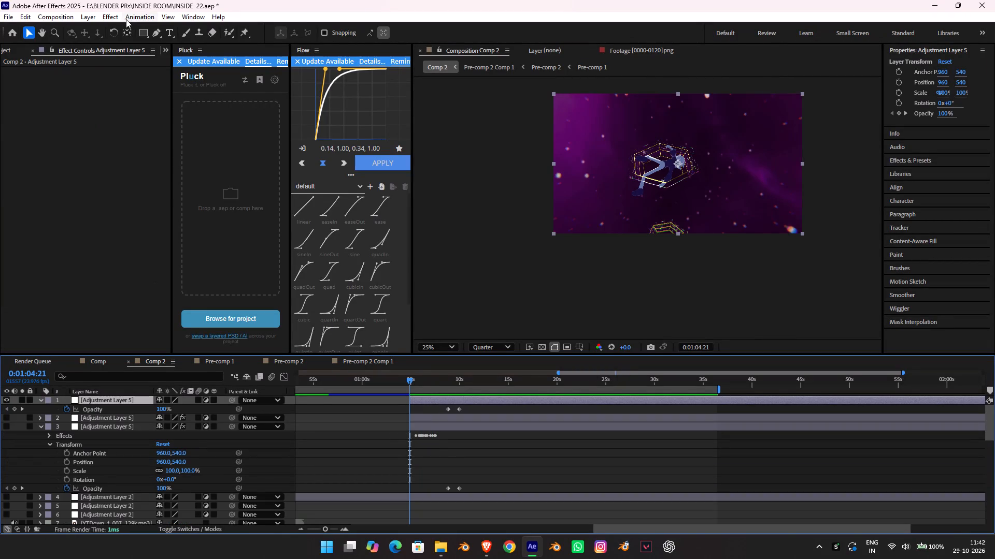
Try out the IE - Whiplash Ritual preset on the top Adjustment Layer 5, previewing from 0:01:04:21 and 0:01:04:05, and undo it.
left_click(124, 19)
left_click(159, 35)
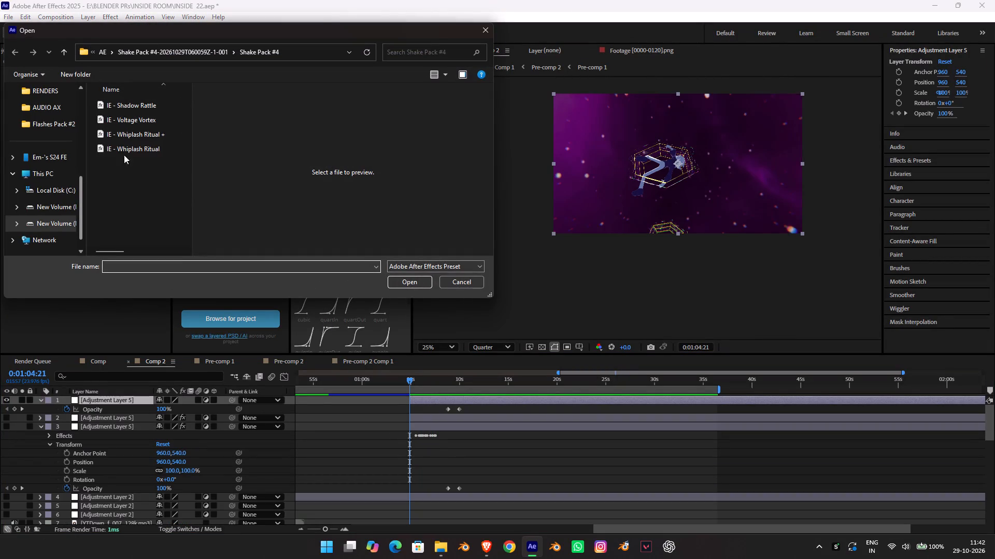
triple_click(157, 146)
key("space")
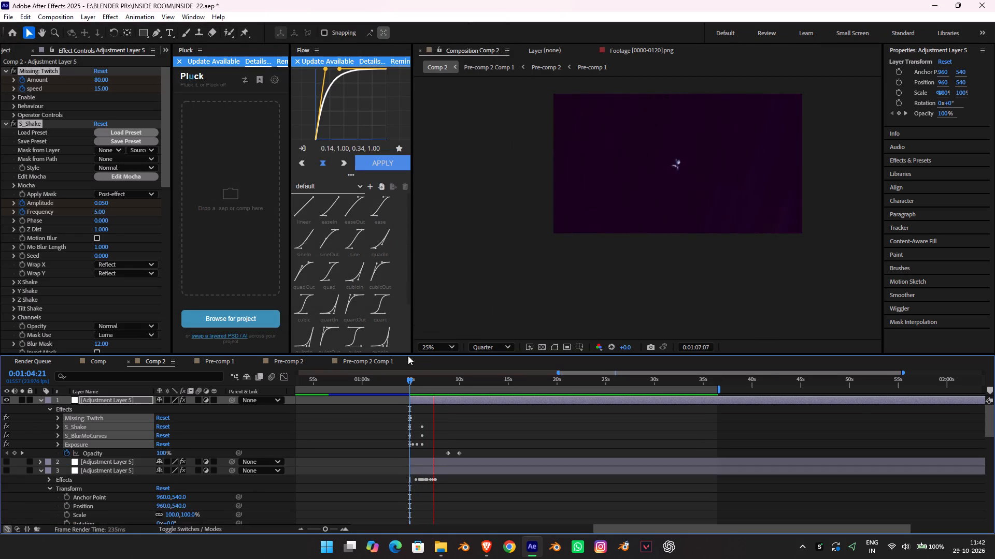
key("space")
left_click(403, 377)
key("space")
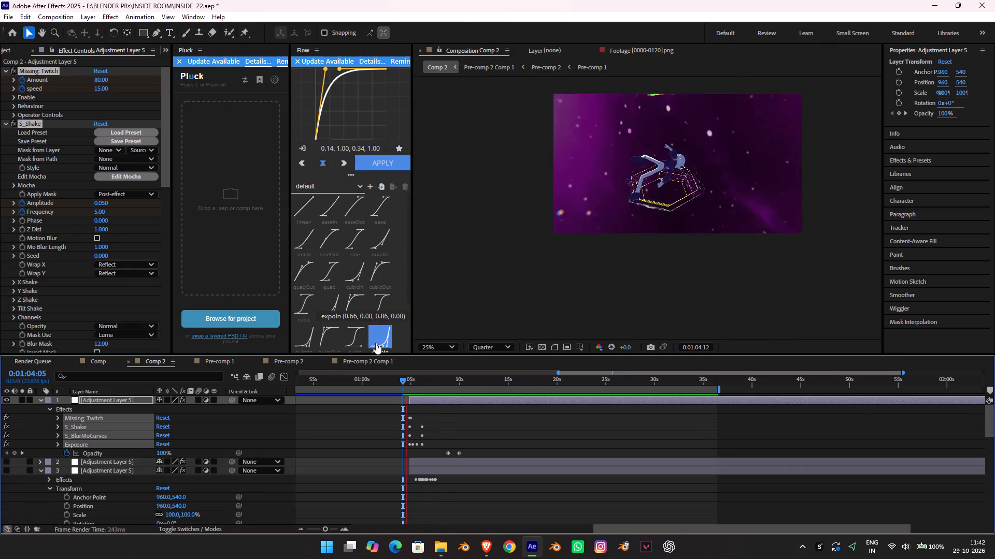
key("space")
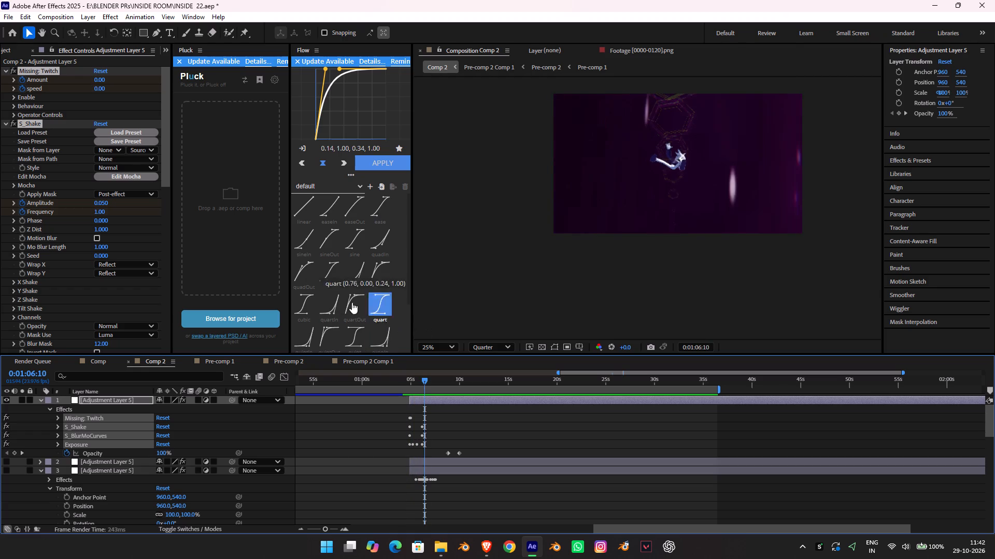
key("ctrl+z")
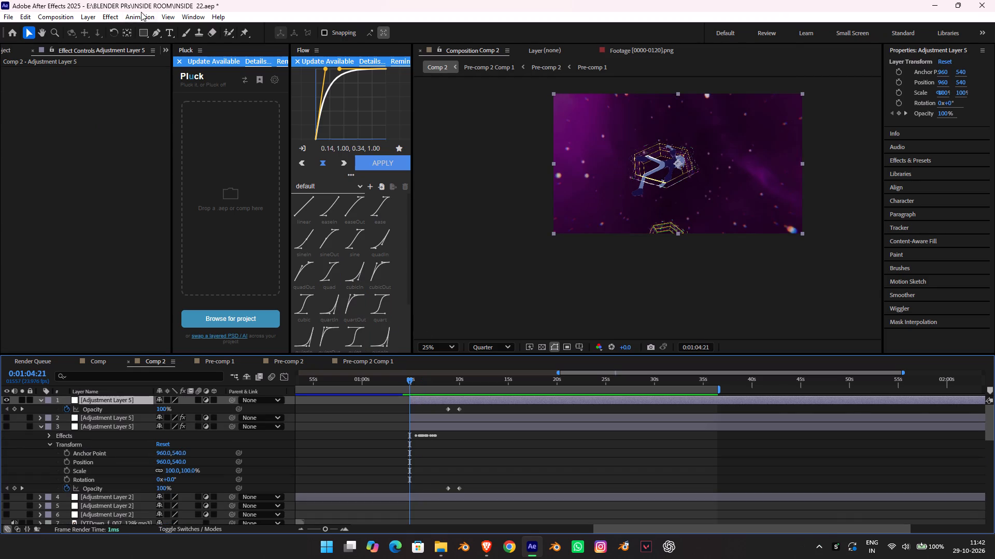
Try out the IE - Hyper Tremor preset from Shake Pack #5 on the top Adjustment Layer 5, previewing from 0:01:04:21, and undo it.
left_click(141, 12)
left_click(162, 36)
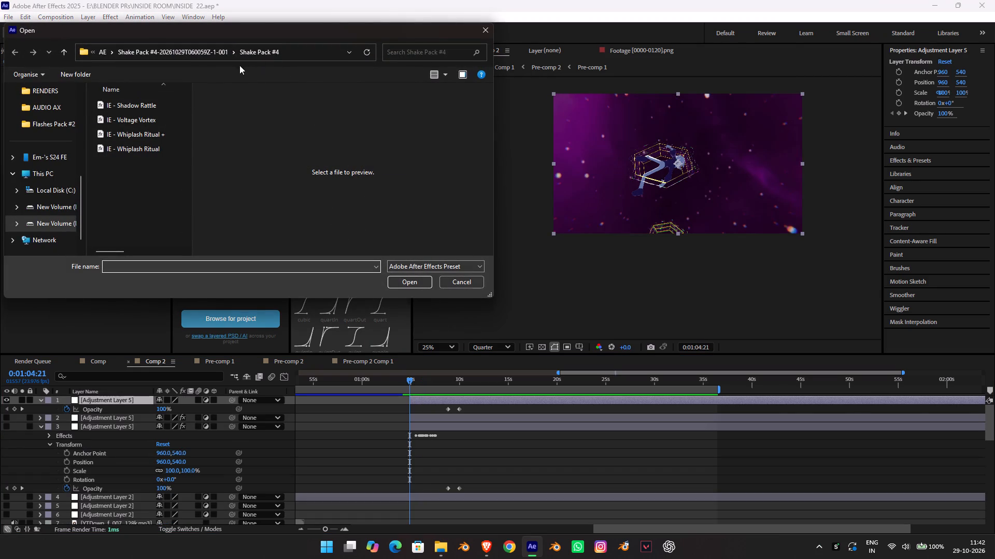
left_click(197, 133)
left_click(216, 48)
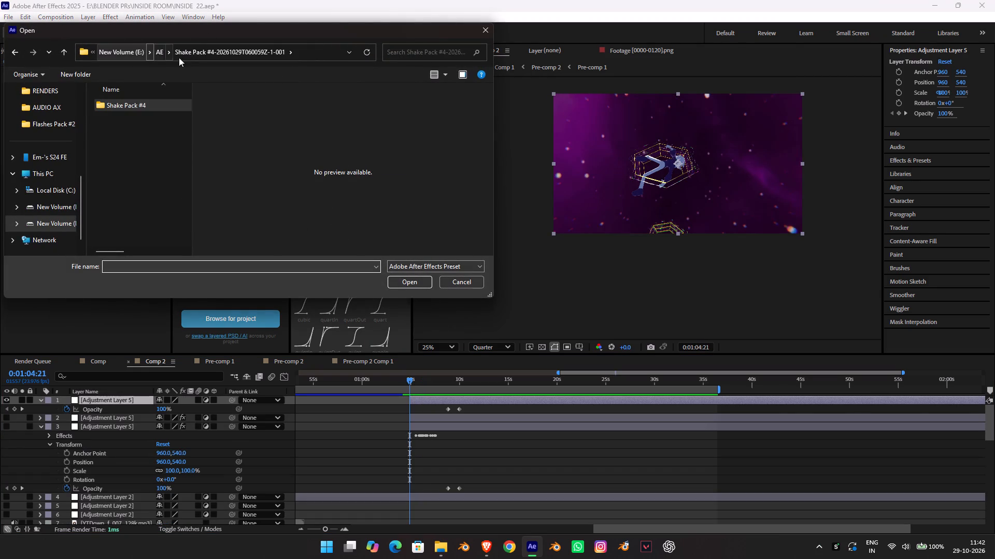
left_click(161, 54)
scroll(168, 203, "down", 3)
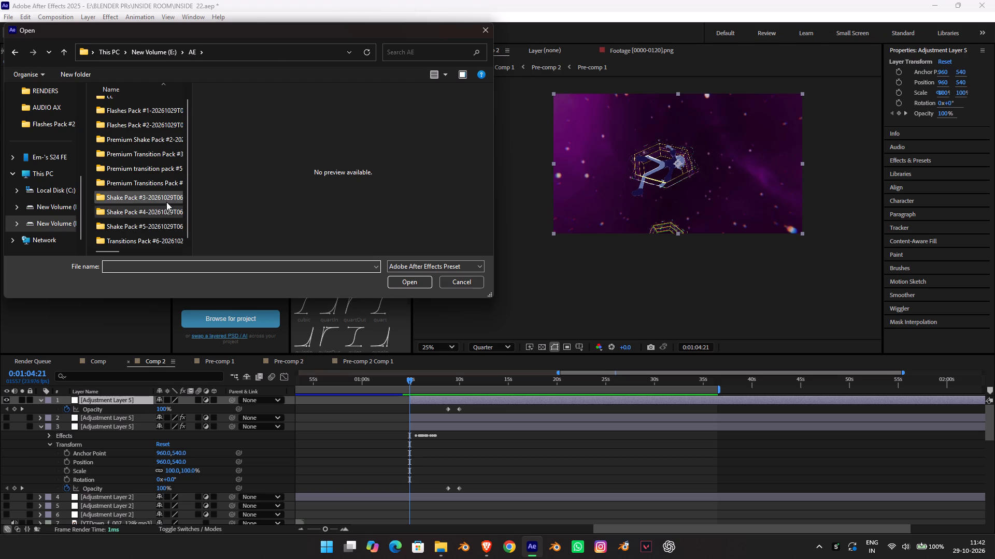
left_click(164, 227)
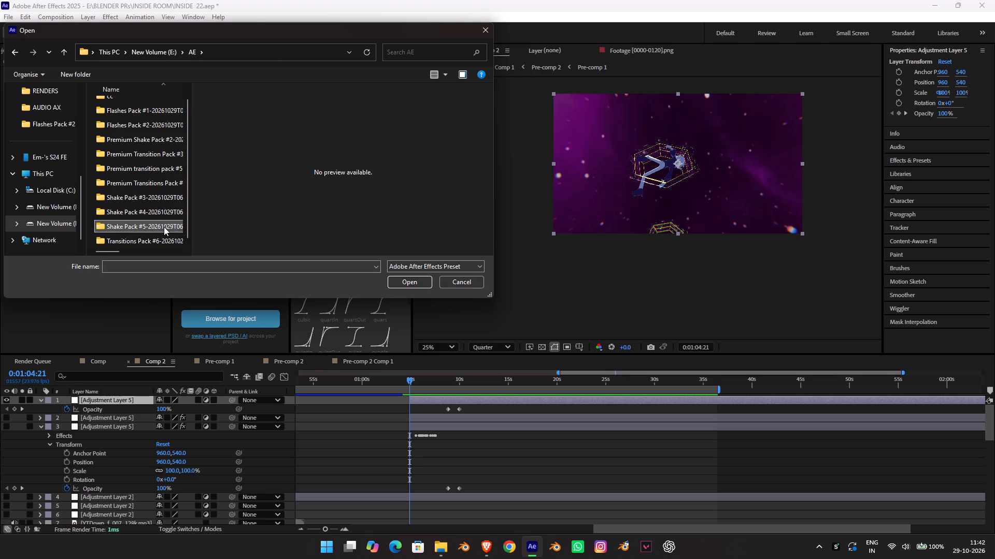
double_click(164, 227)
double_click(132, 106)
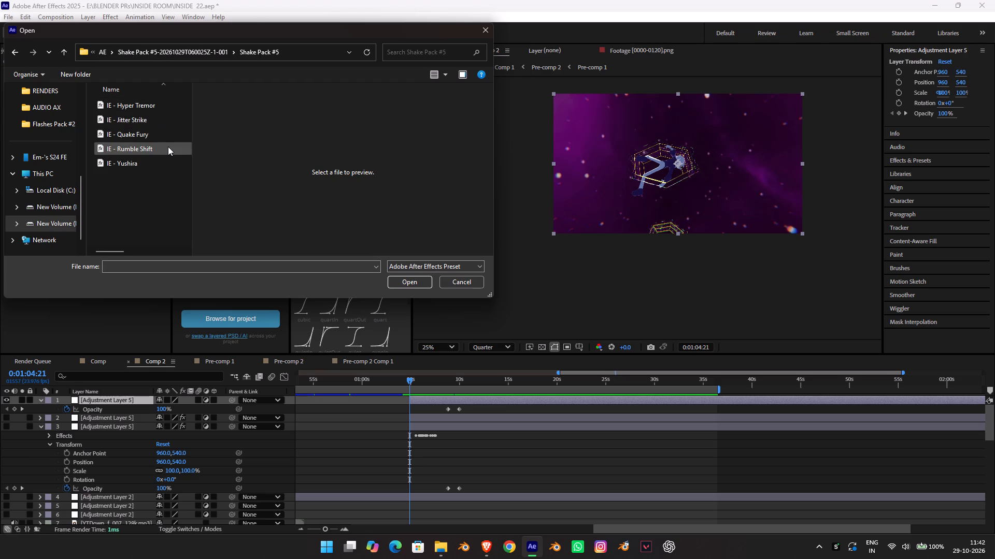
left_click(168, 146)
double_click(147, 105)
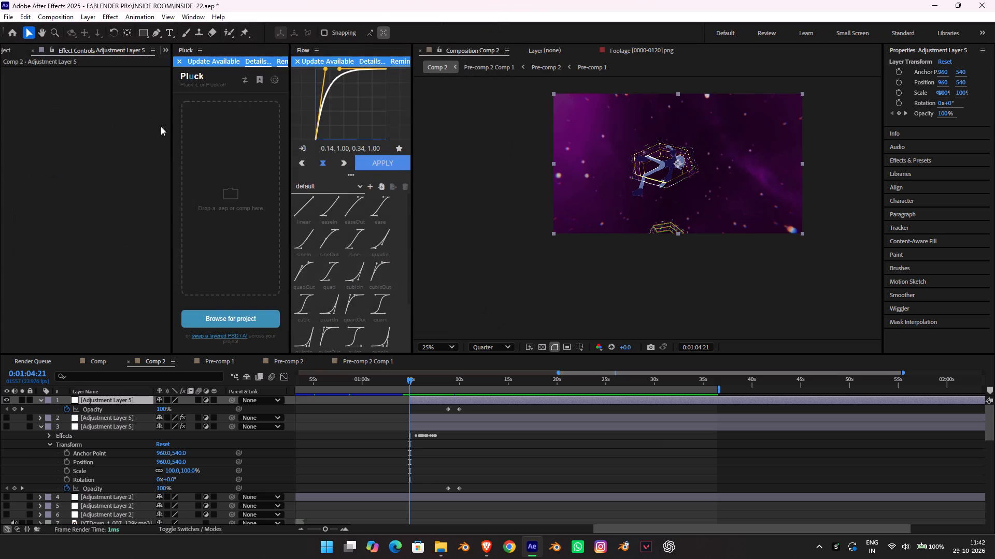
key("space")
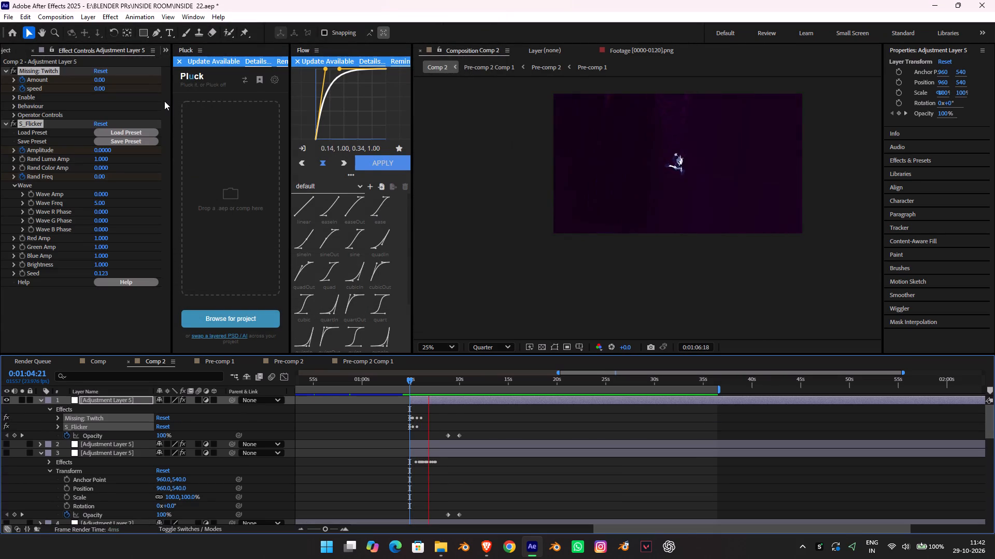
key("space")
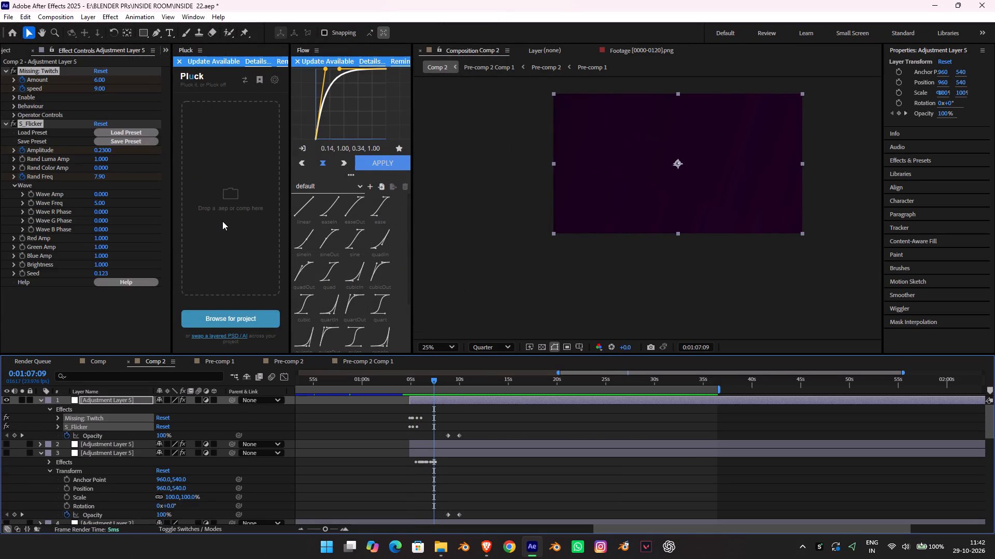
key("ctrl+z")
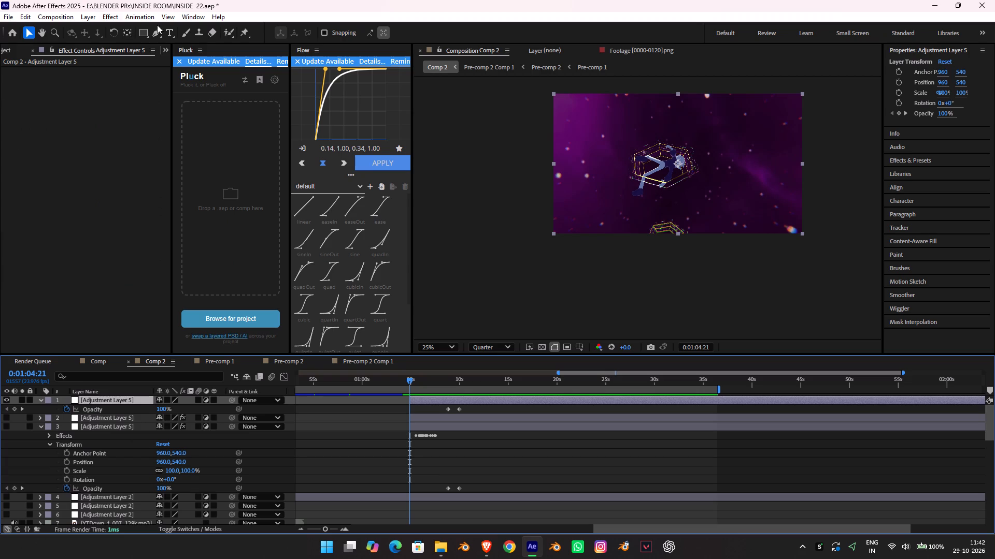
In File Explorer, extract all three archives in E:\AE\cc to separate folders and open the extracted Premium CC Pack #10 preset folder.
key("alt+Tab")
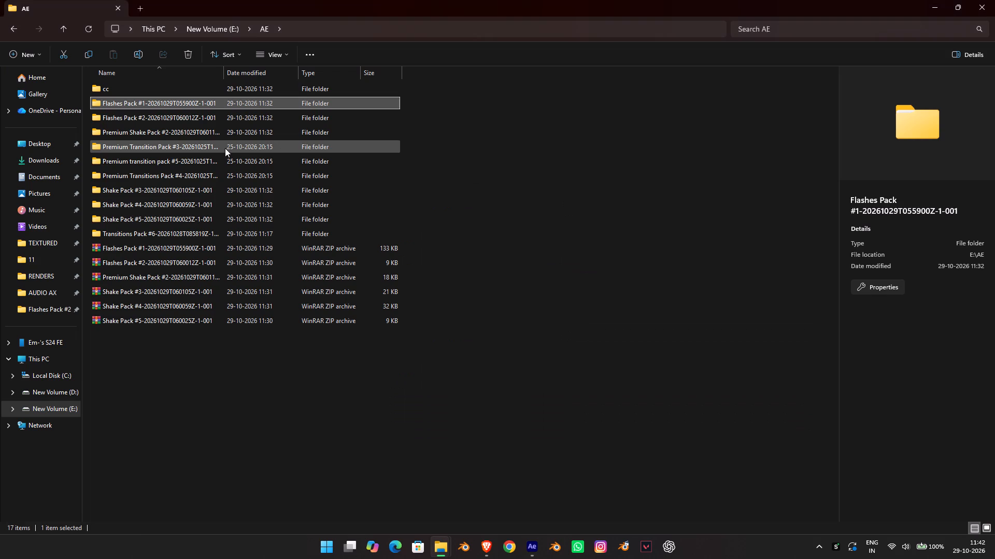
double_click(166, 91)
left_click_drag(166, 139, 145, 80)
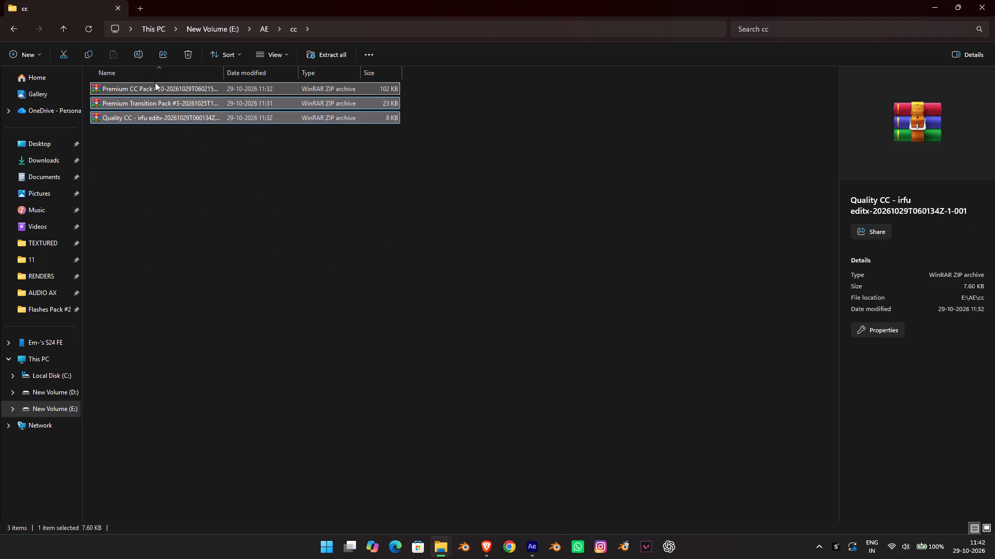
left_click(365, 55)
right_click(180, 119)
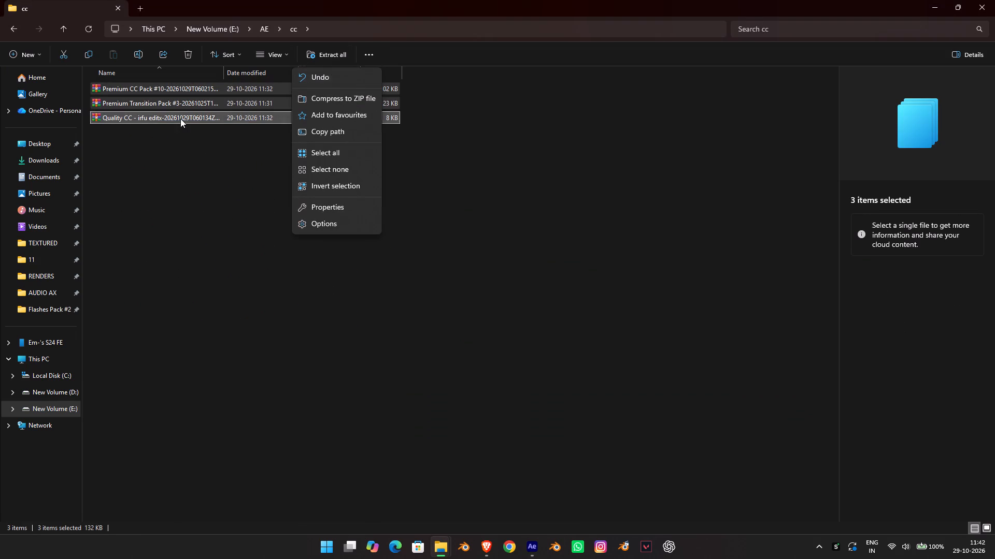
left_click(235, 301)
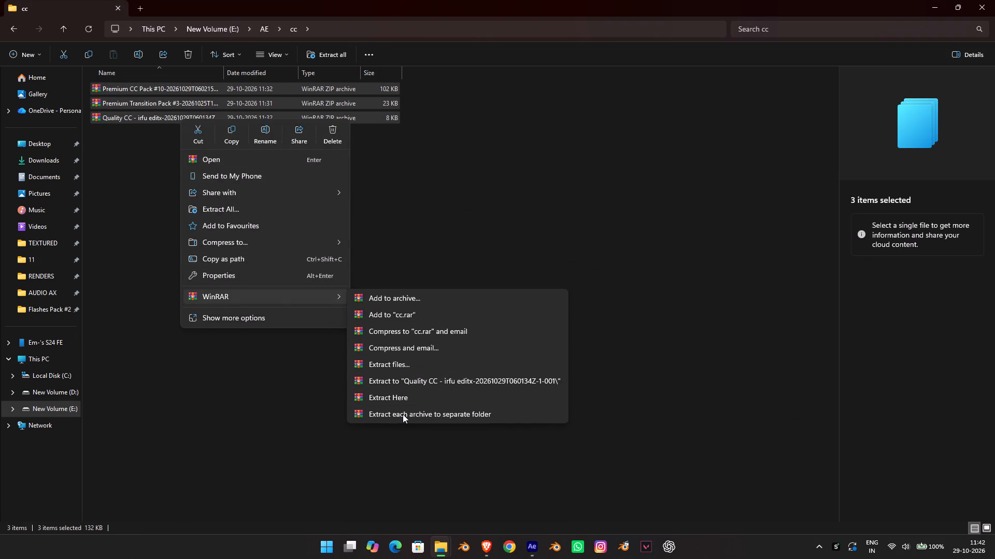
left_click(403, 414)
left_click(196, 216)
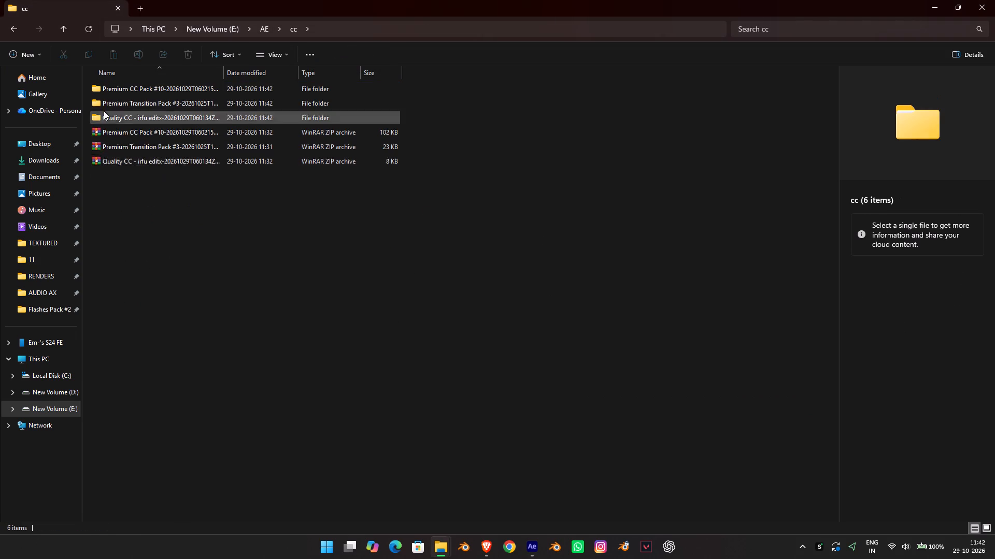
double_click(129, 93)
double_click(129, 93)
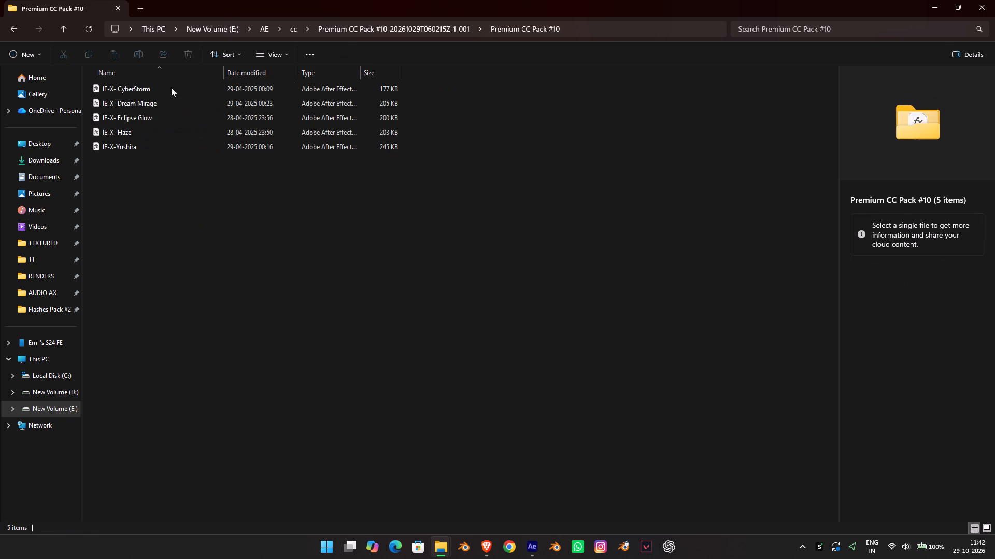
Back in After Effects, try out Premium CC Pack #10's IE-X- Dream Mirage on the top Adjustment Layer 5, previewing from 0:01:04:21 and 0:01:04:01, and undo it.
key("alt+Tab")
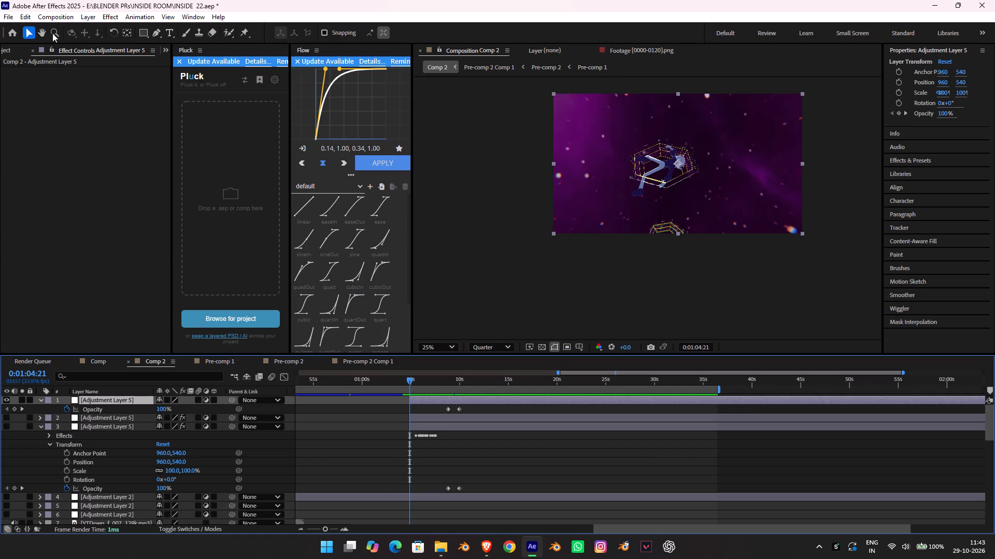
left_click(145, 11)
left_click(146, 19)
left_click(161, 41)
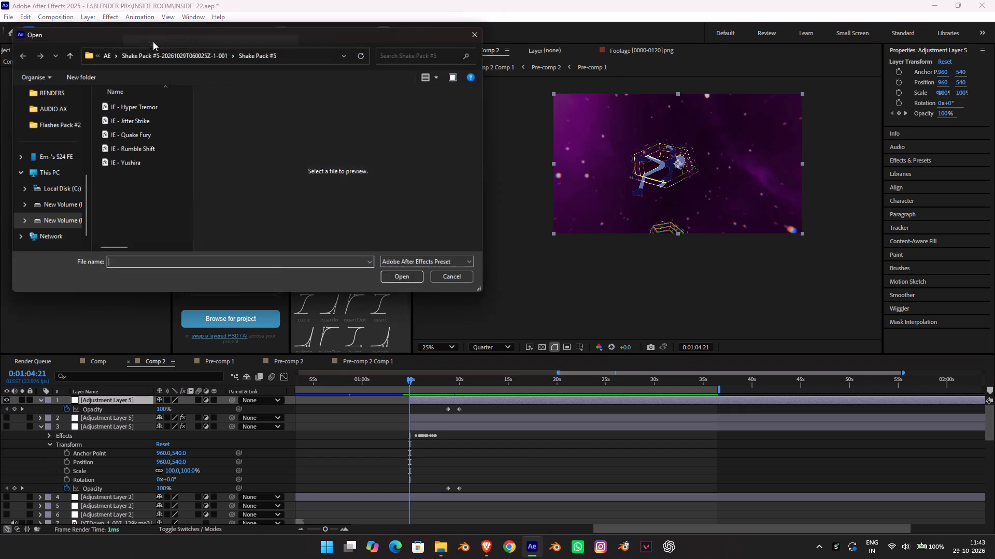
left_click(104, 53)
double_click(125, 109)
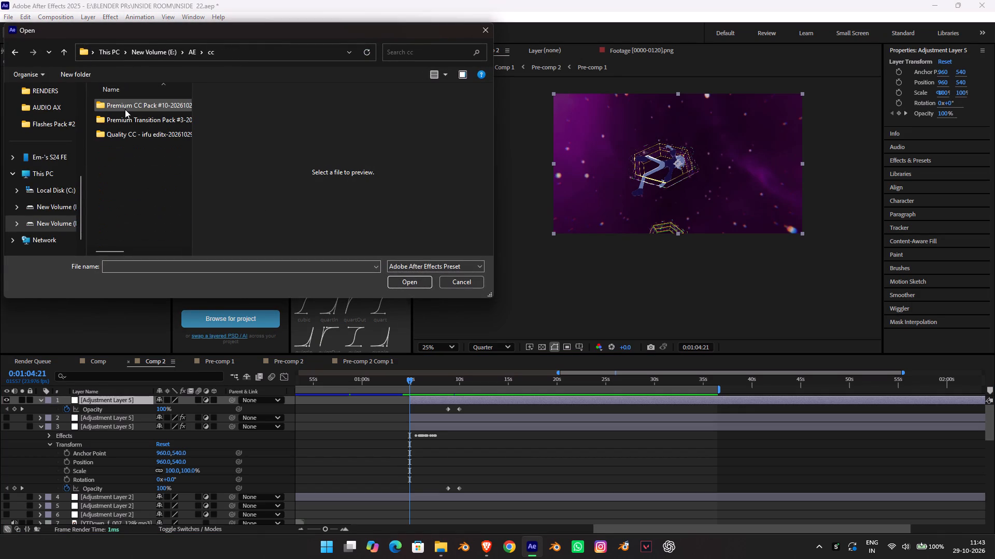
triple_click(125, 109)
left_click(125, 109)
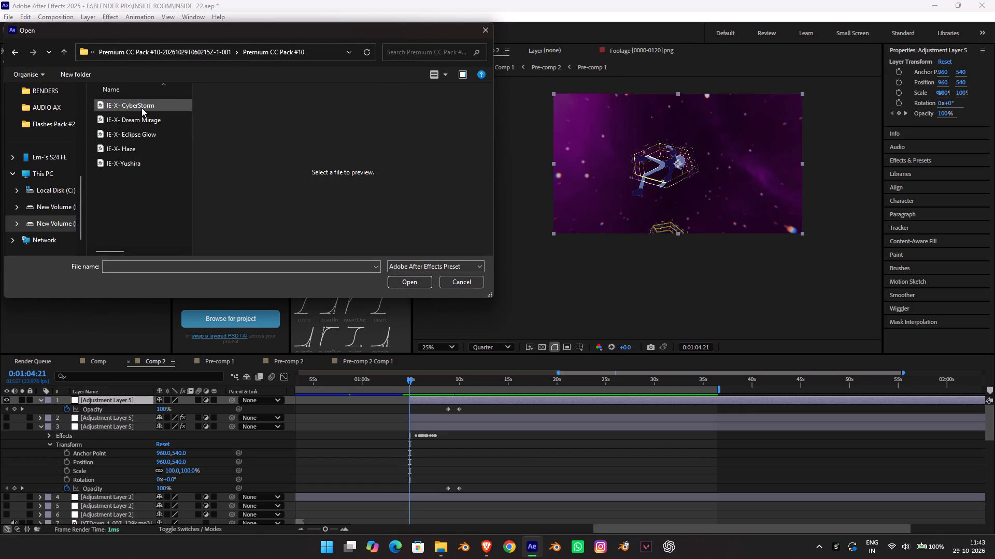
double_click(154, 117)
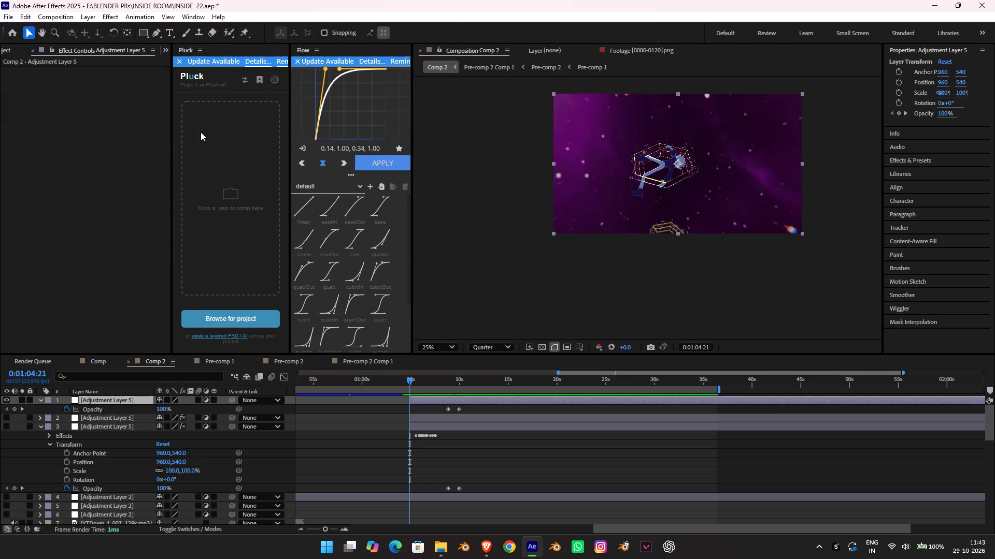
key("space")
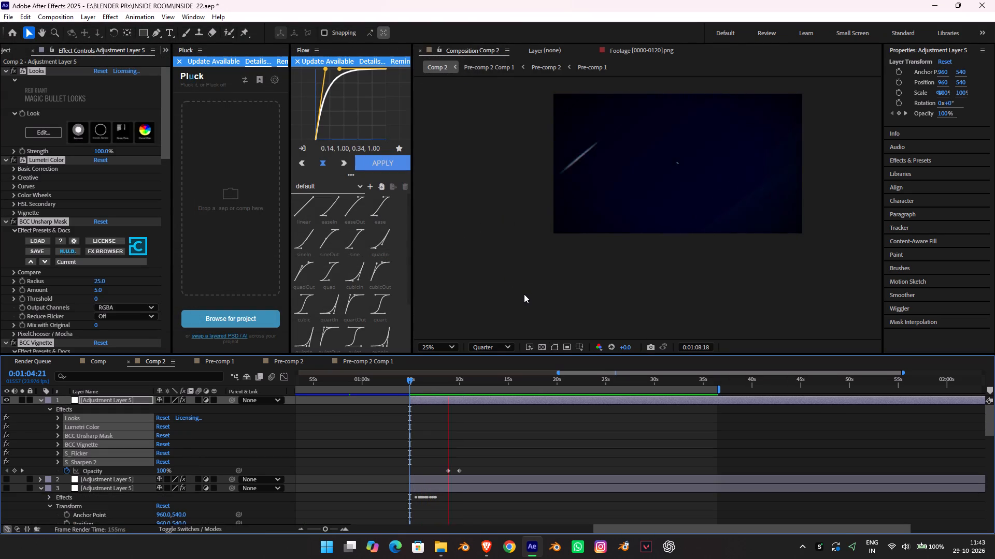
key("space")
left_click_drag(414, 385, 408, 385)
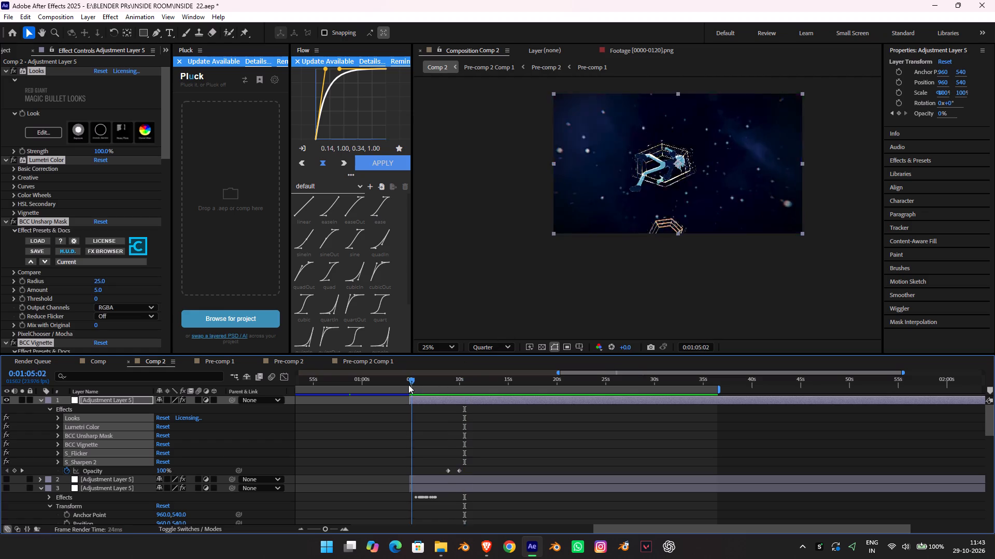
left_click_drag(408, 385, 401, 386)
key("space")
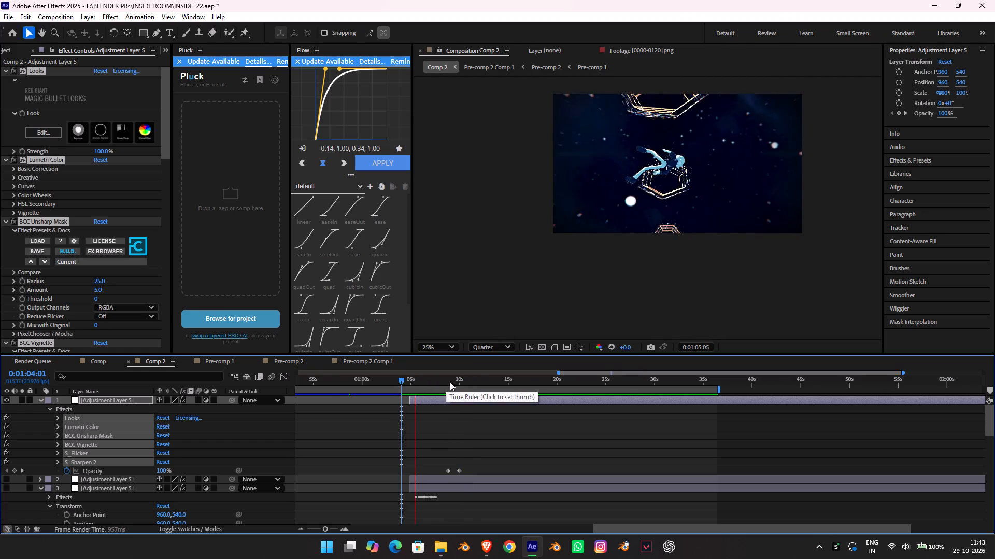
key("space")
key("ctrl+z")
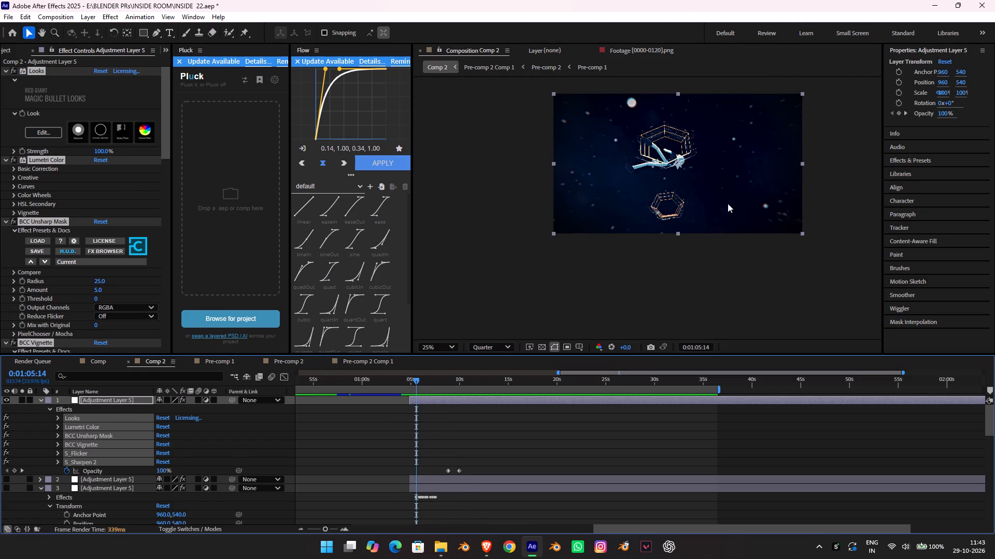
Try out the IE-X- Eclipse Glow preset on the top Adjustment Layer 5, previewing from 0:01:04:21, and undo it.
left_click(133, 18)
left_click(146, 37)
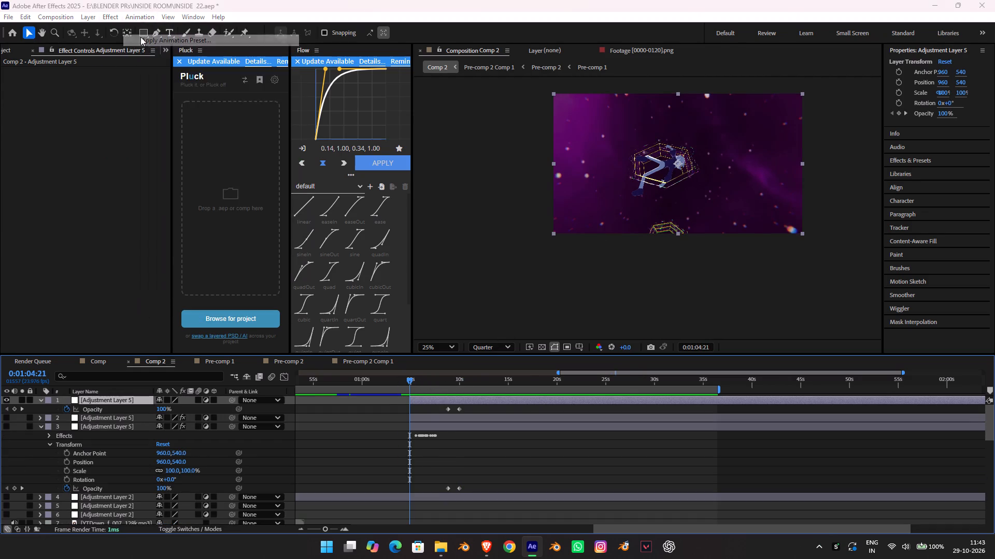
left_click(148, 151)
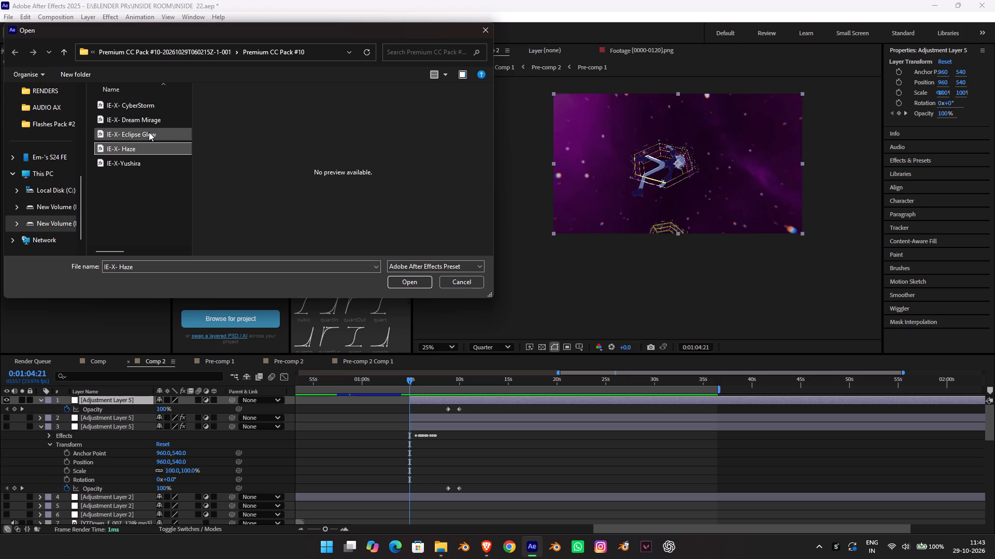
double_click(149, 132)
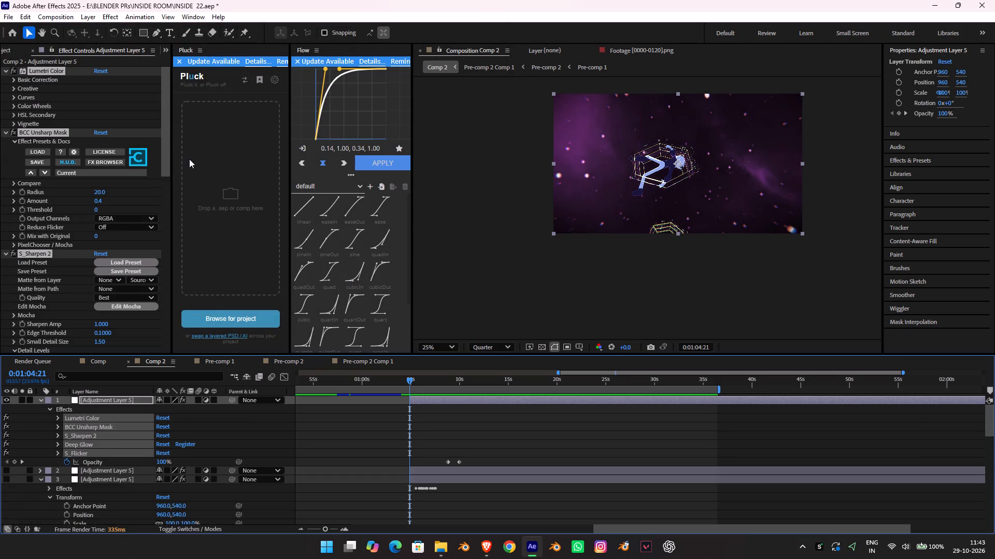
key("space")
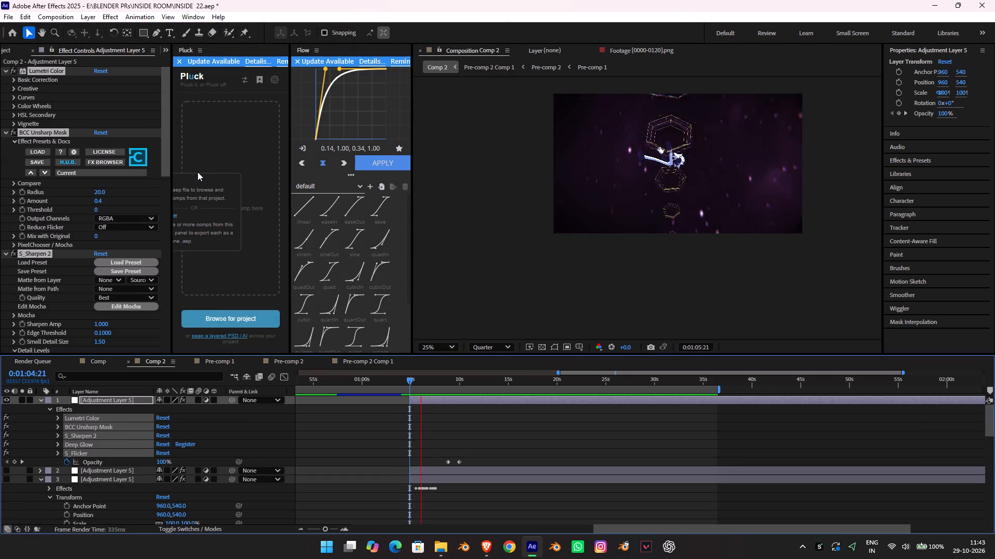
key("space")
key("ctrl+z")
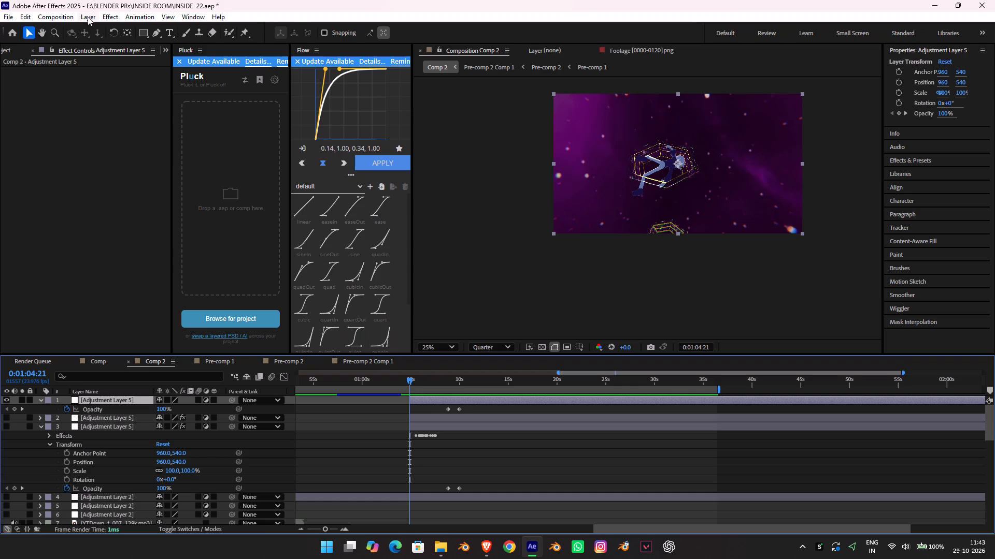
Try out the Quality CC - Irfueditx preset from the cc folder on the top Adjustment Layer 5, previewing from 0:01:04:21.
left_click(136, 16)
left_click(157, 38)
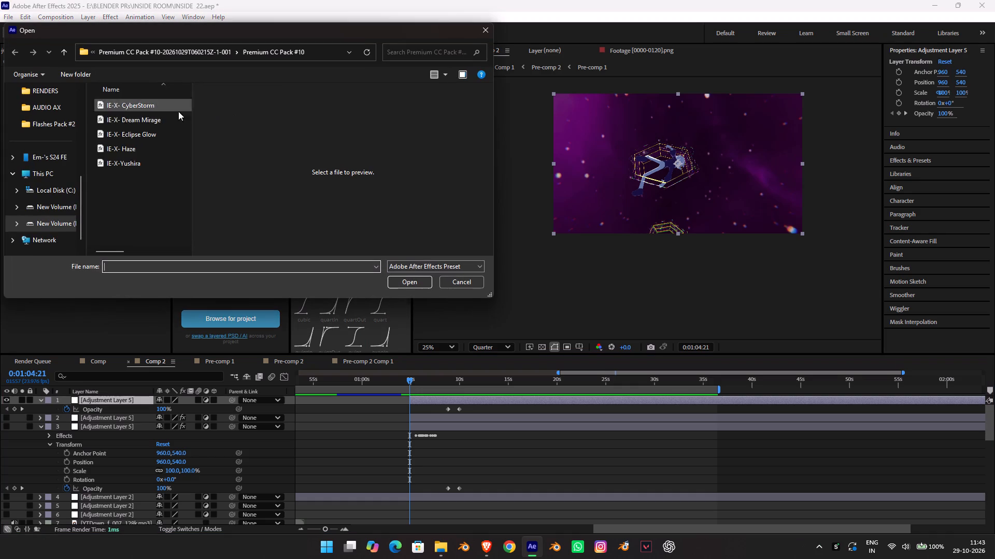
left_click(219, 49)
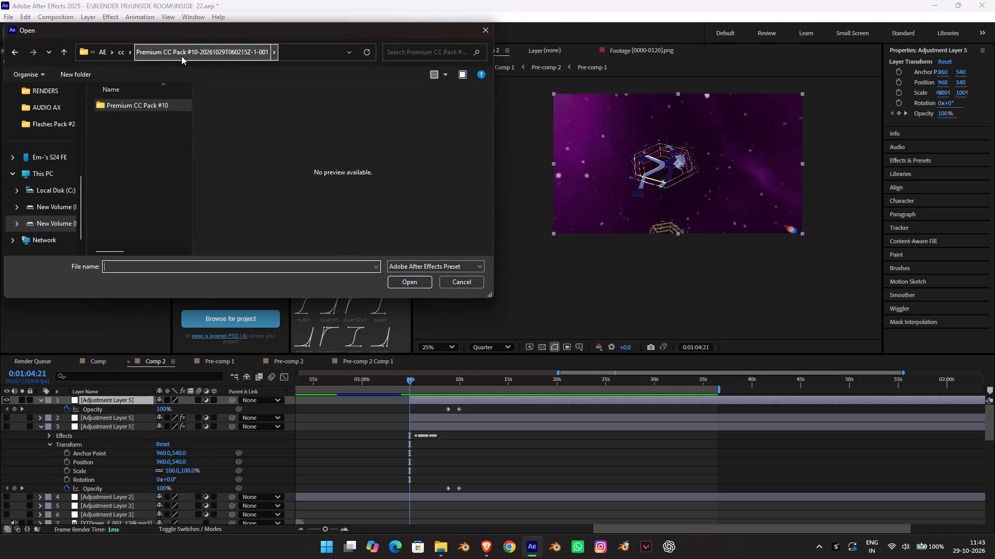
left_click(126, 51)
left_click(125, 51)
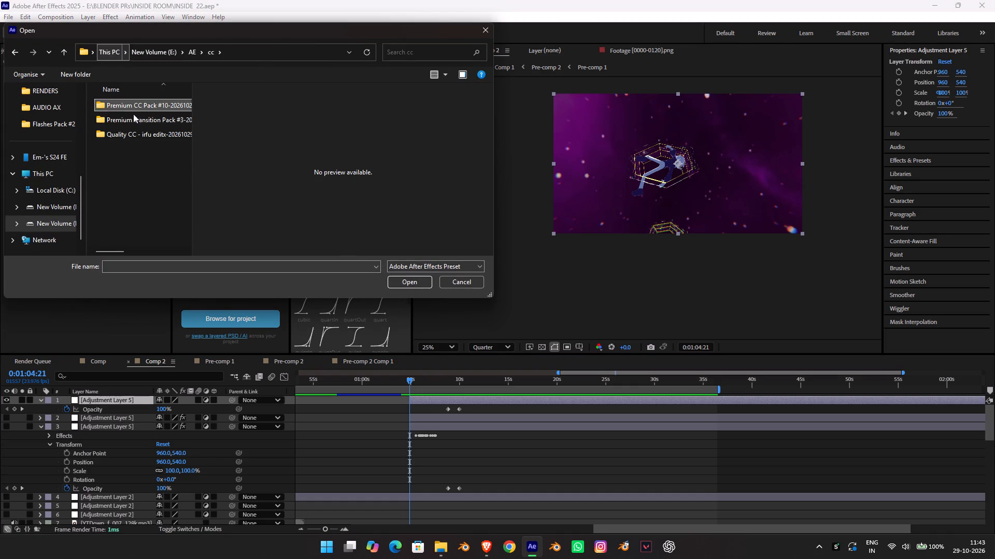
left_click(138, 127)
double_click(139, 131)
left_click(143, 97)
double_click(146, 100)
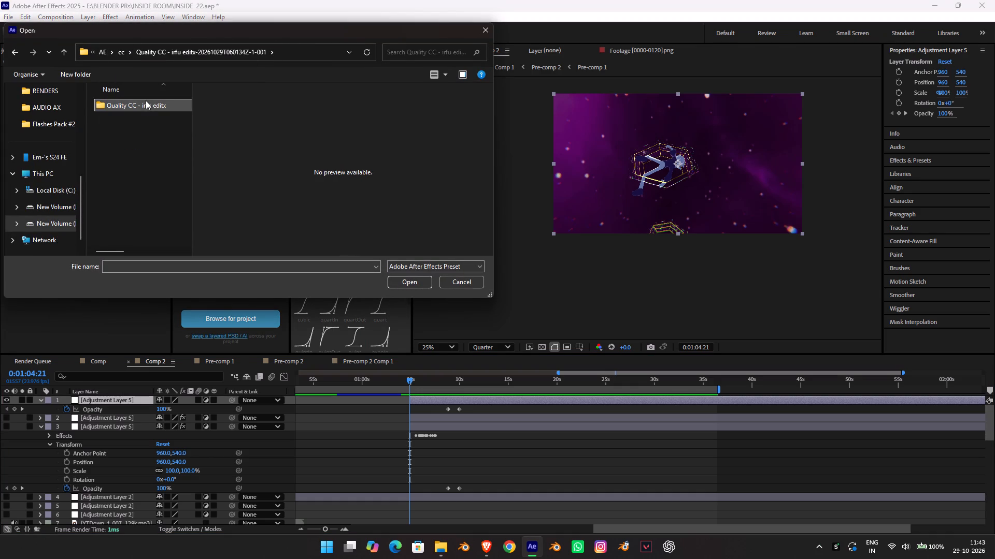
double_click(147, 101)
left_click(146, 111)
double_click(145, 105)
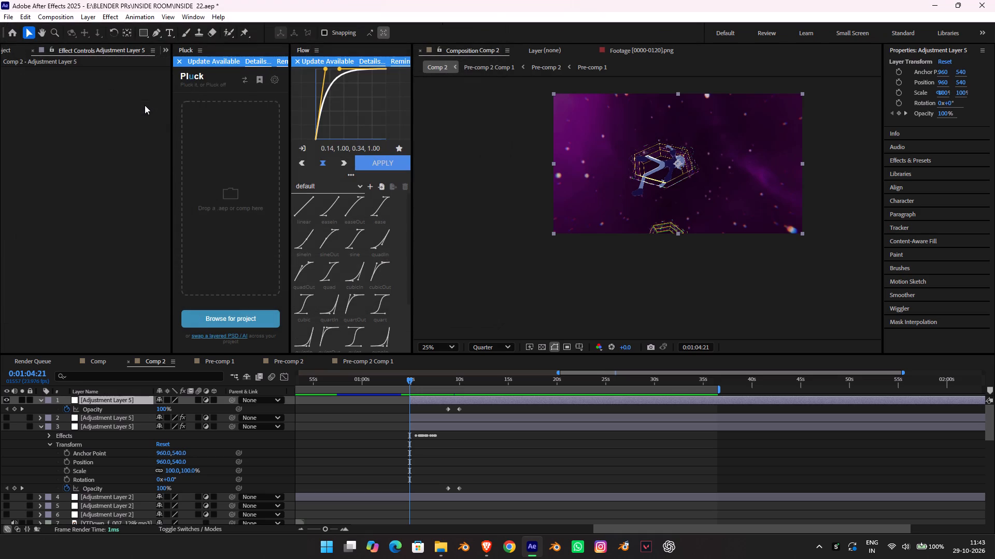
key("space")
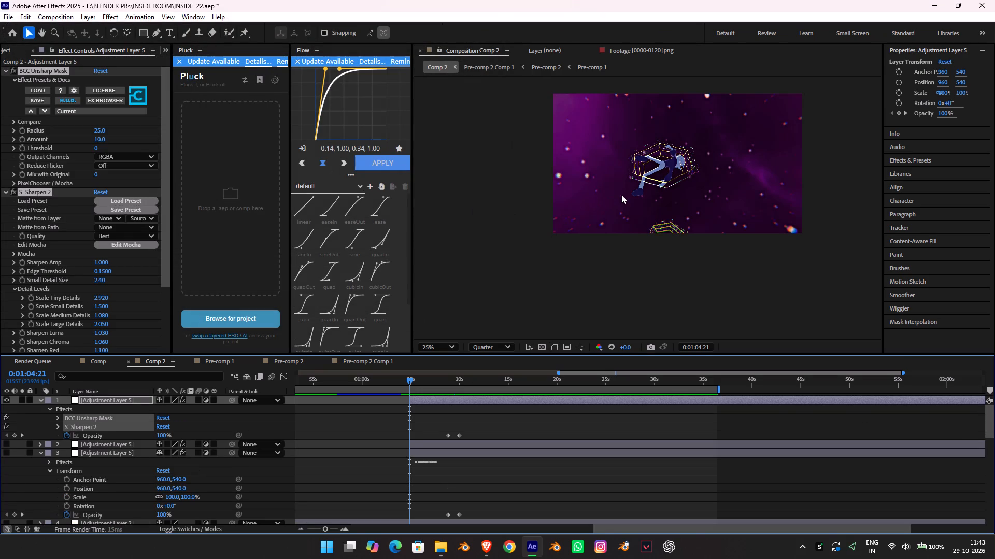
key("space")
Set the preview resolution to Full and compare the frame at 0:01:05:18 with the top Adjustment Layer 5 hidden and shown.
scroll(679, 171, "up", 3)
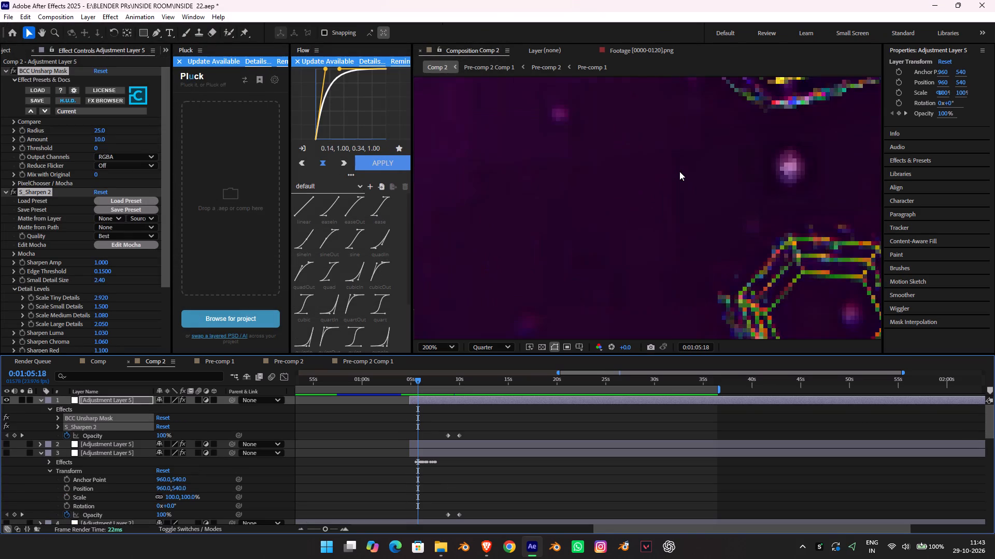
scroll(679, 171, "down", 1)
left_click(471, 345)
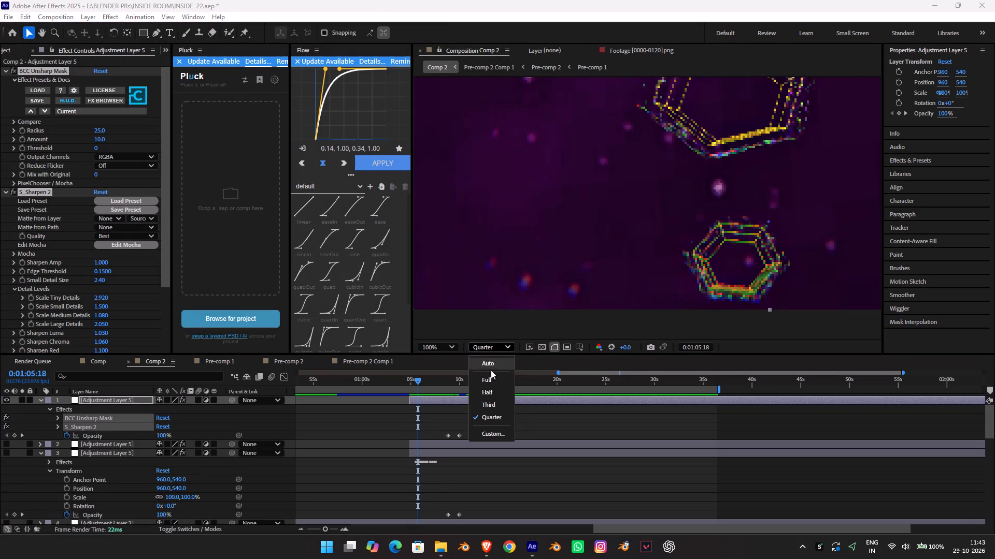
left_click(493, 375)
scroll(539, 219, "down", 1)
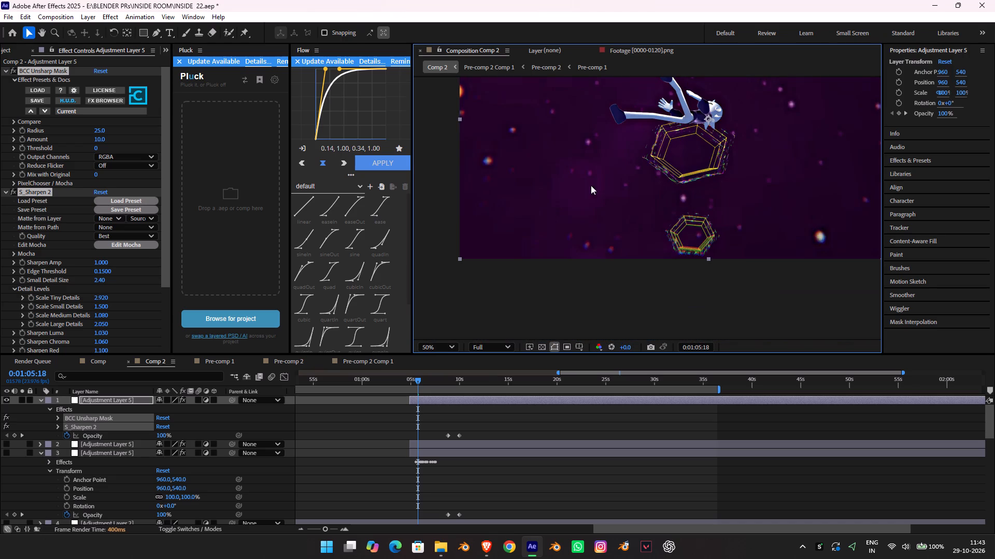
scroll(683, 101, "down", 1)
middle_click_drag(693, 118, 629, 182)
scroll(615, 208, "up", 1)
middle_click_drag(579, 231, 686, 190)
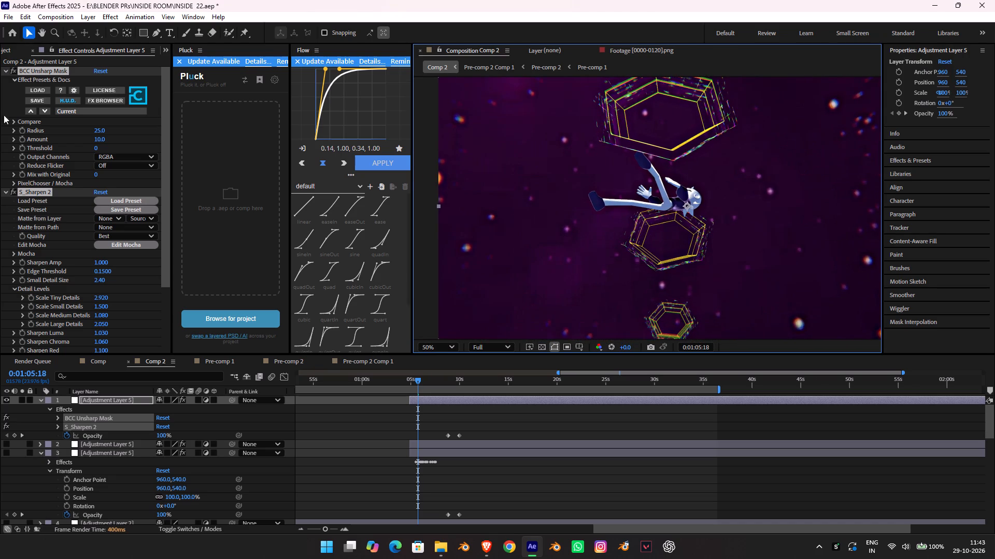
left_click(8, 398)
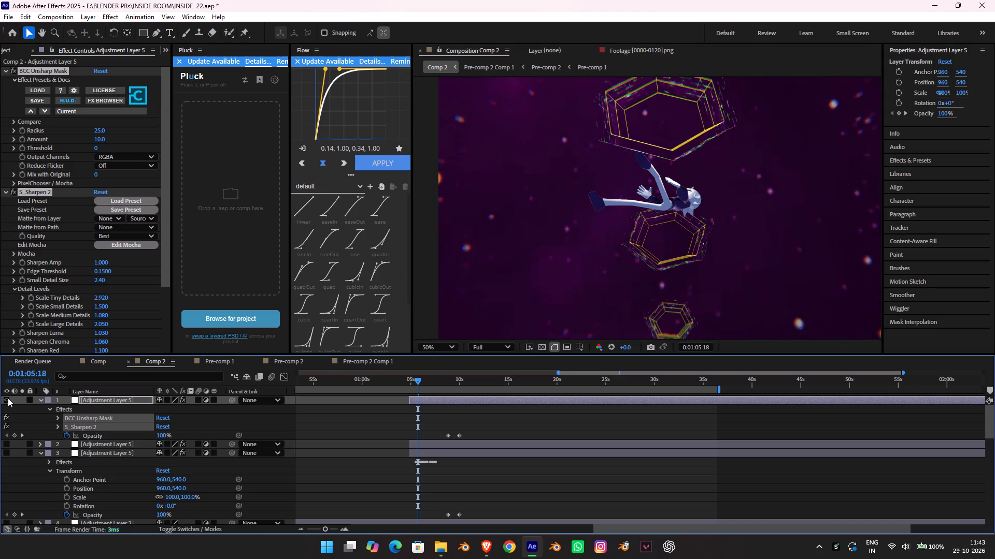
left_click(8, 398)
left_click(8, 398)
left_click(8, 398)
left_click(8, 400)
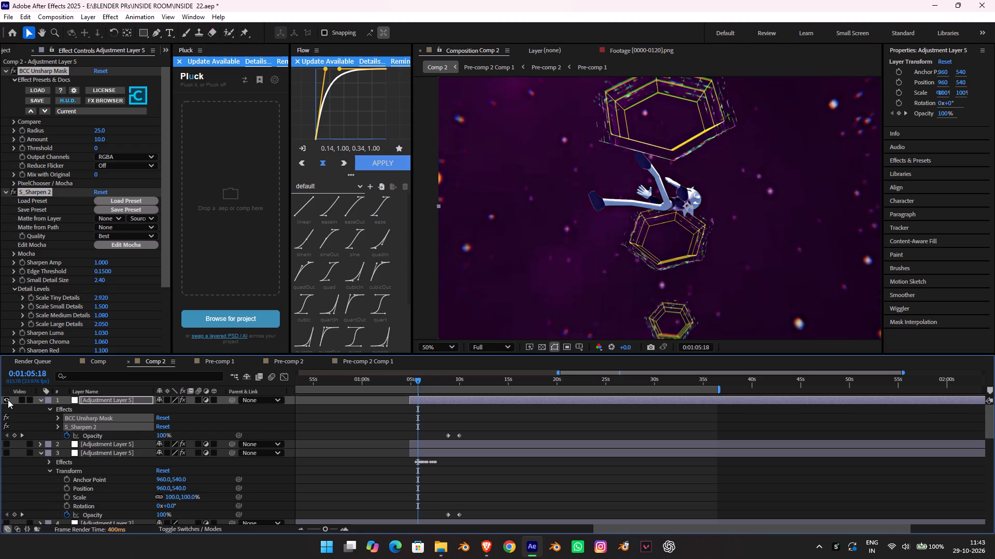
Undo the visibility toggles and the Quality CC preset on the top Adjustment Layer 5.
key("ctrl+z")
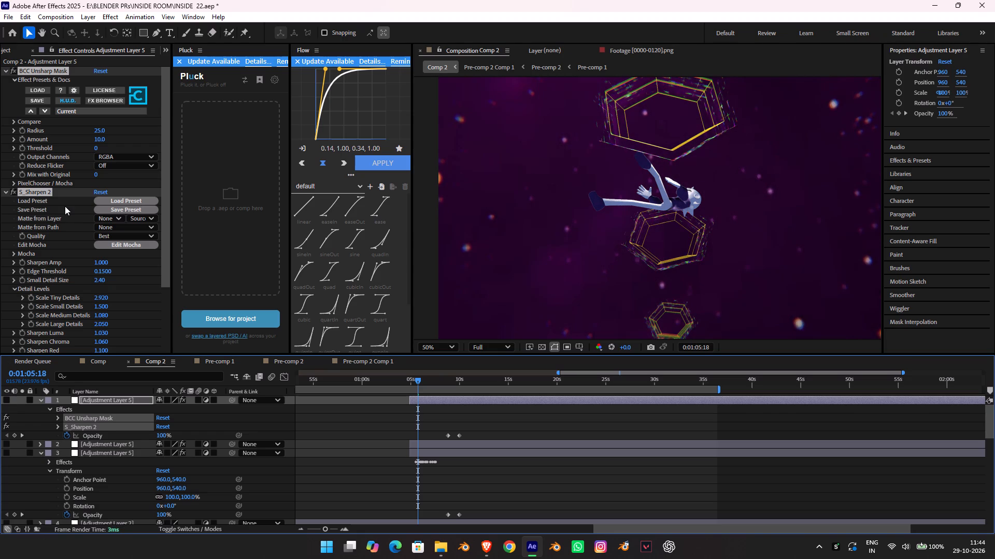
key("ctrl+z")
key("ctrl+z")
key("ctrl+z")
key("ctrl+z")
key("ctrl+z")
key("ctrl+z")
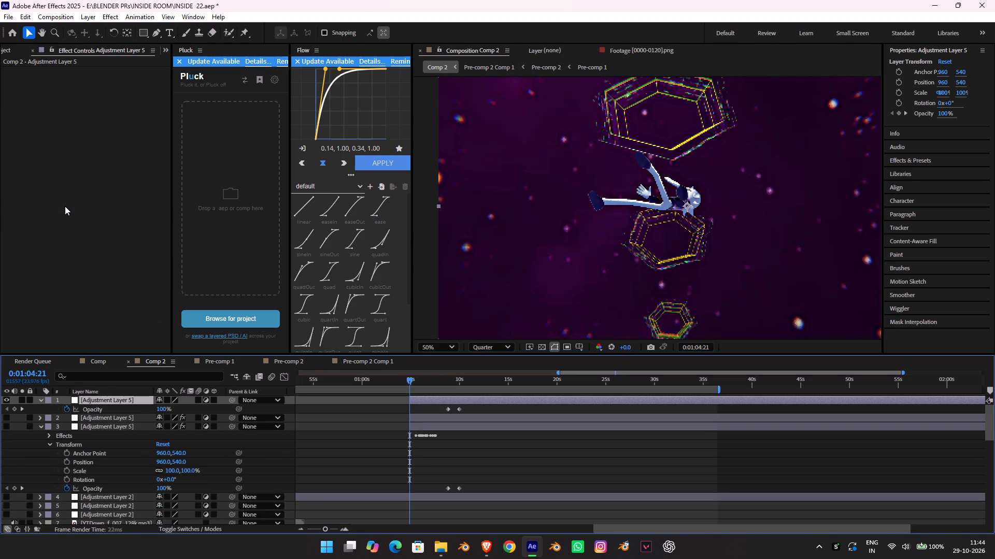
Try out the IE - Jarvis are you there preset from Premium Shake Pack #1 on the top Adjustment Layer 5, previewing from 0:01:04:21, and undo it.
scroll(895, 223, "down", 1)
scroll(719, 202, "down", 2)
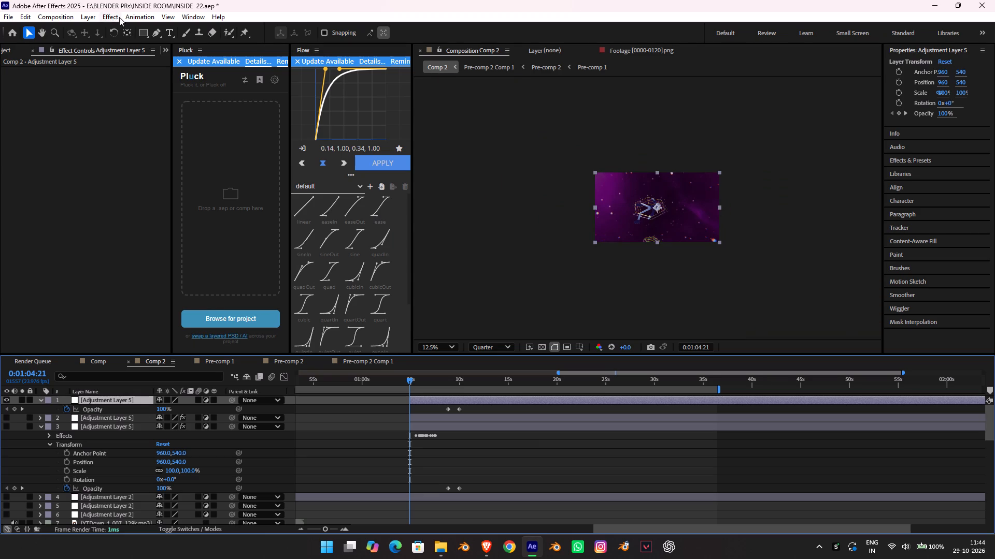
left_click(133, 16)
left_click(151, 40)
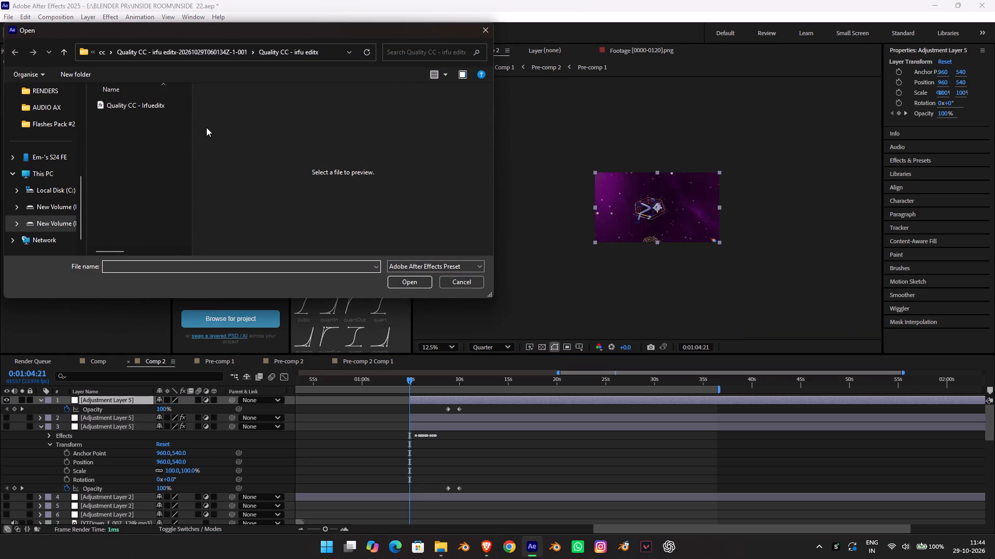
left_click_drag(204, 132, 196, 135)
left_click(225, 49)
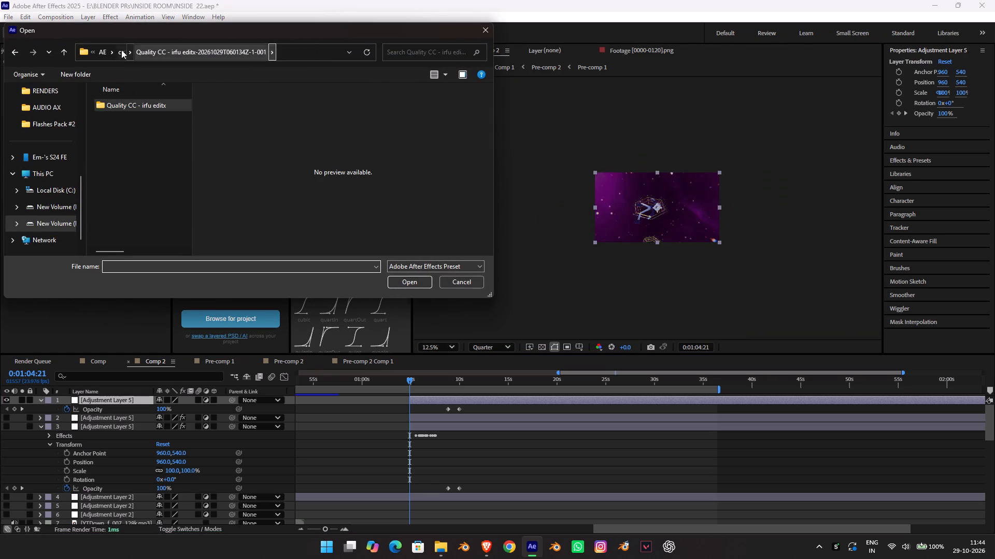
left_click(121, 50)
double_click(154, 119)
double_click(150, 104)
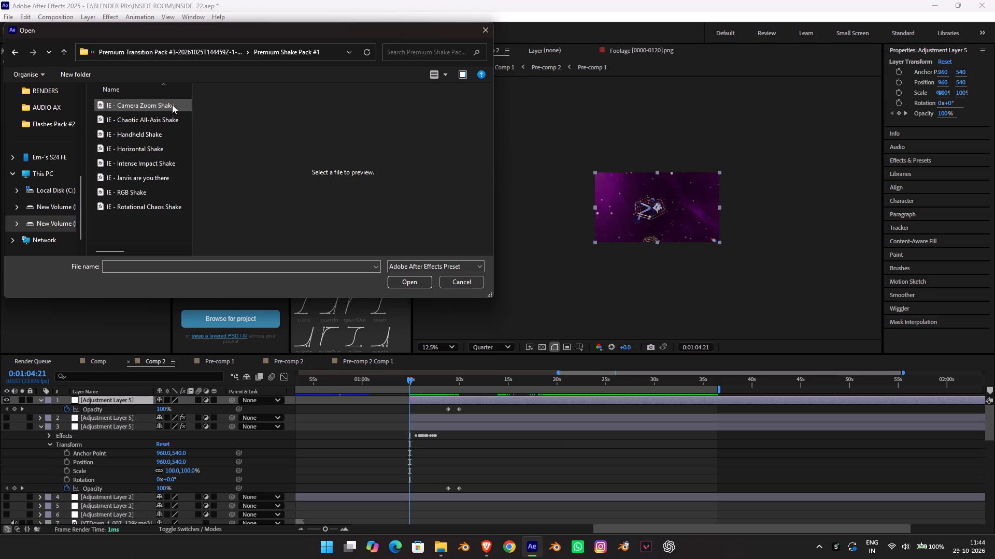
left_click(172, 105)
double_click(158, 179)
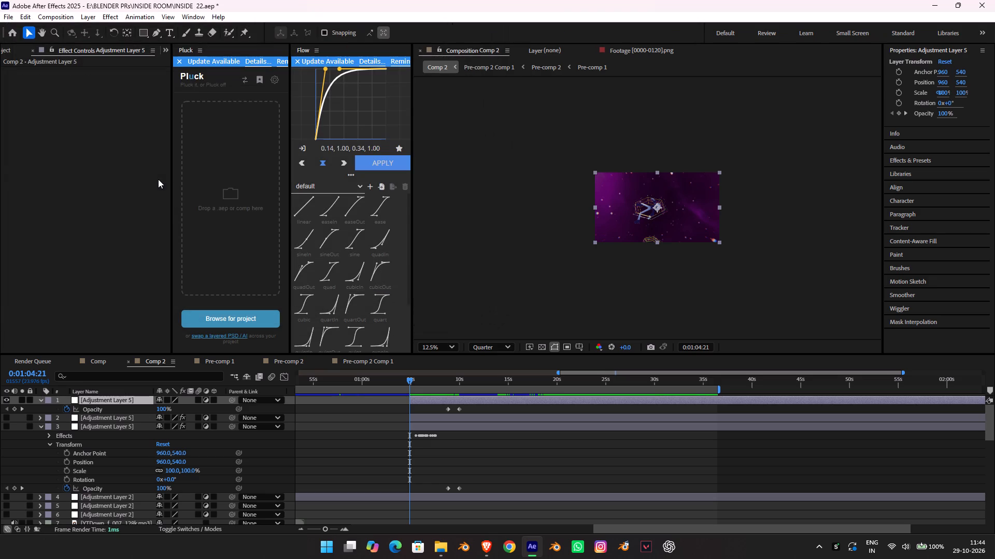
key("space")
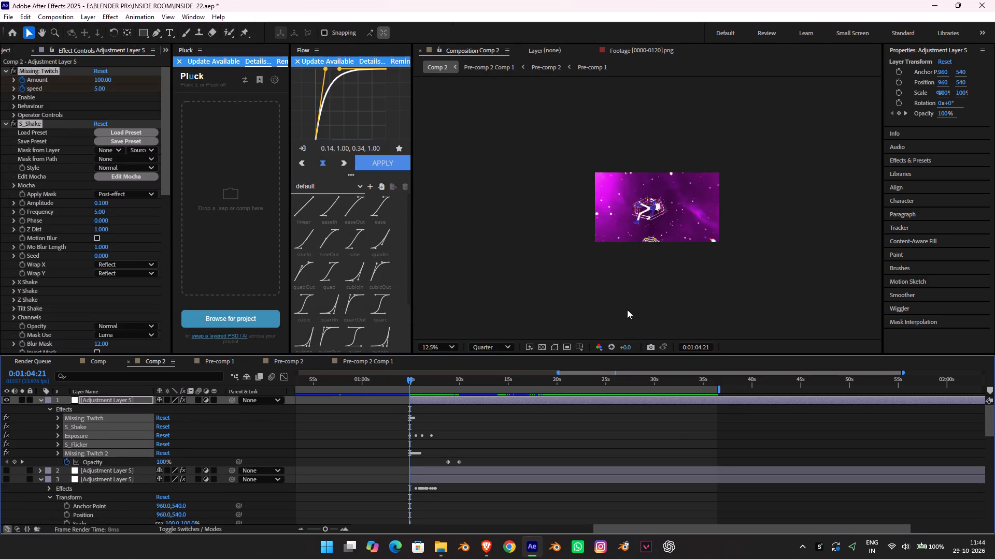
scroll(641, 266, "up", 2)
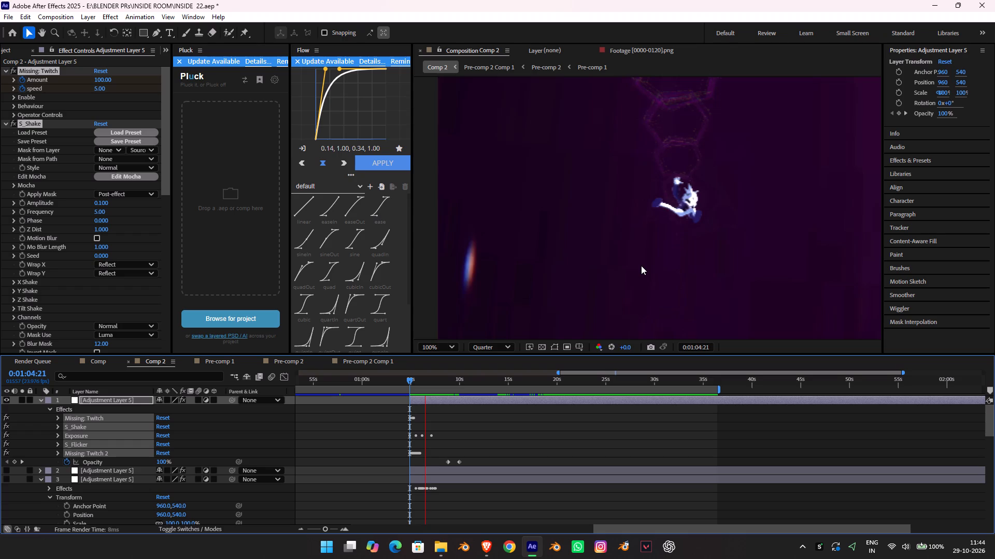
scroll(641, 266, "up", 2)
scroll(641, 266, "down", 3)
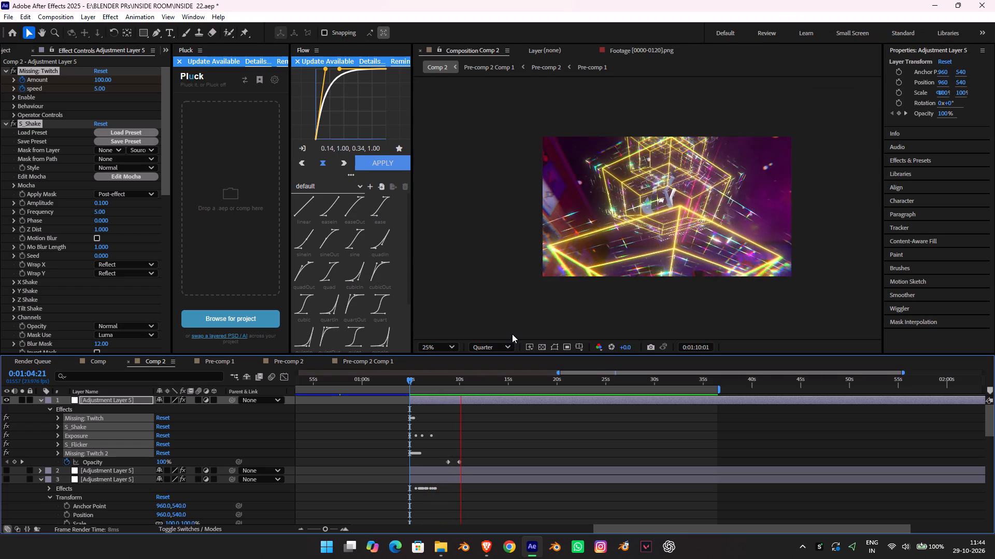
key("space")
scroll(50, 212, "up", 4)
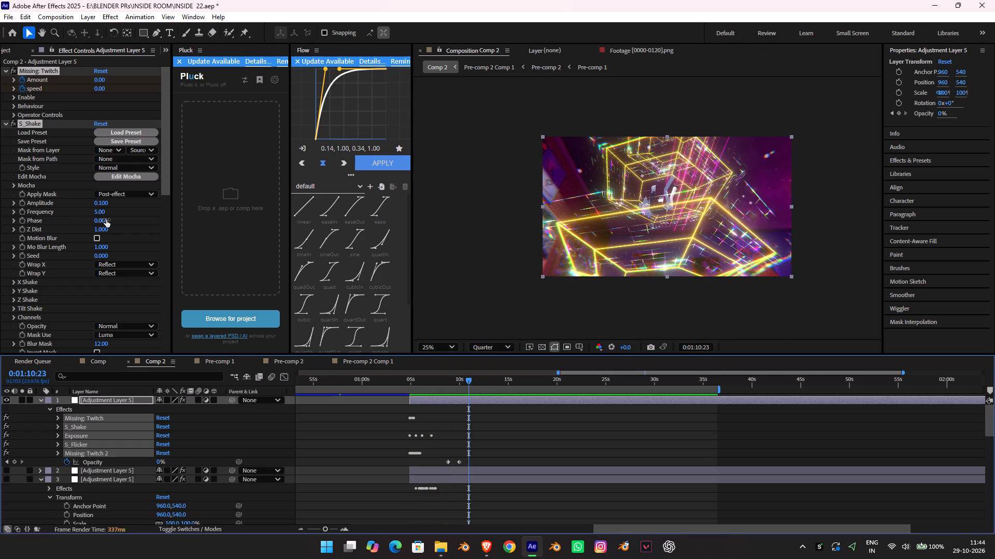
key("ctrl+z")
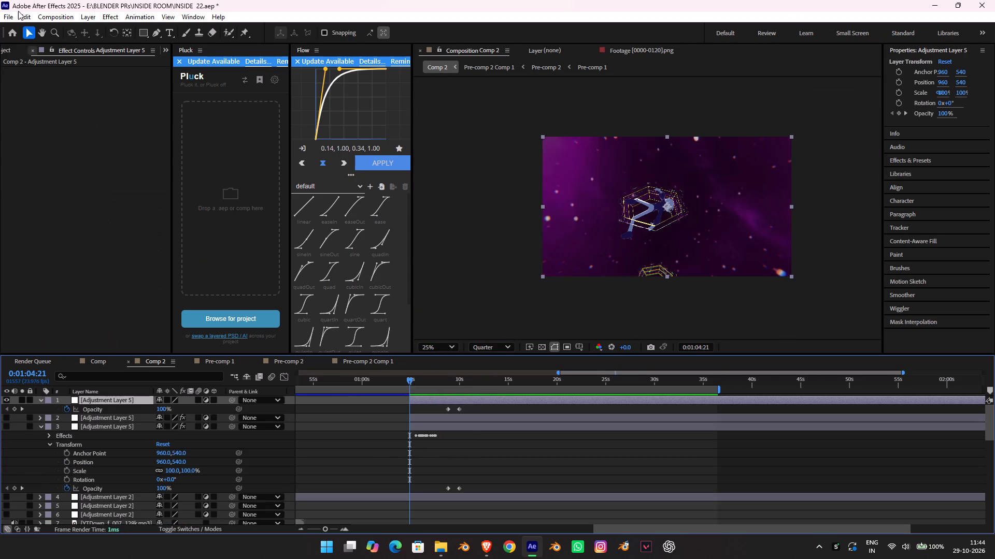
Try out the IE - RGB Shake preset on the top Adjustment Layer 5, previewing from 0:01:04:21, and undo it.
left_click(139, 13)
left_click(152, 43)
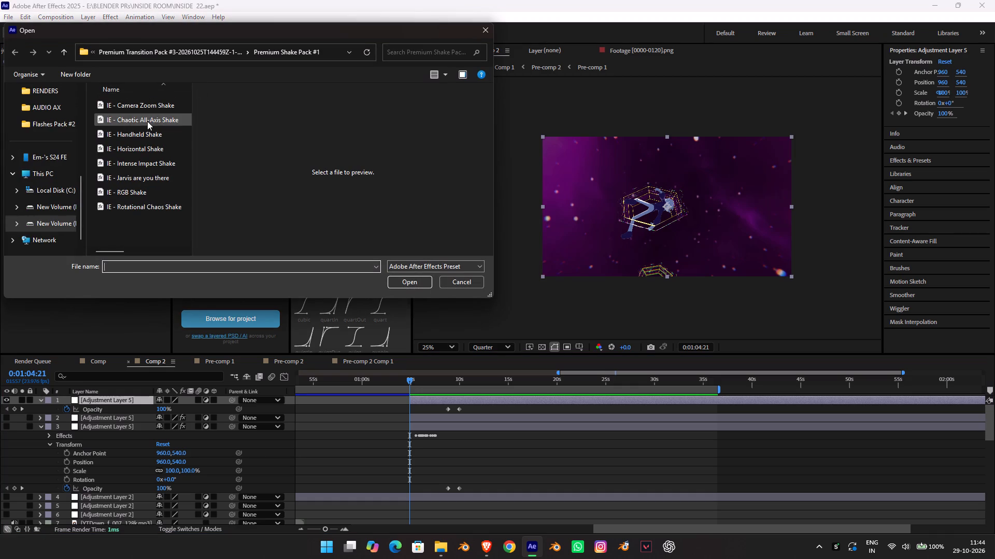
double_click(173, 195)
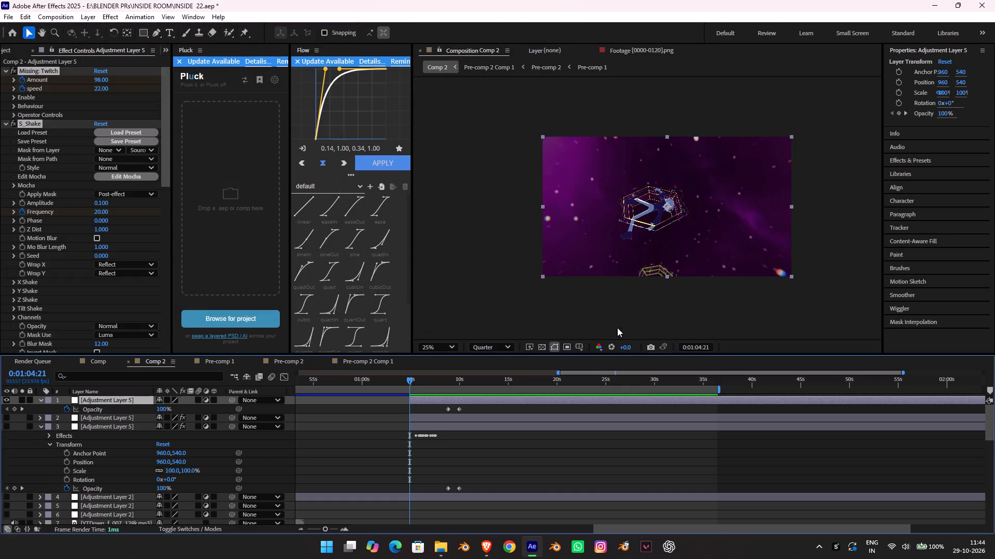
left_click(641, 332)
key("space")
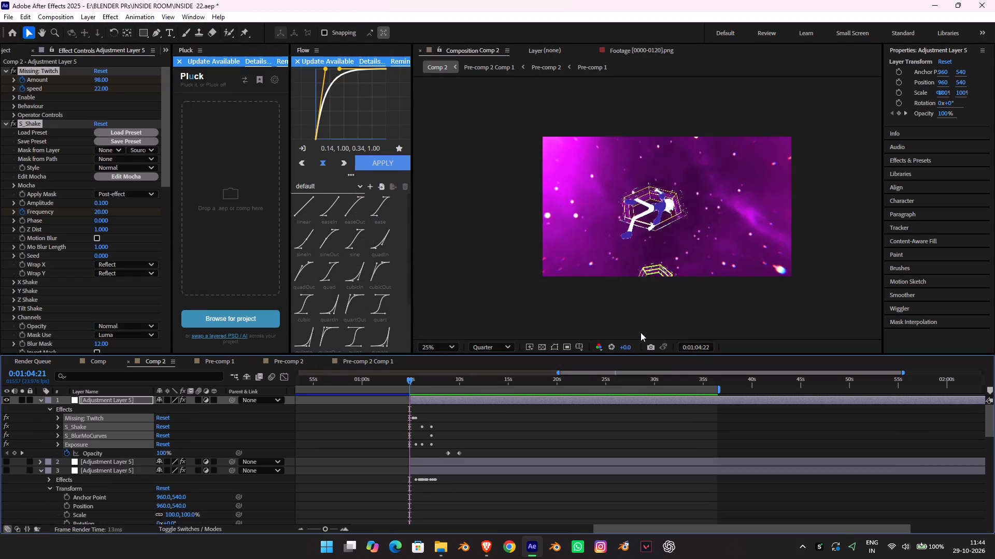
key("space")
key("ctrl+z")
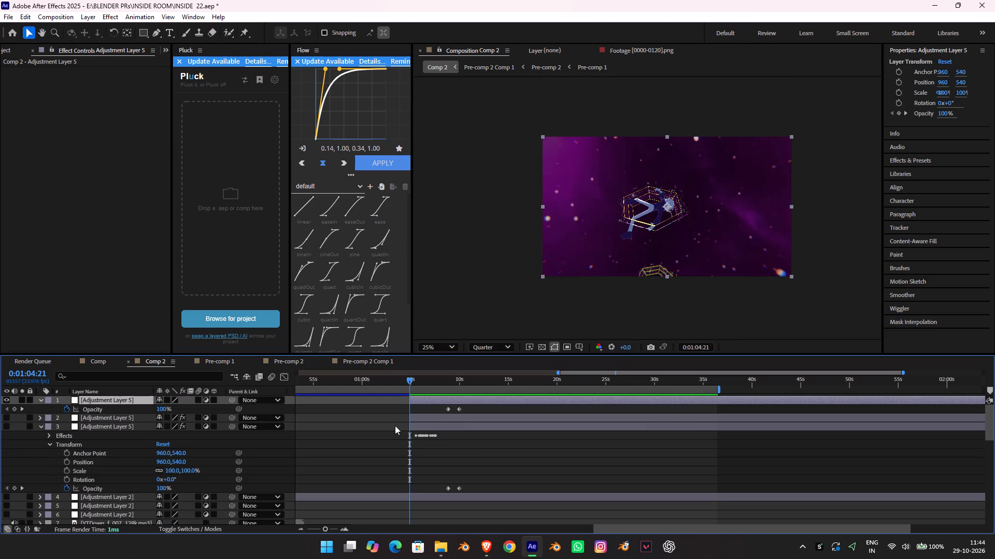
Delete the top Adjustment Layer 5, which has no effects.
key("Delete")
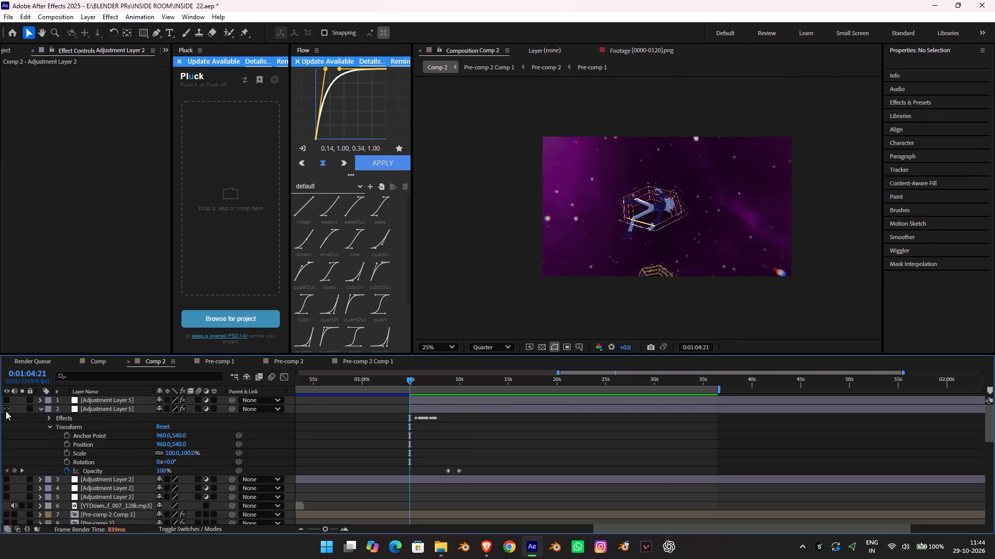
Make the second Adjustment Layer 5, with the keyframed effects, visible and preview it from 0:01:04:21.
left_click(6, 411)
key("space")
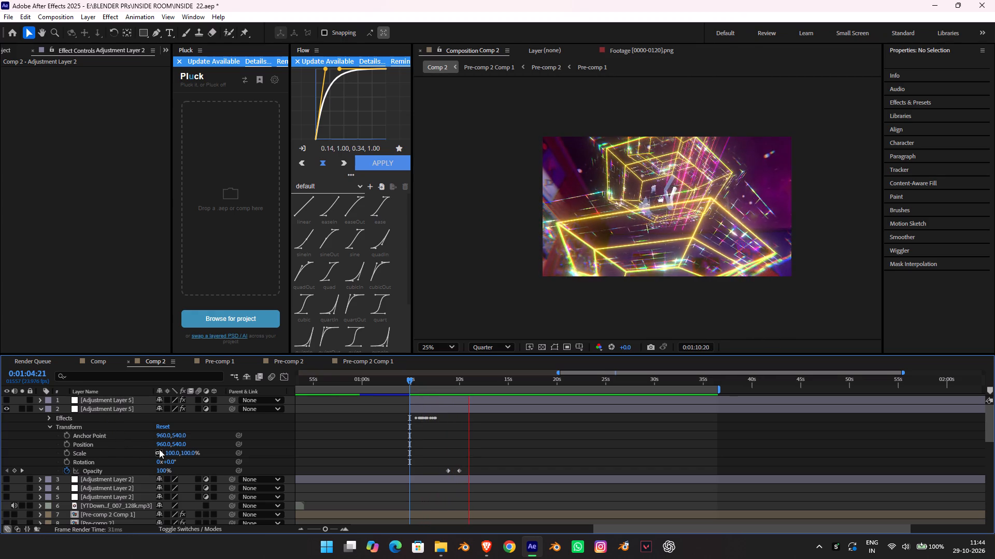
key("space")
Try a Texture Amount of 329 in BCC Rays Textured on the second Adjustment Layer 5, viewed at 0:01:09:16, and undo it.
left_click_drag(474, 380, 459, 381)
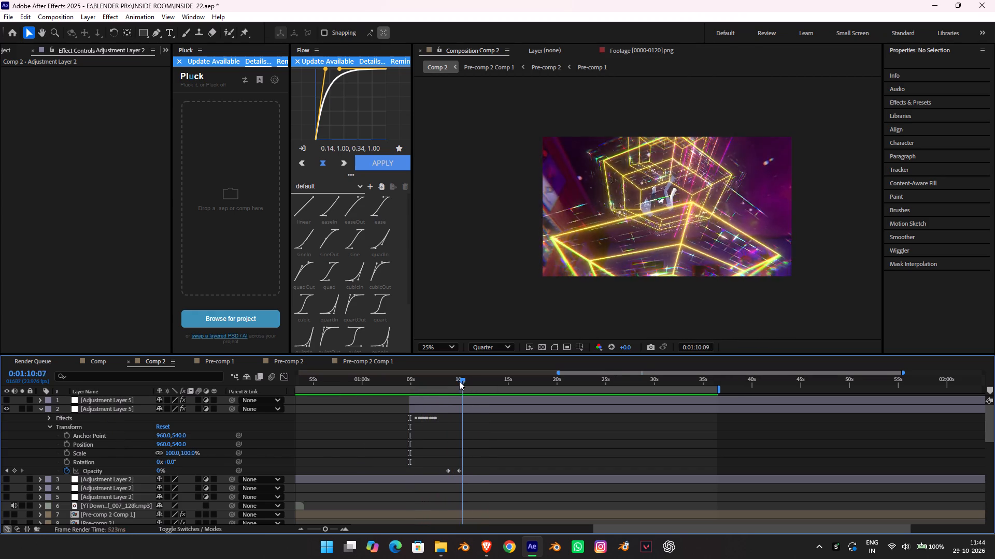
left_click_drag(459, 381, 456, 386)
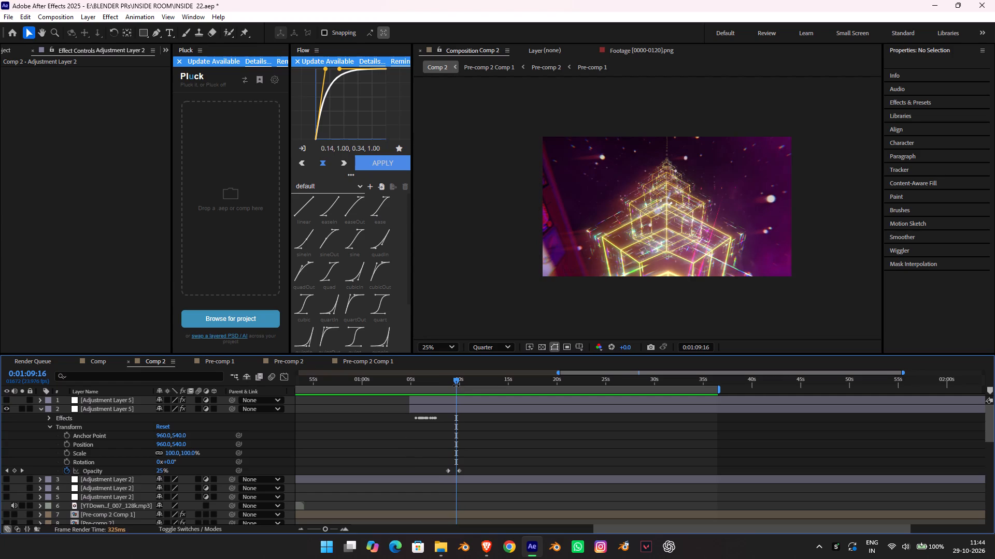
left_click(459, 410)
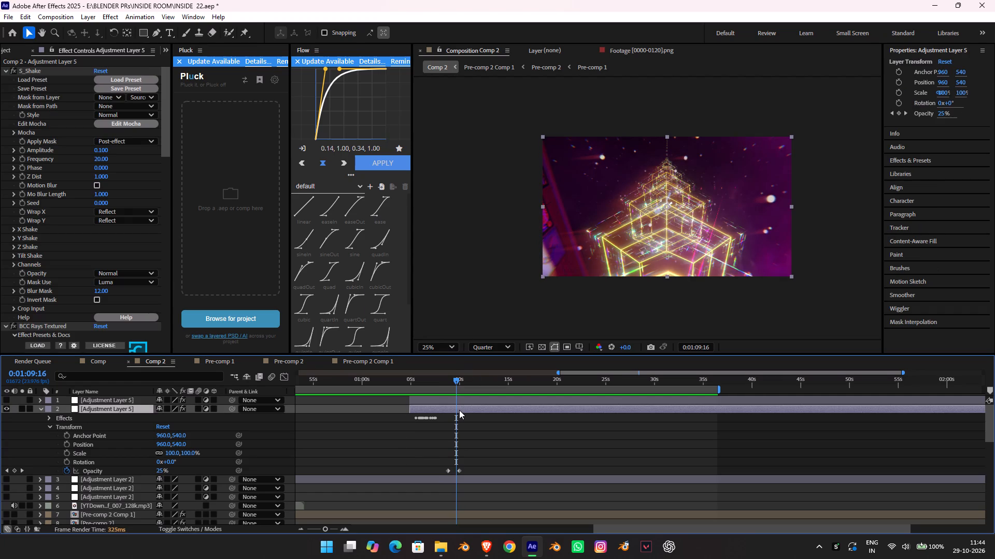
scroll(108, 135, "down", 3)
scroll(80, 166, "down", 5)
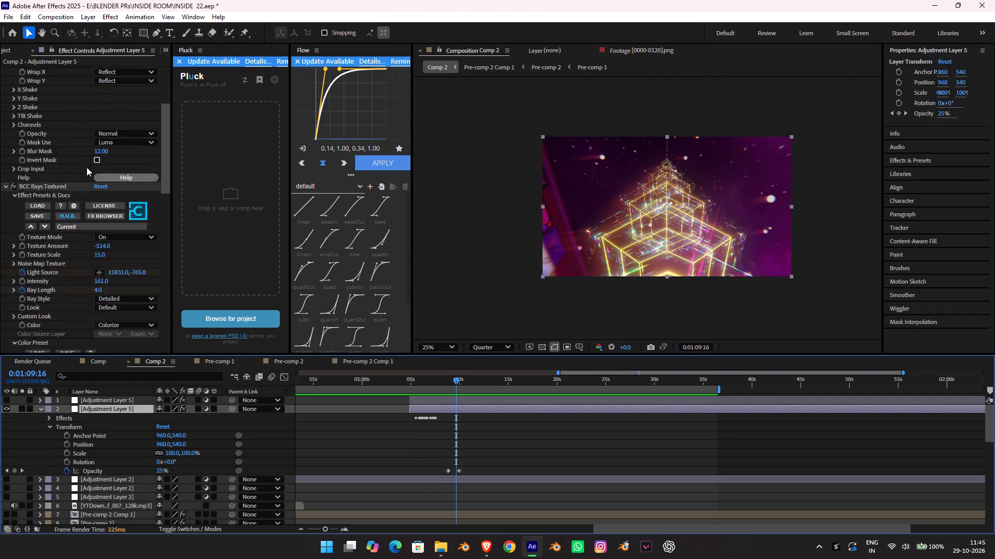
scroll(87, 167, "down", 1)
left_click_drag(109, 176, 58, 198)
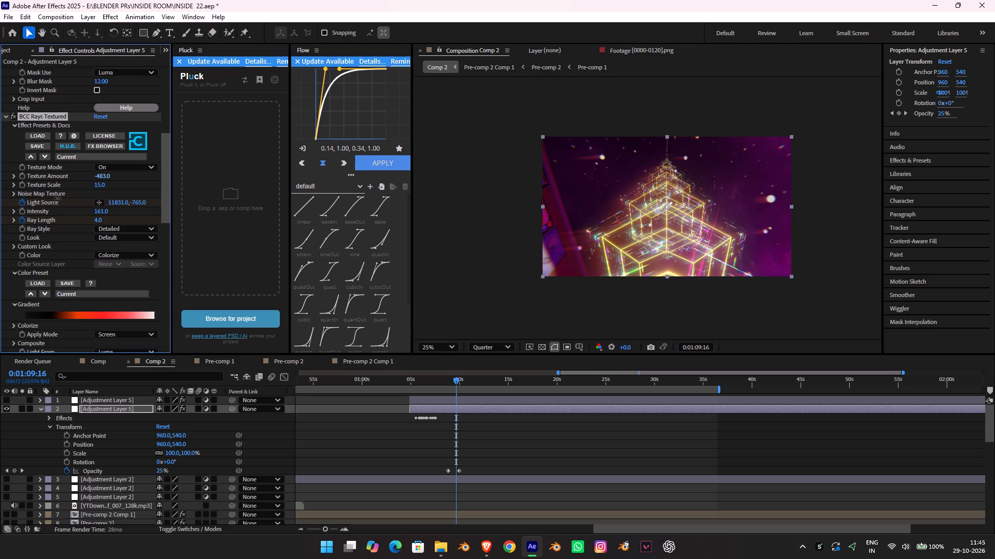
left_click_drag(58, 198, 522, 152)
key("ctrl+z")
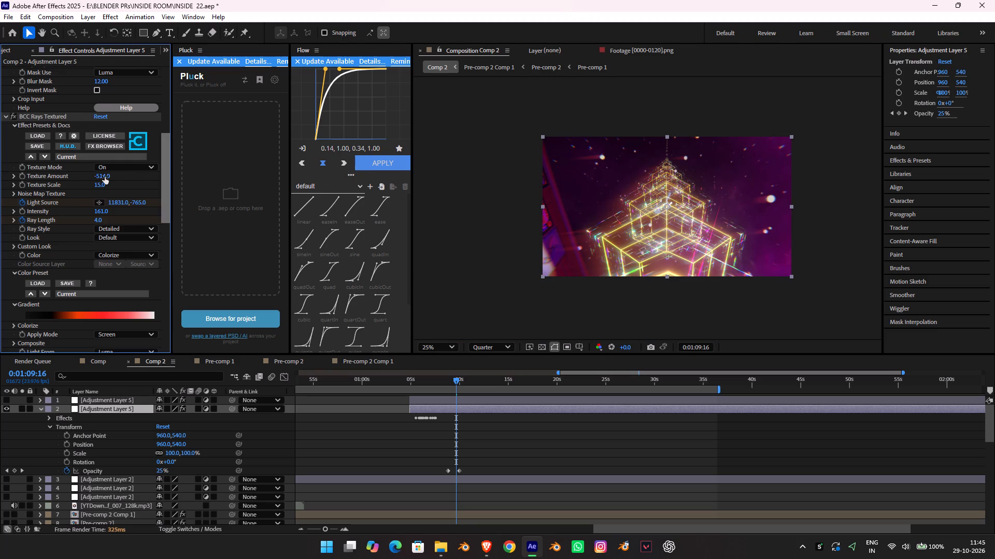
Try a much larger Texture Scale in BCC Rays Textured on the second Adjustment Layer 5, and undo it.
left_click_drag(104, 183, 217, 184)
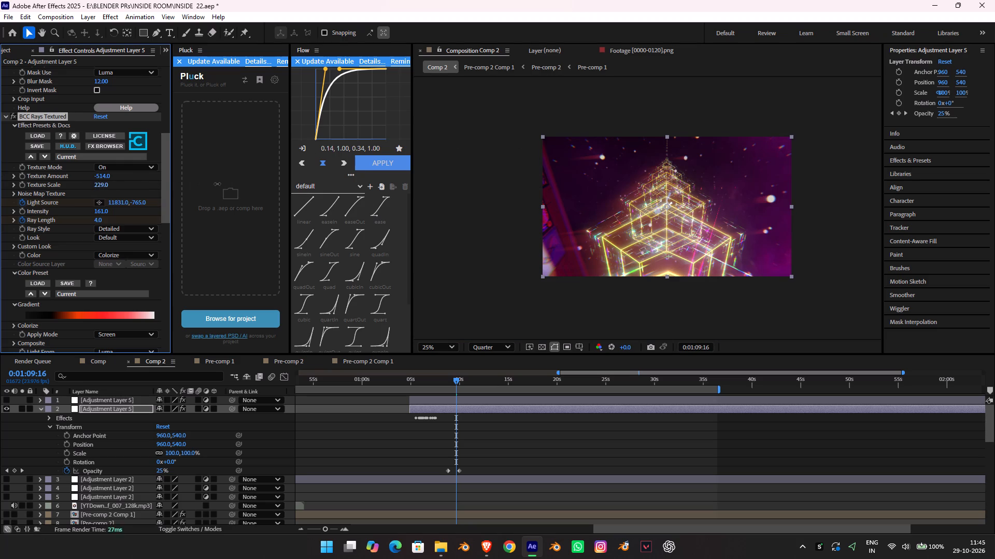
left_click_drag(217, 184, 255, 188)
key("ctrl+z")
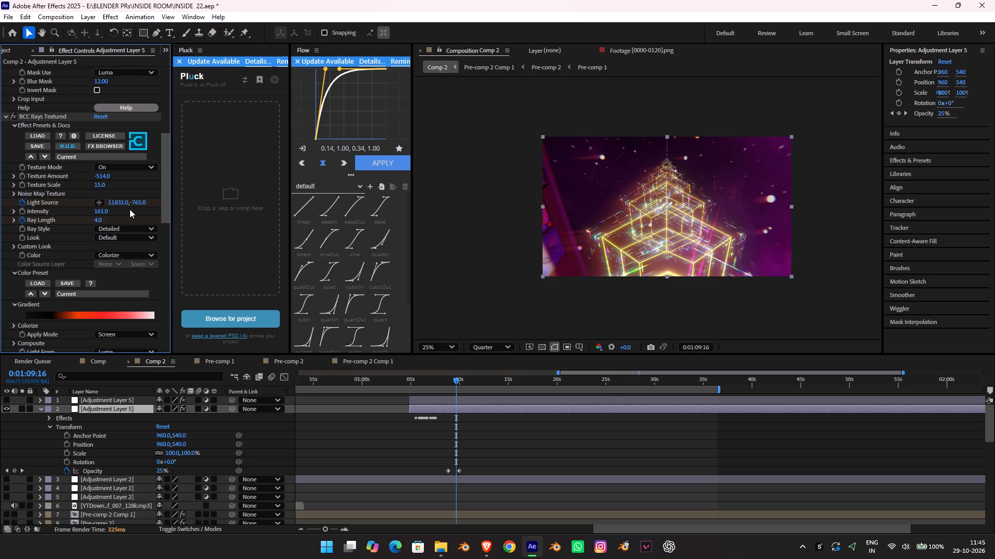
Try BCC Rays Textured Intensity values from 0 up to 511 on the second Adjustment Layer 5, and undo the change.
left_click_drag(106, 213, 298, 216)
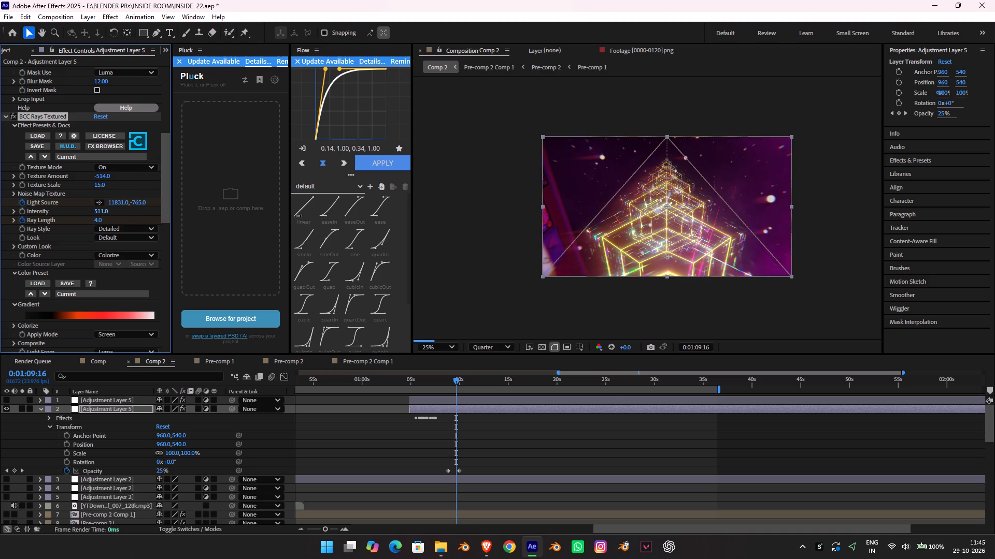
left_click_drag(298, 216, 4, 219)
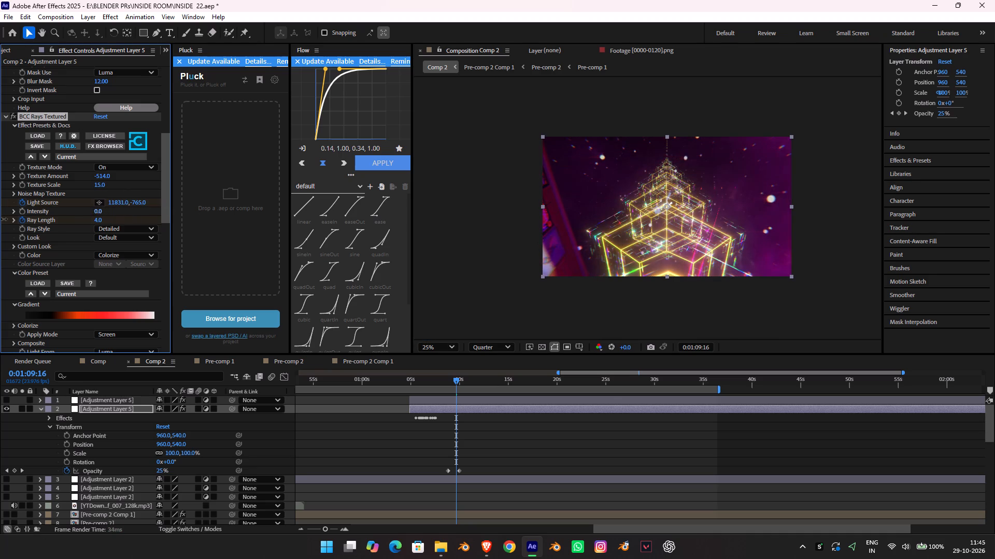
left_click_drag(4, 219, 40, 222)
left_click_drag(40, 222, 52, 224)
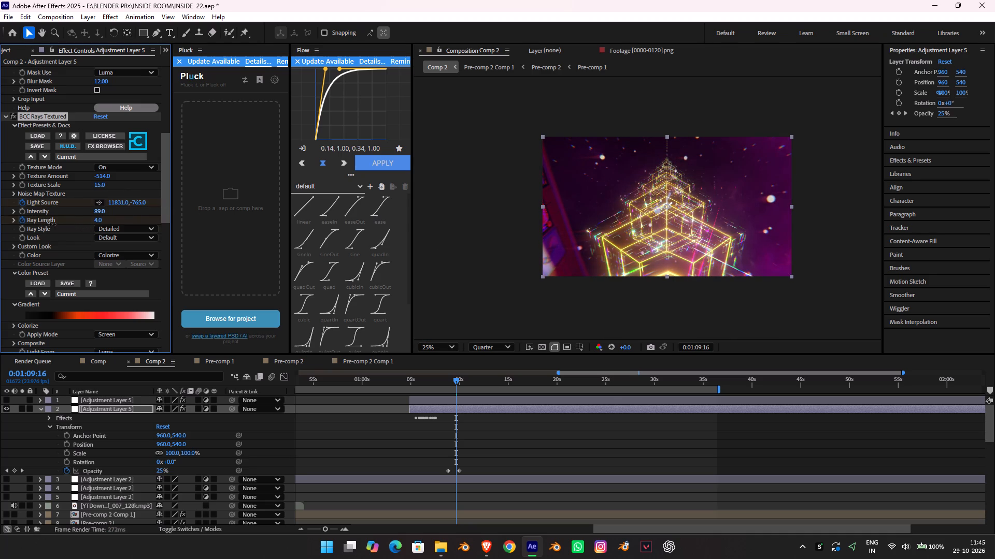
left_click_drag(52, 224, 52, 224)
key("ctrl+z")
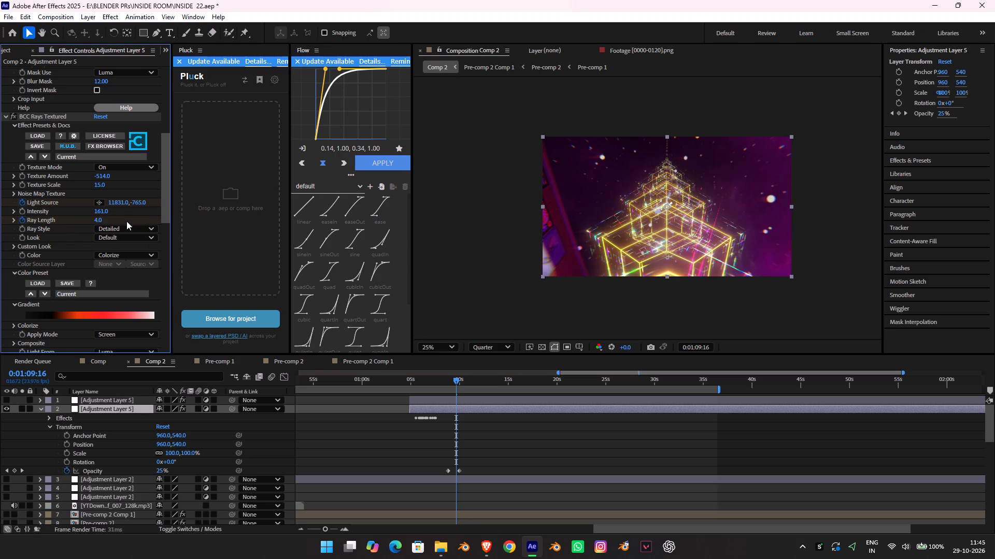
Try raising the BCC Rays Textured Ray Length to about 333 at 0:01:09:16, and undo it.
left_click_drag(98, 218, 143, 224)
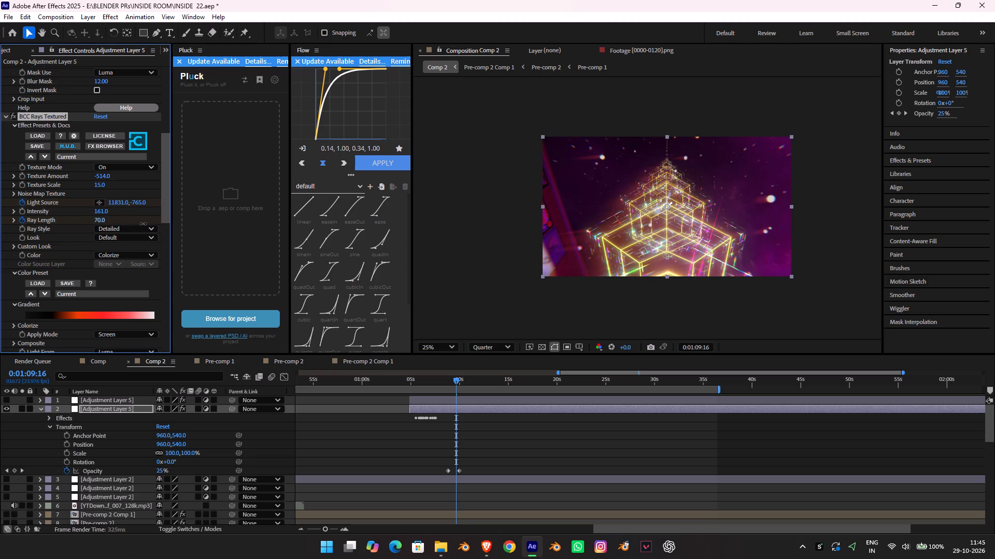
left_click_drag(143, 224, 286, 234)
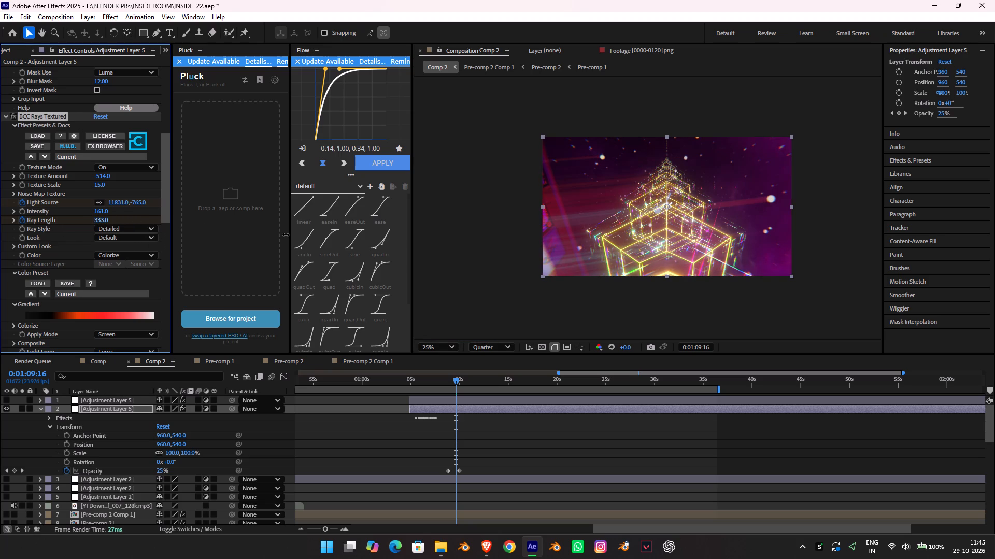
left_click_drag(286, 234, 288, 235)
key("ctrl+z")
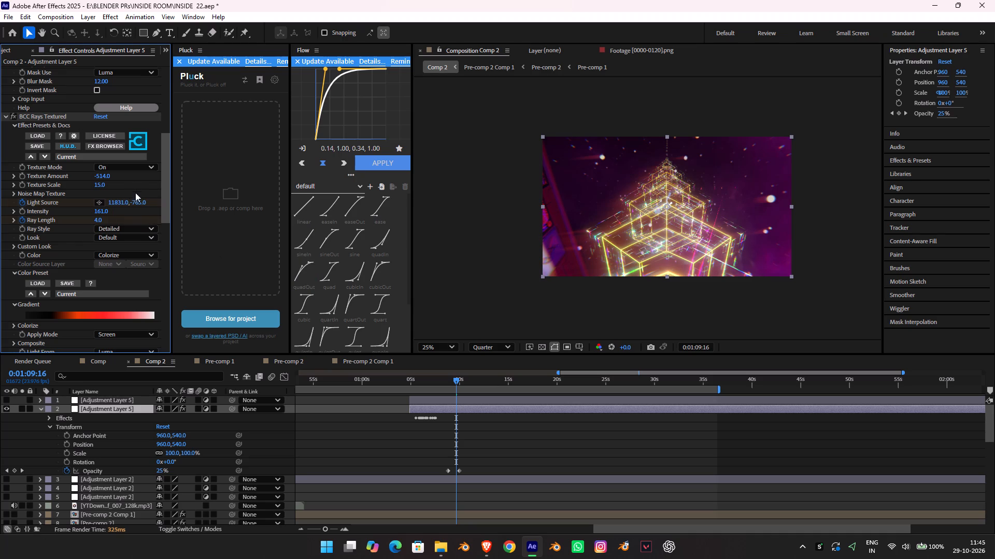
Check the available Ray Style and Texture Mode options of BCC Rays Textured on the second Adjustment Layer 5.
scroll(116, 247, "down", 2)
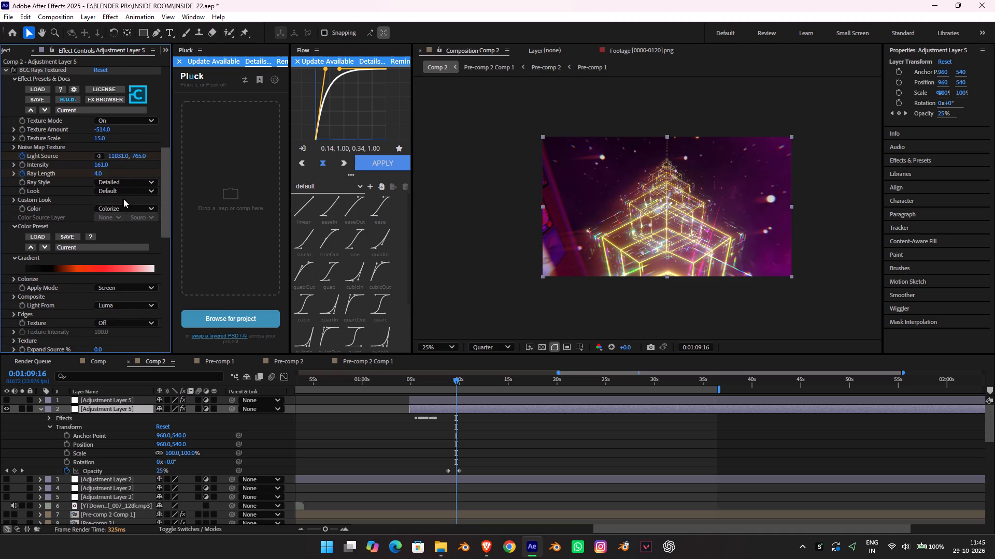
left_click(145, 180)
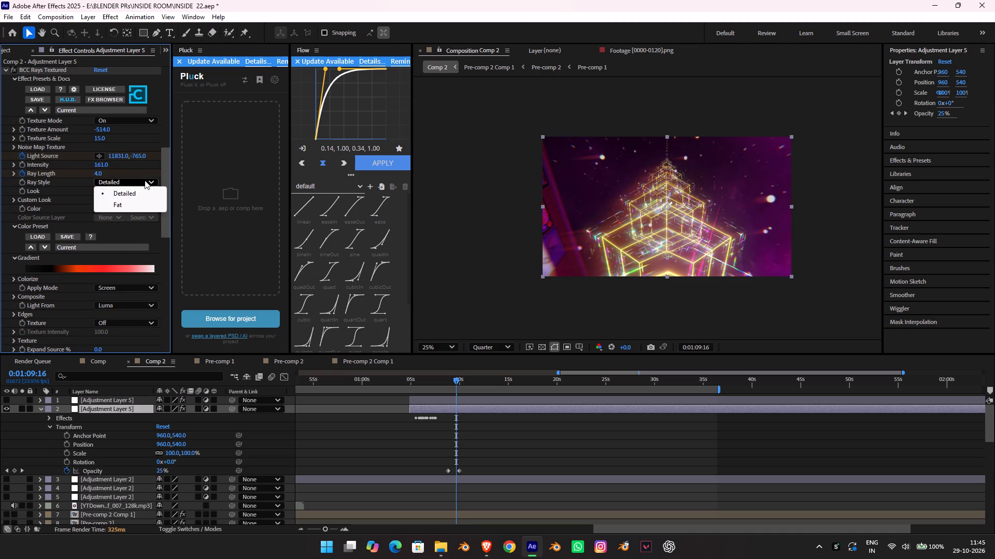
left_click(145, 180)
left_click(141, 137)
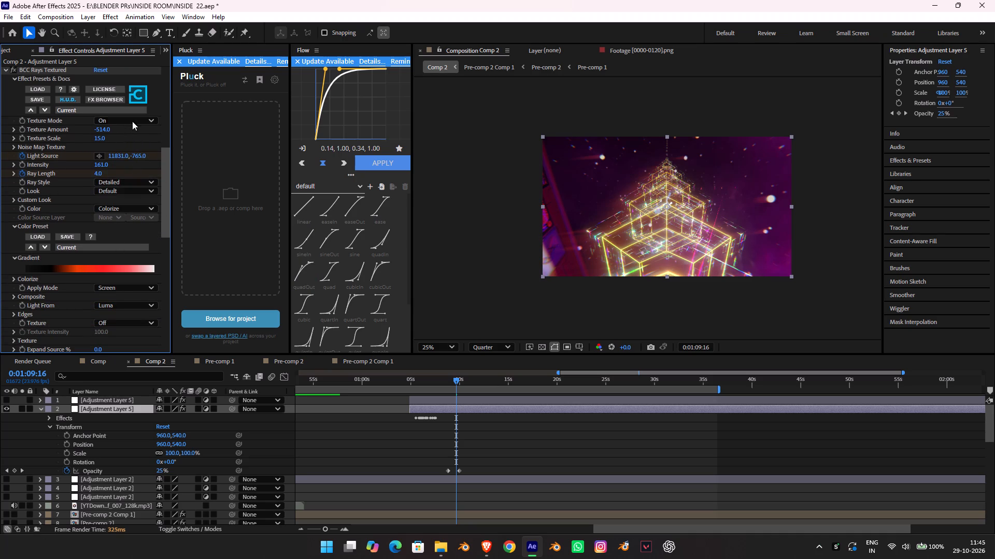
left_click(132, 122)
left_click(132, 122)
left_click(132, 121)
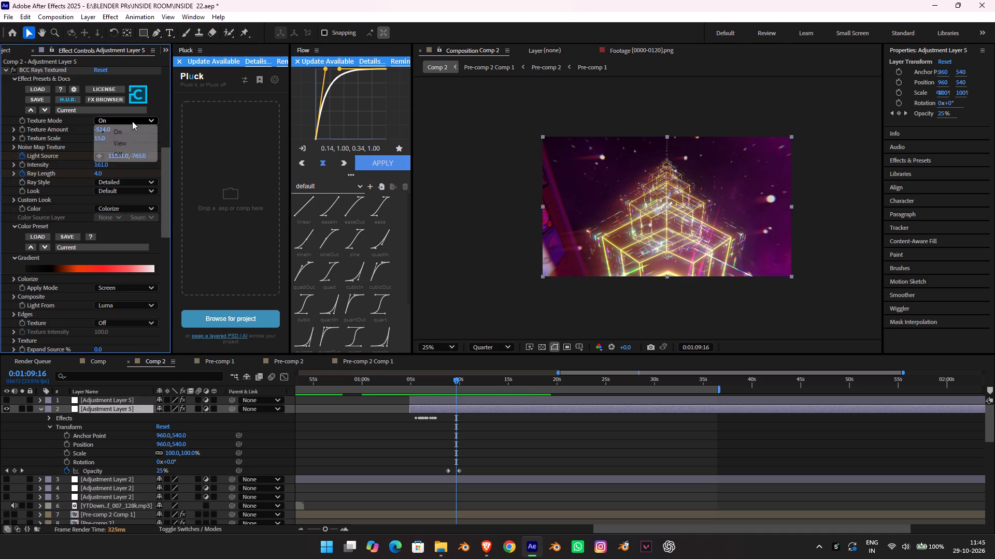
left_click(73, 119)
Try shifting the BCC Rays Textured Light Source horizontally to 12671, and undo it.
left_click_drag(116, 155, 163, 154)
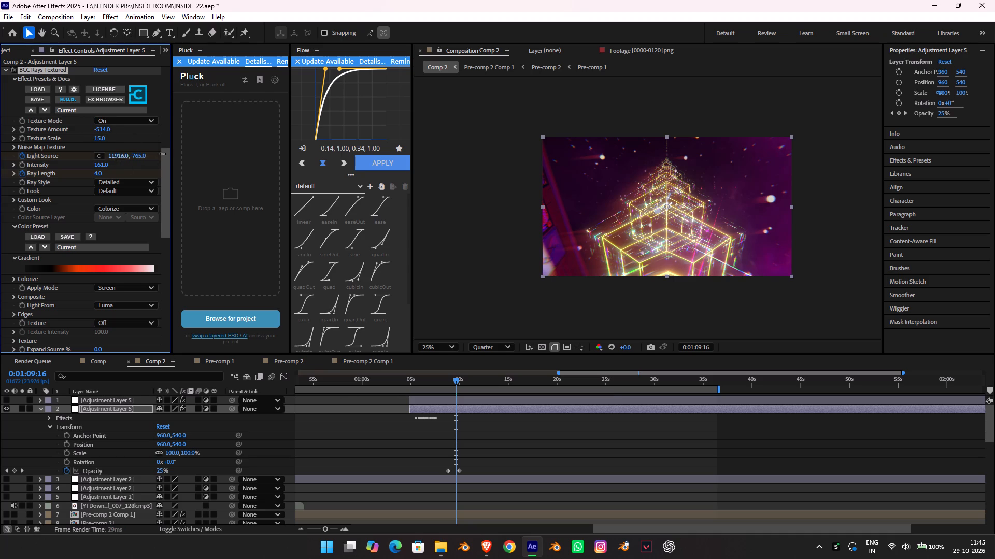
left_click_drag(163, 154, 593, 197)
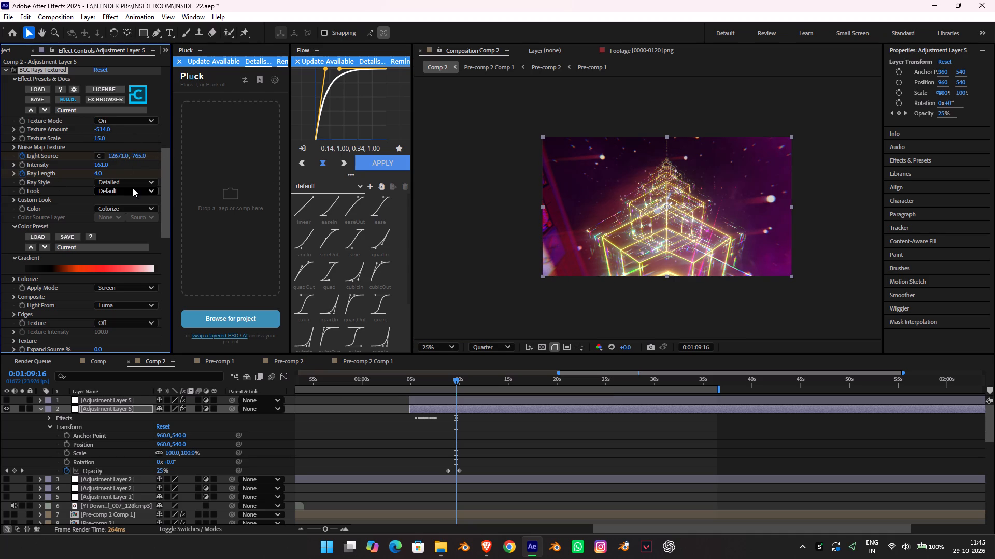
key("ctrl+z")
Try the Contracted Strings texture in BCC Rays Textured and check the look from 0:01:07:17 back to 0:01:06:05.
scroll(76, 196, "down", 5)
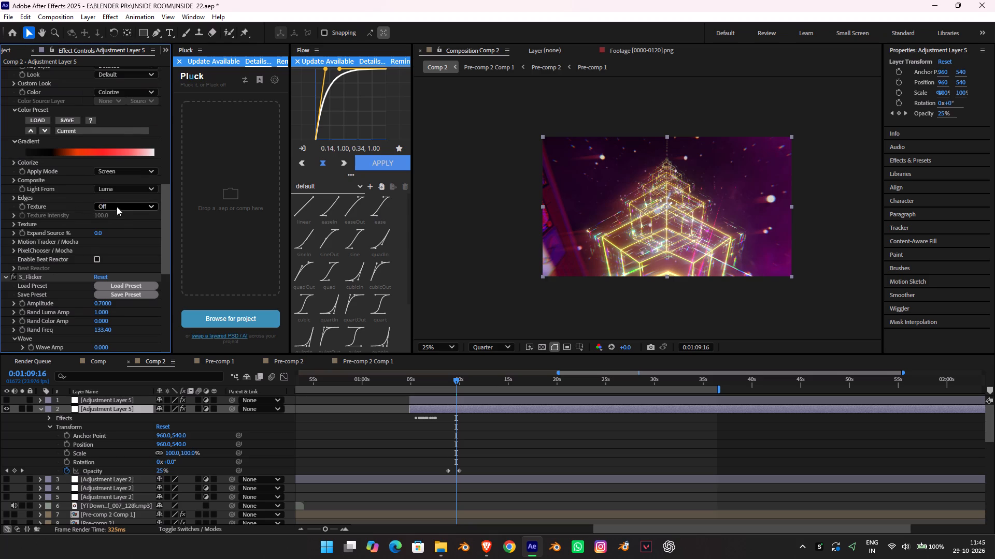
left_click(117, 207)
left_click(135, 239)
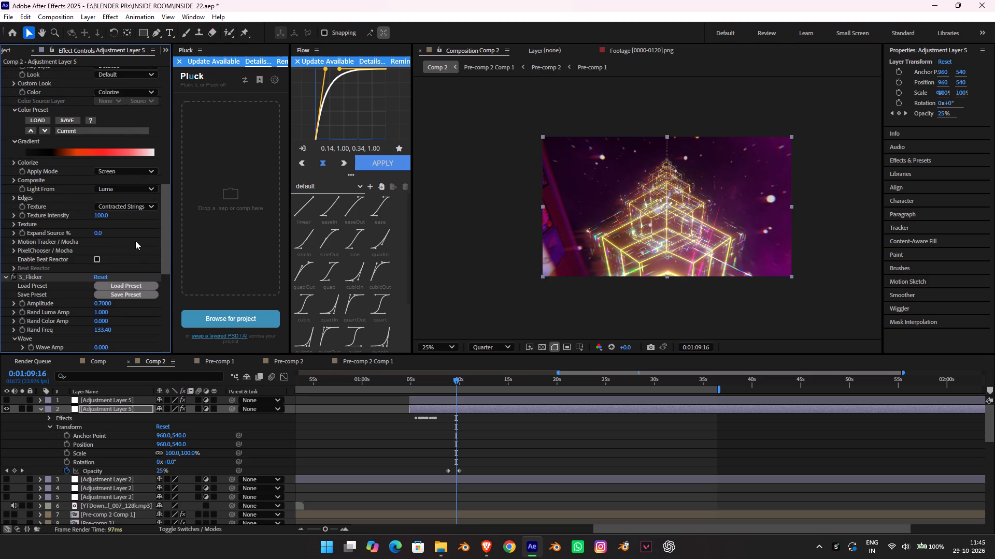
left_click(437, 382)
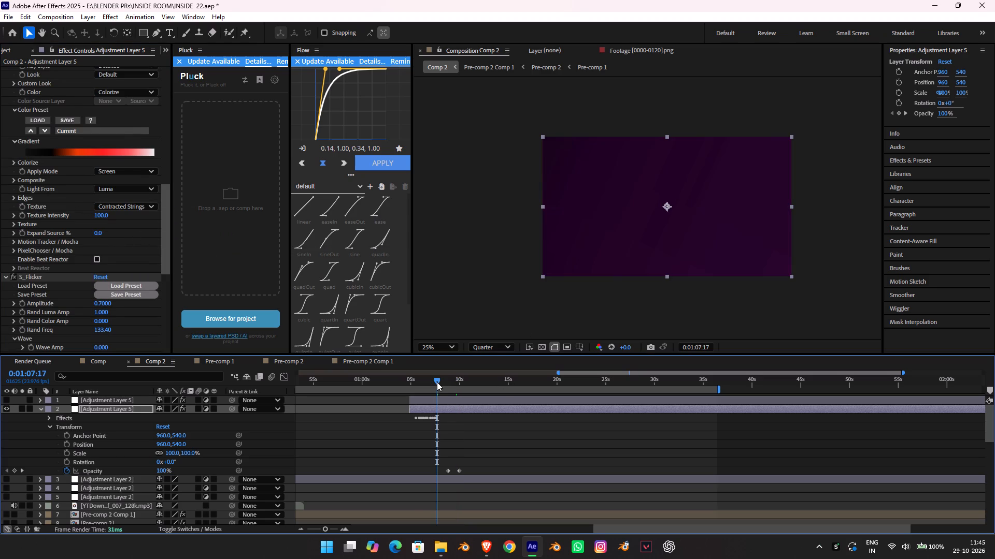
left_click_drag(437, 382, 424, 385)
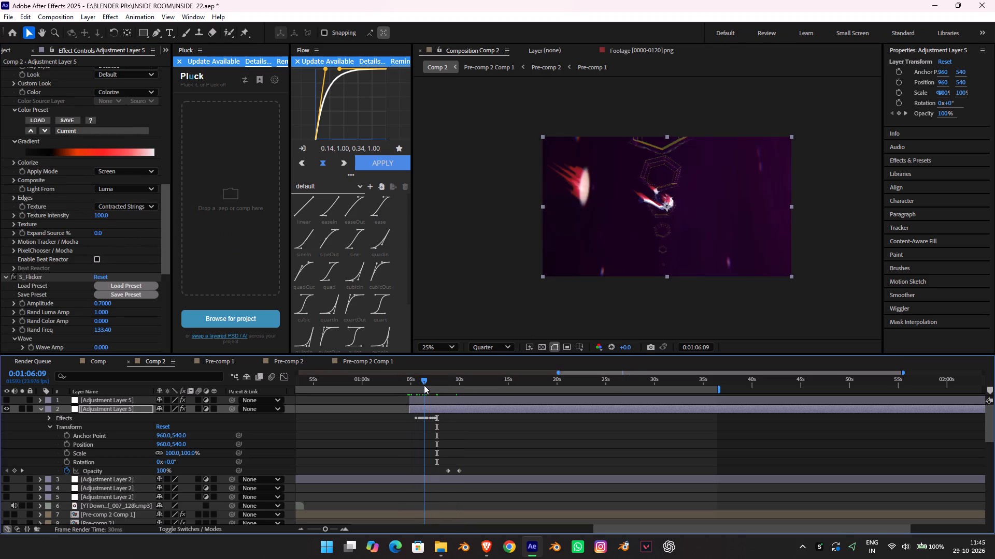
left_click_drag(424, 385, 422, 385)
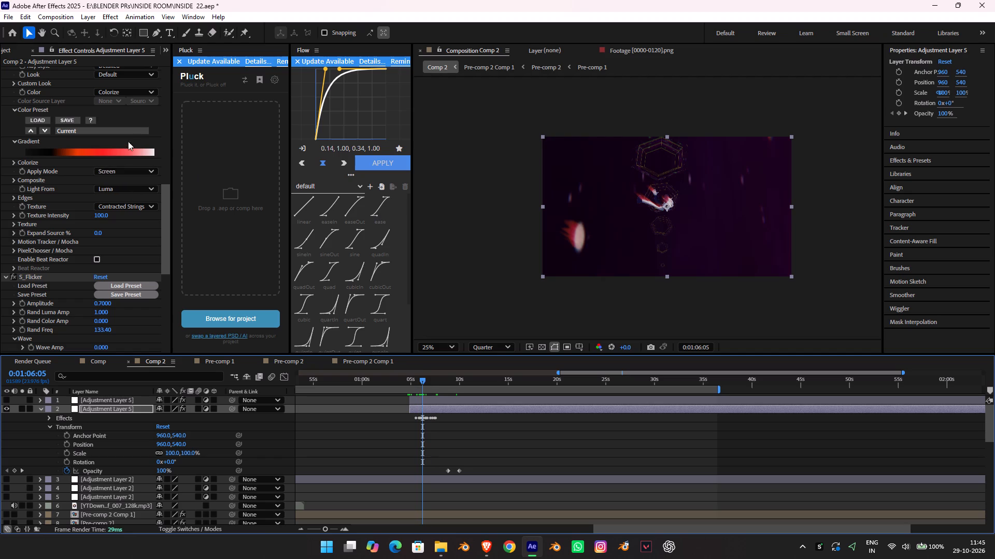
Compare the BCC Rays Textured Texture options Off, Shimmer, Shimmer and Strings, and Shimmer and Contracted Strings at 0:01:06:05, settling on Shimmer and Strings.
double_click(129, 188)
left_click(73, 212)
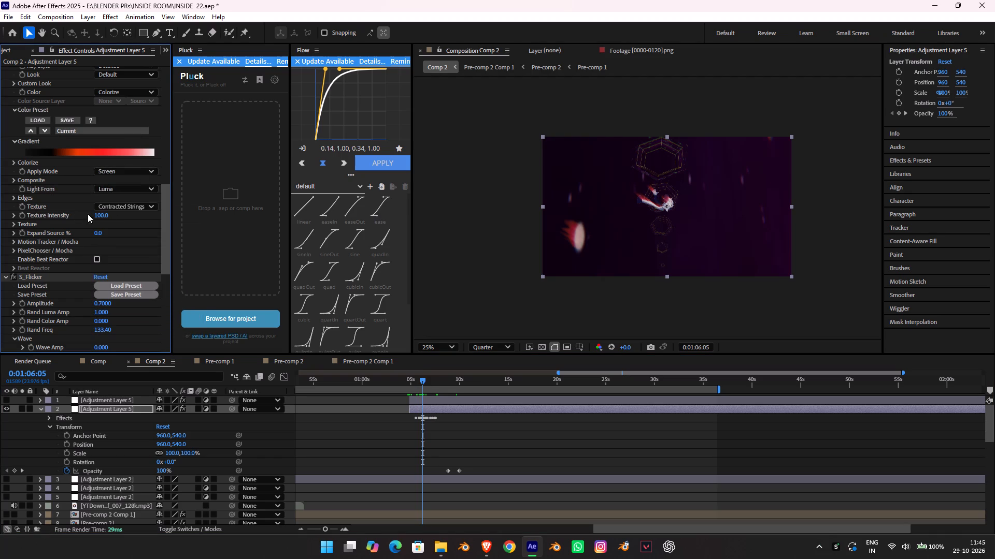
left_click(134, 212)
left_click(136, 208)
left_click(139, 215)
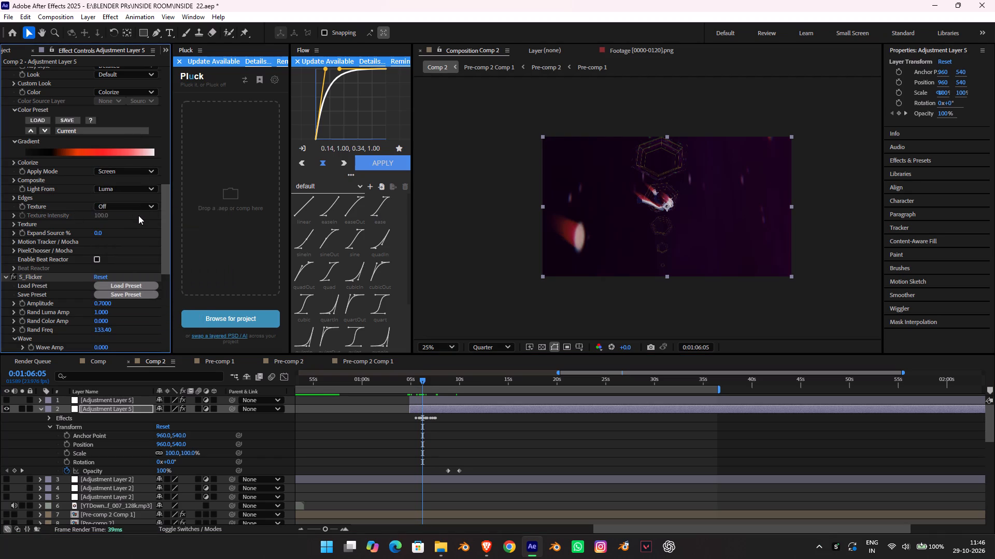
left_click(138, 215)
left_click(137, 210)
left_click(132, 247)
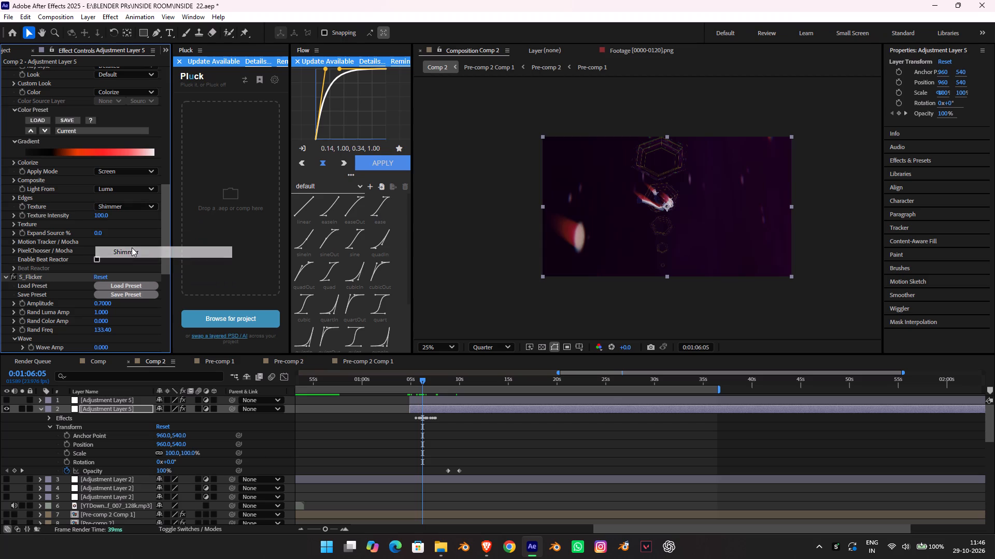
left_click(125, 202)
left_click(130, 266)
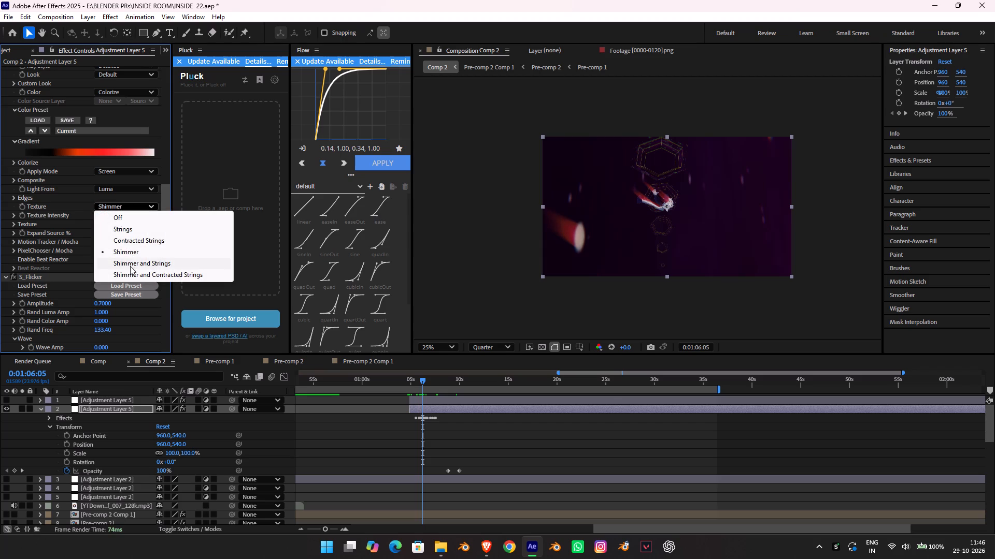
left_click(132, 209)
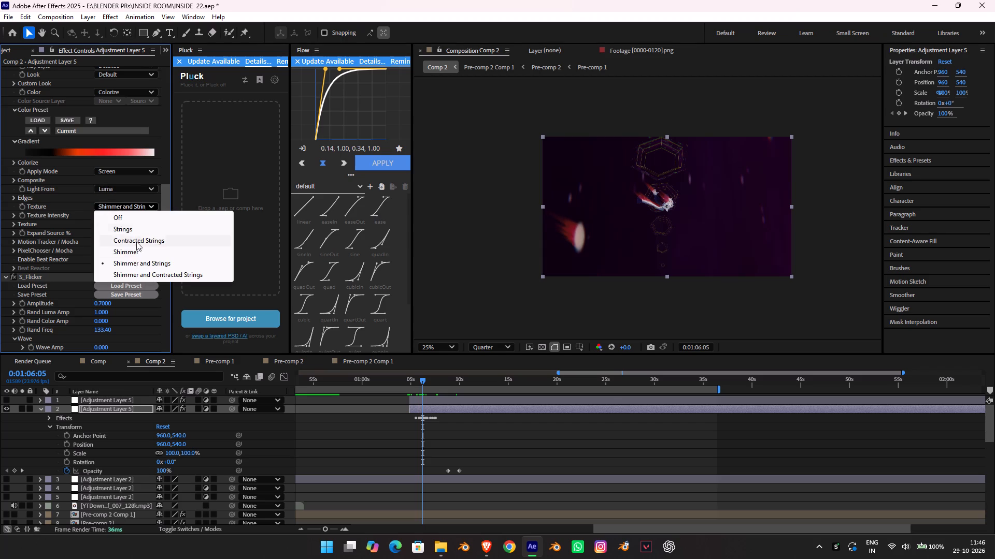
left_click(136, 271)
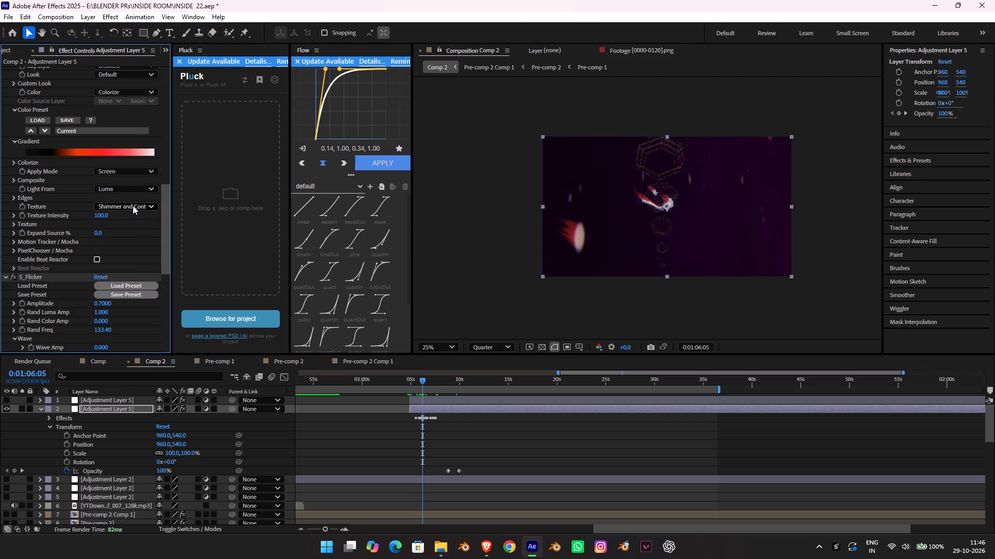
left_click(133, 204)
left_click(134, 262)
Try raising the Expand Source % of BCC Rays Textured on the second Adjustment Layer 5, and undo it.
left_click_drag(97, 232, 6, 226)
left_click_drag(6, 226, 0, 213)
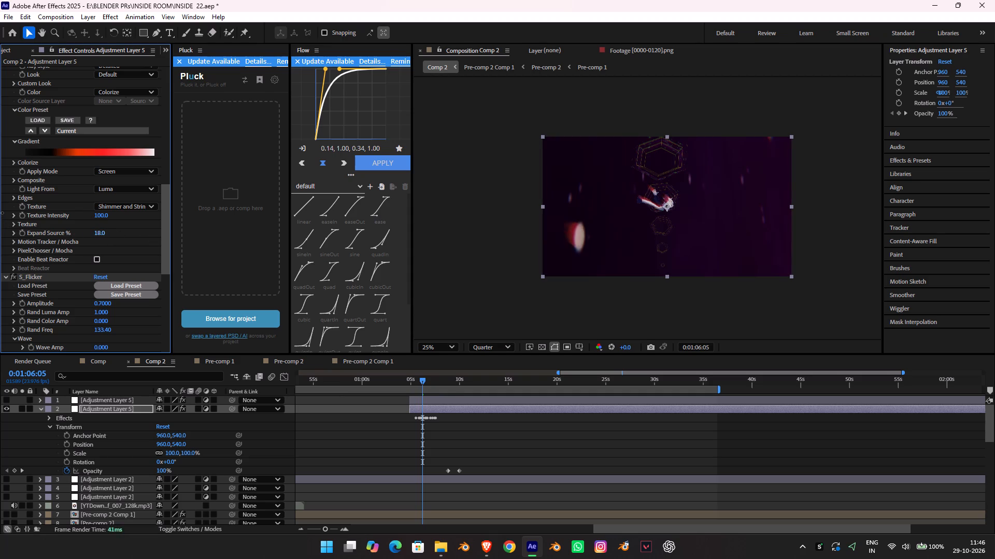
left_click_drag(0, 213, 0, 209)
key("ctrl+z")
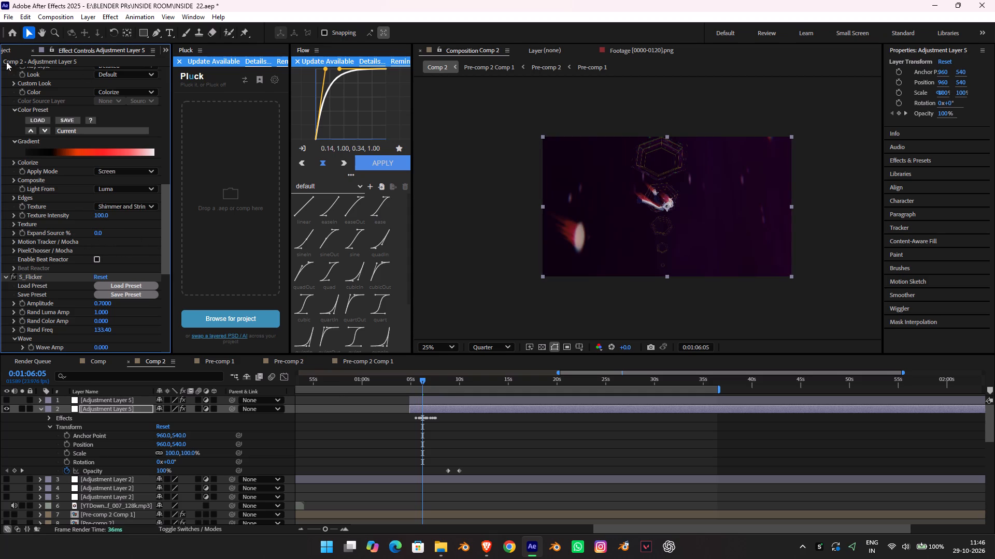
Turn off BCC Rays Textured on the second Adjustment Layer 5 and preview the transition from 0:01:04:12 and 0:01:04:19.
key("space")
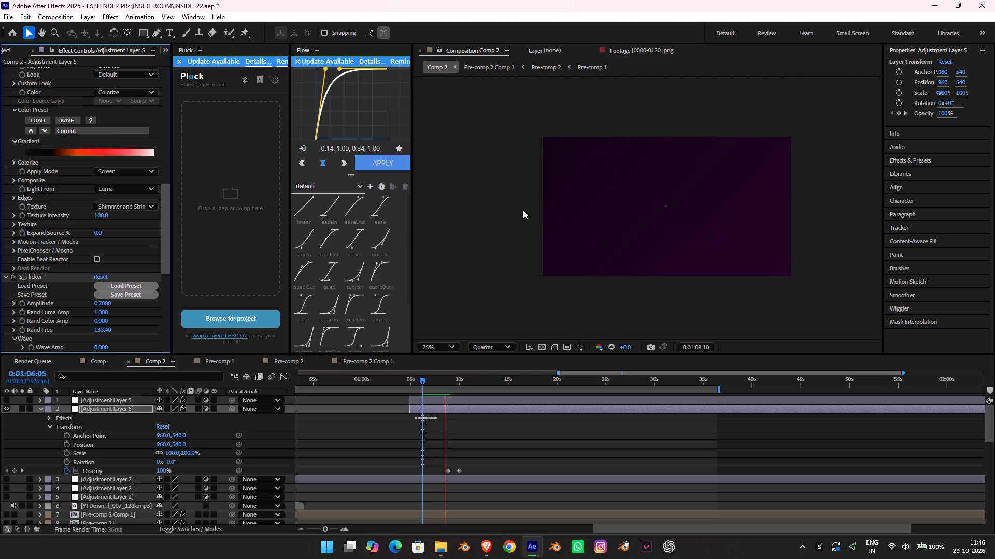
key("space")
scroll(79, 150, "up", 4)
scroll(16, 121, "up", 4)
left_click(11, 141)
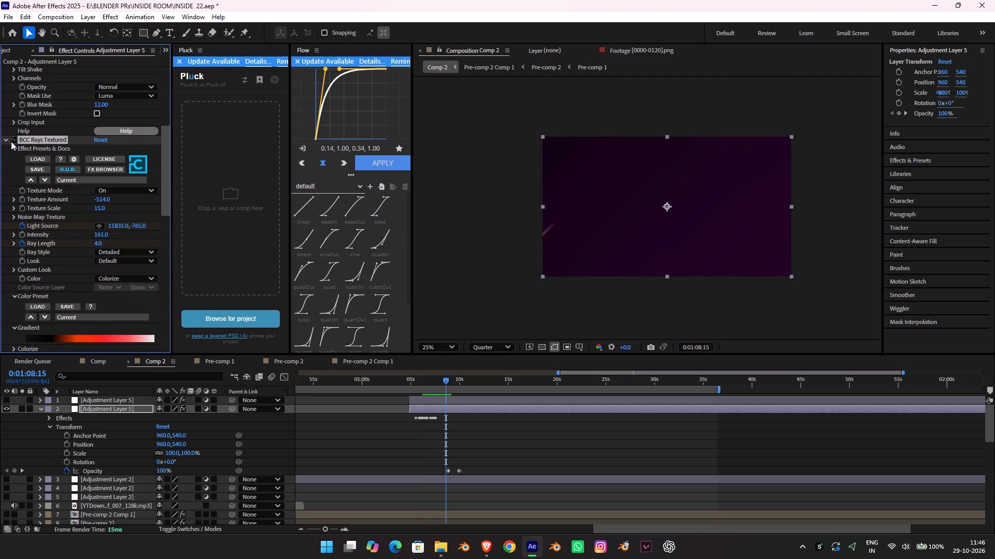
left_click(406, 376)
key("space")
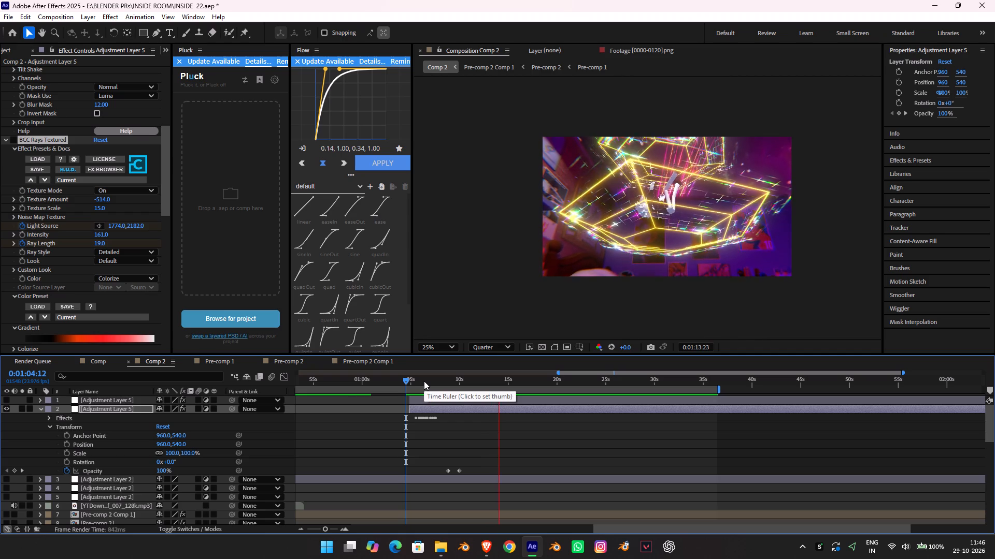
left_click_drag(424, 381, 408, 381)
key("space")
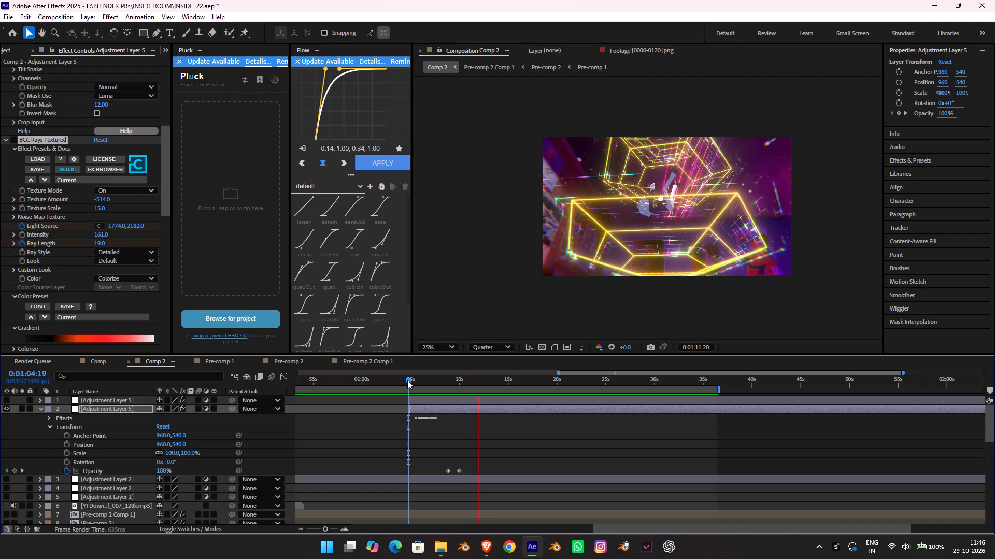
key("space")
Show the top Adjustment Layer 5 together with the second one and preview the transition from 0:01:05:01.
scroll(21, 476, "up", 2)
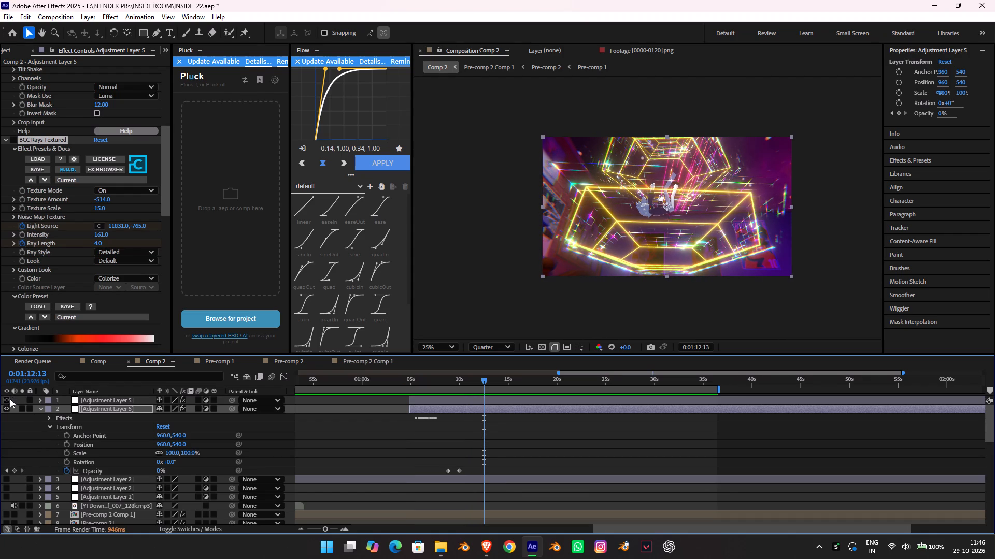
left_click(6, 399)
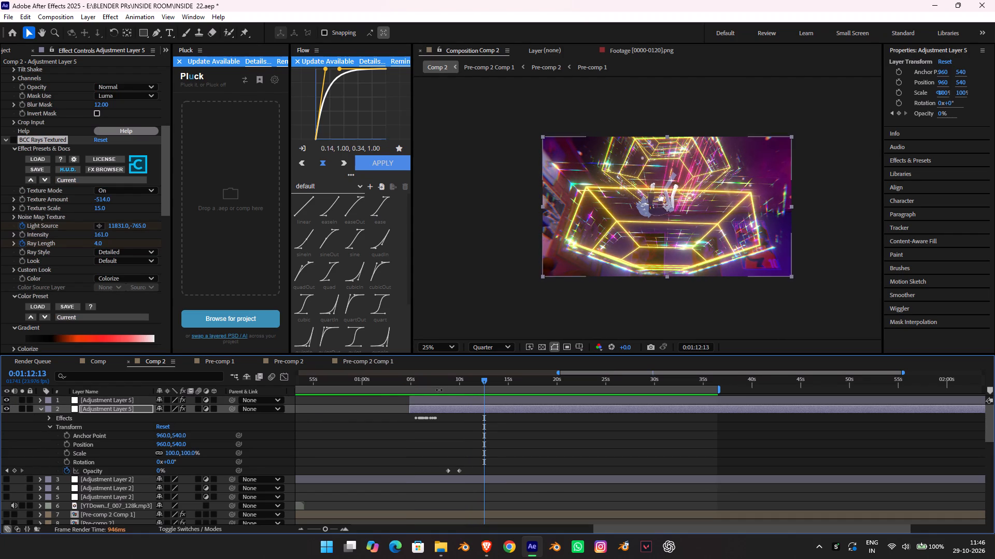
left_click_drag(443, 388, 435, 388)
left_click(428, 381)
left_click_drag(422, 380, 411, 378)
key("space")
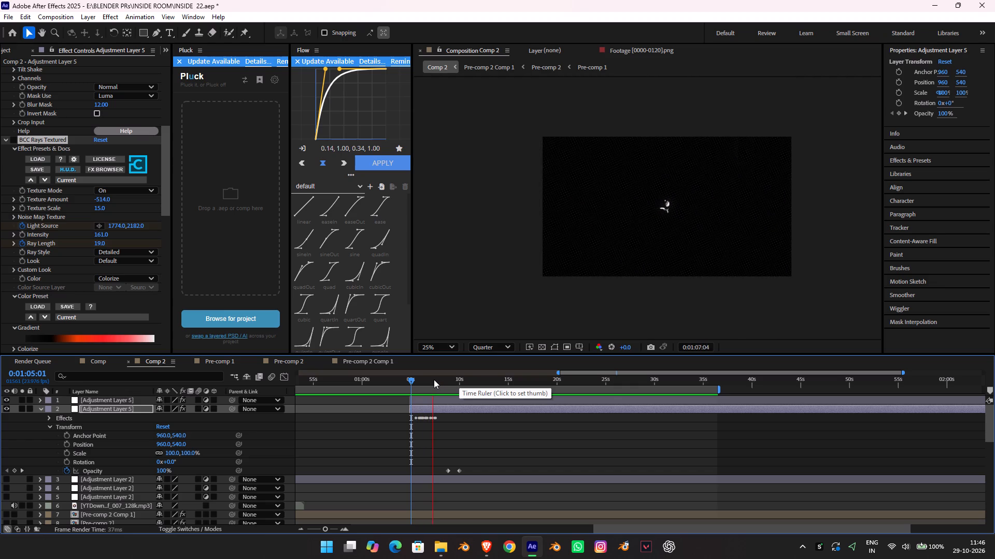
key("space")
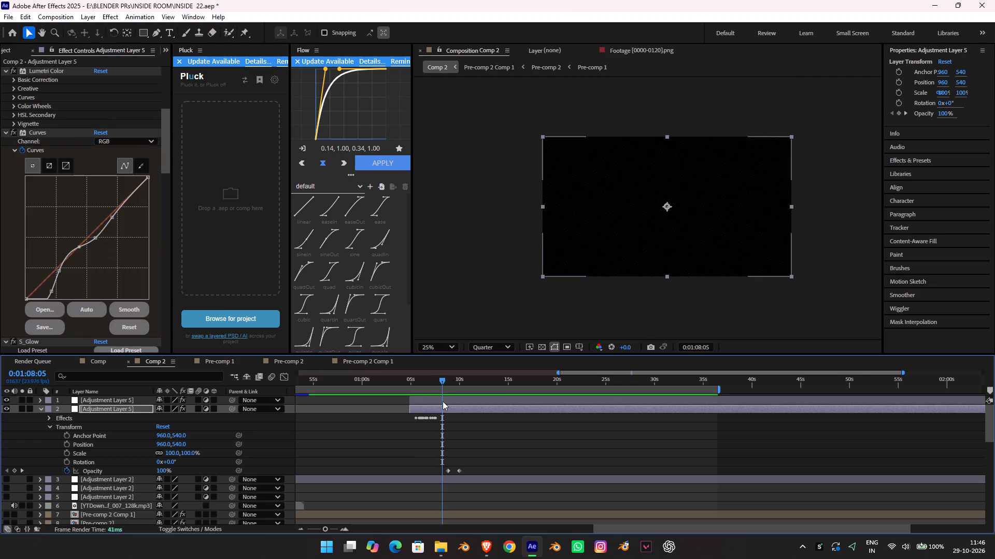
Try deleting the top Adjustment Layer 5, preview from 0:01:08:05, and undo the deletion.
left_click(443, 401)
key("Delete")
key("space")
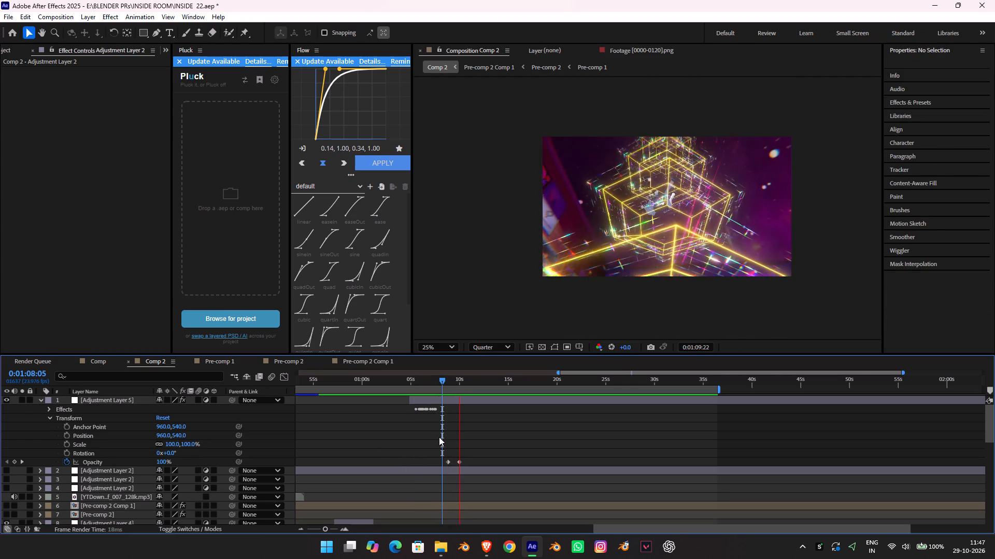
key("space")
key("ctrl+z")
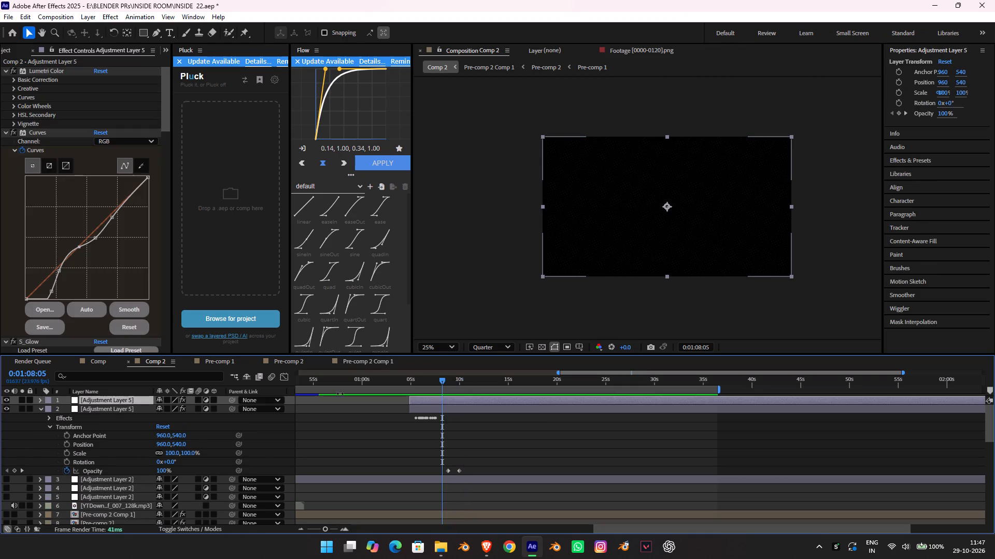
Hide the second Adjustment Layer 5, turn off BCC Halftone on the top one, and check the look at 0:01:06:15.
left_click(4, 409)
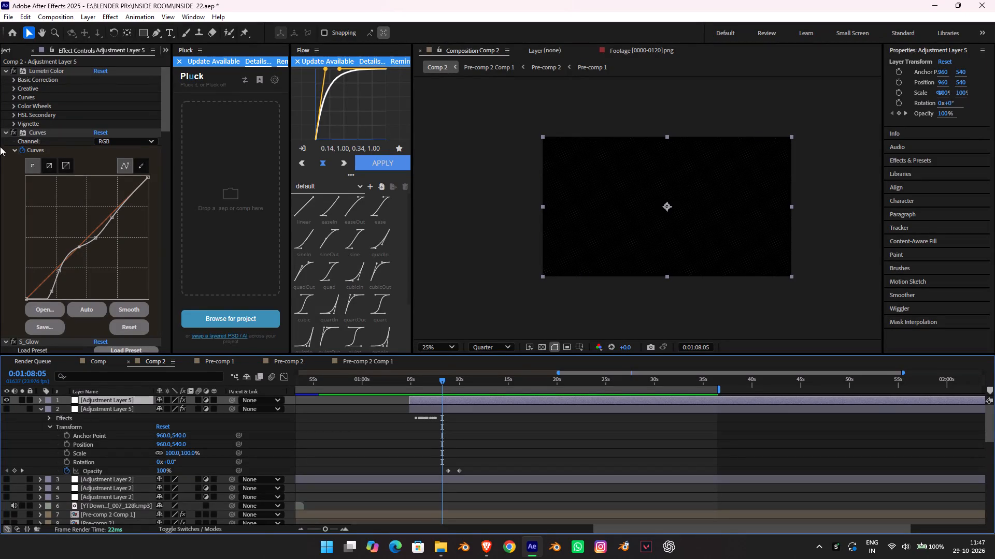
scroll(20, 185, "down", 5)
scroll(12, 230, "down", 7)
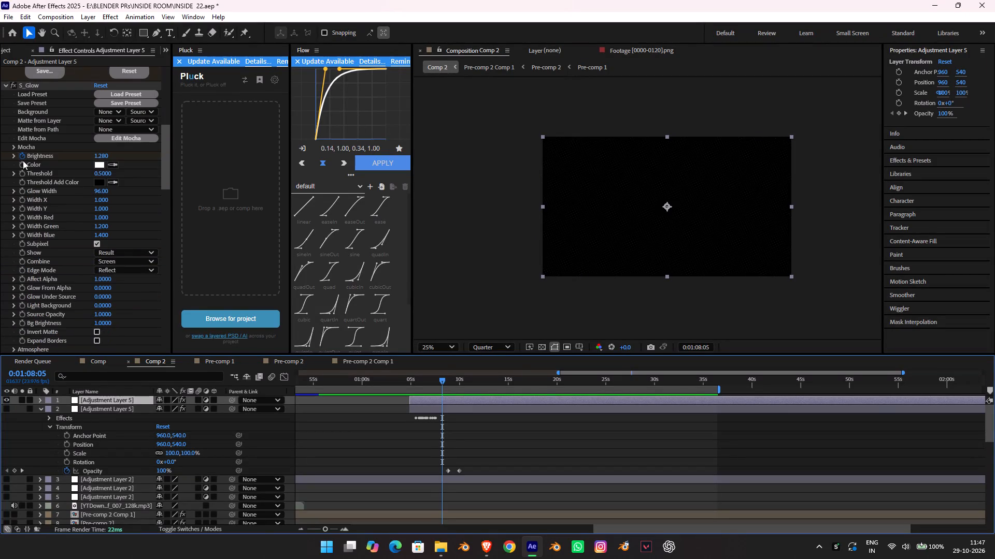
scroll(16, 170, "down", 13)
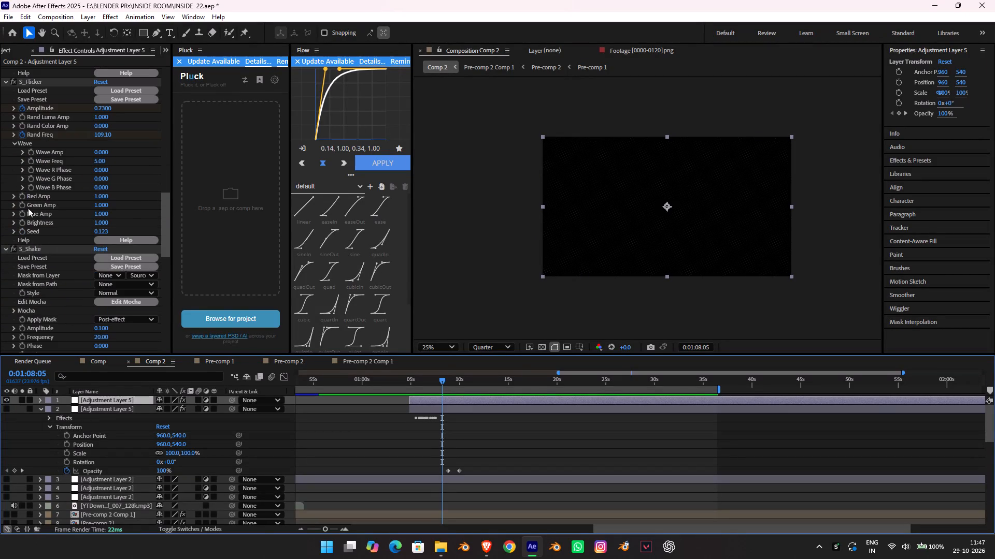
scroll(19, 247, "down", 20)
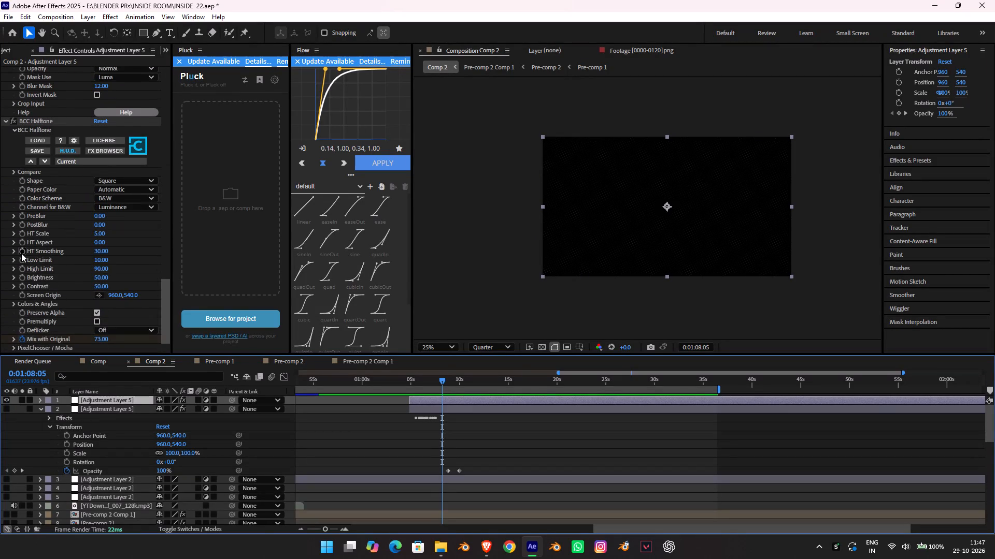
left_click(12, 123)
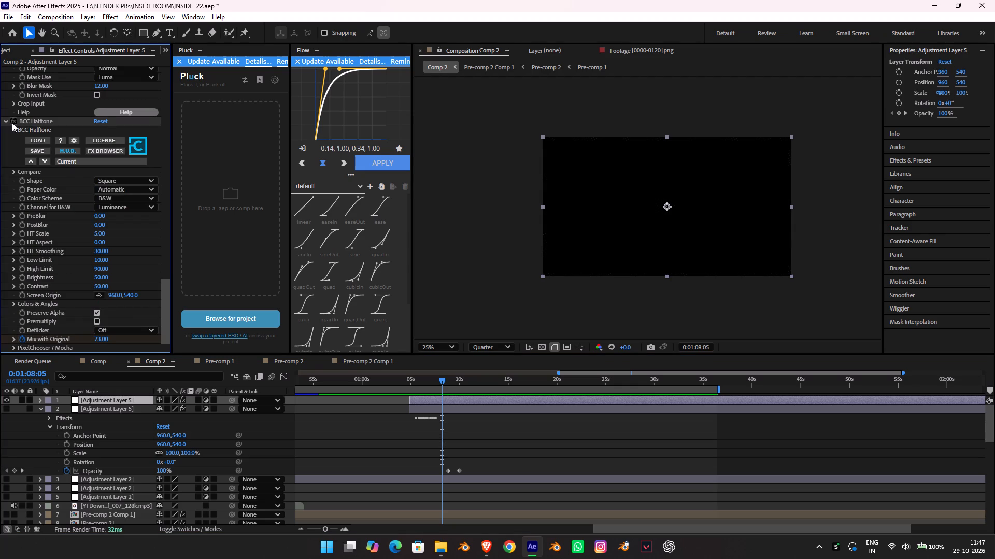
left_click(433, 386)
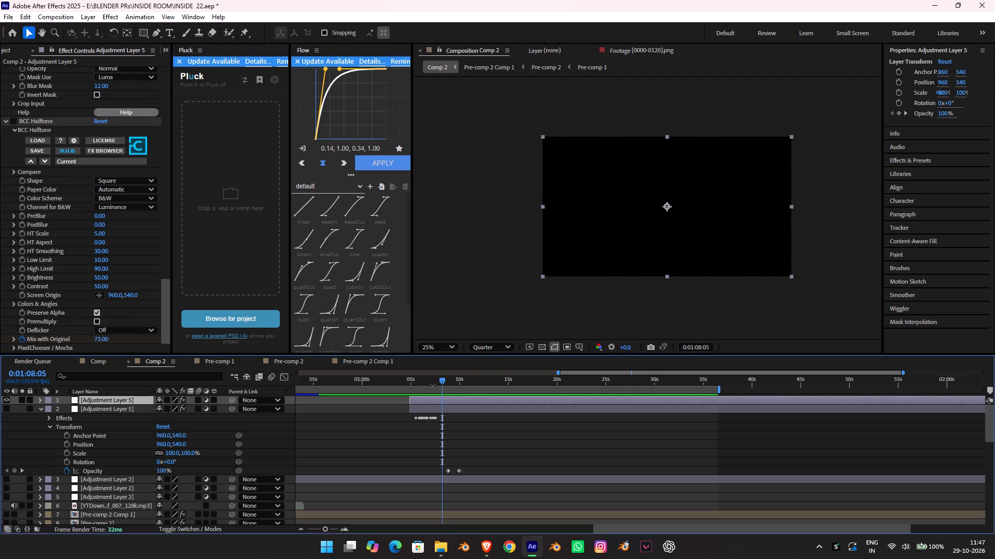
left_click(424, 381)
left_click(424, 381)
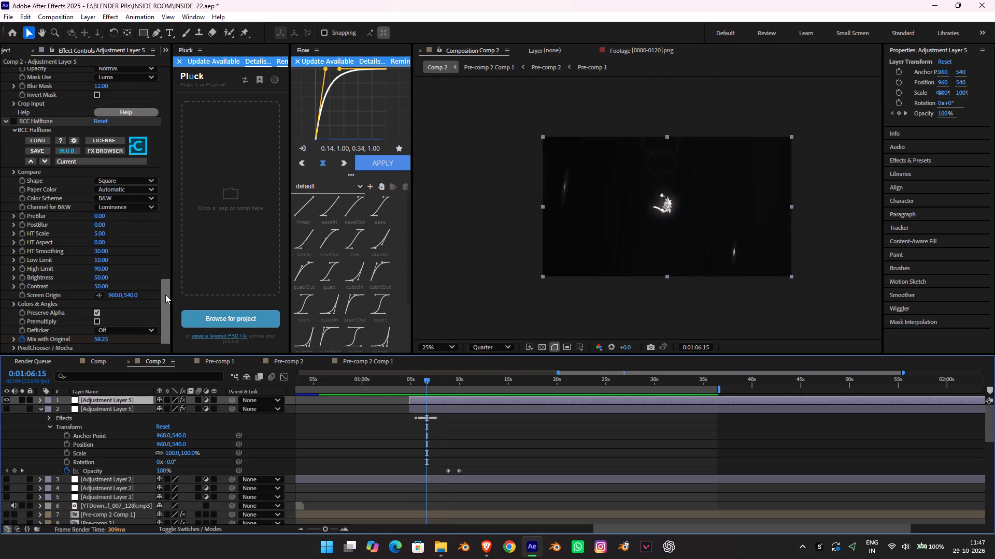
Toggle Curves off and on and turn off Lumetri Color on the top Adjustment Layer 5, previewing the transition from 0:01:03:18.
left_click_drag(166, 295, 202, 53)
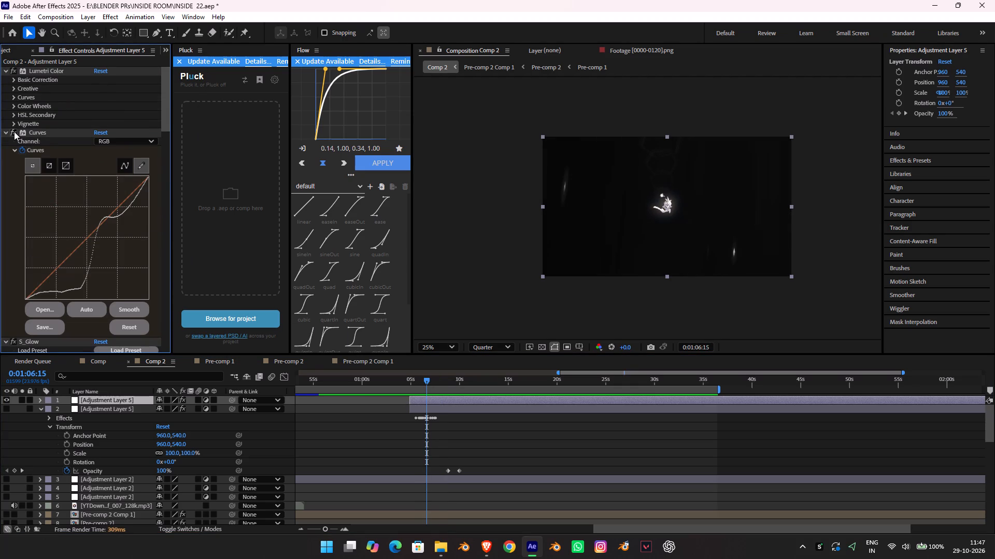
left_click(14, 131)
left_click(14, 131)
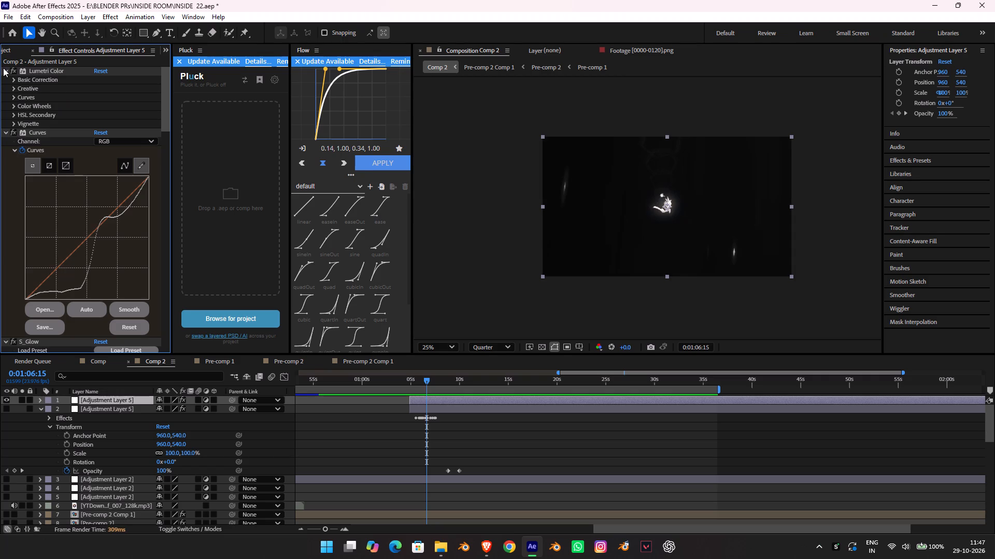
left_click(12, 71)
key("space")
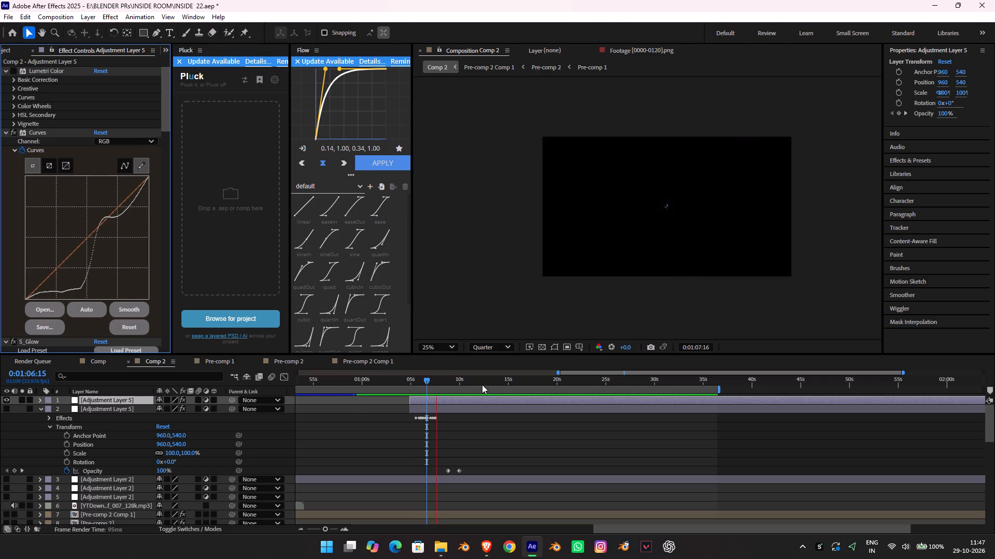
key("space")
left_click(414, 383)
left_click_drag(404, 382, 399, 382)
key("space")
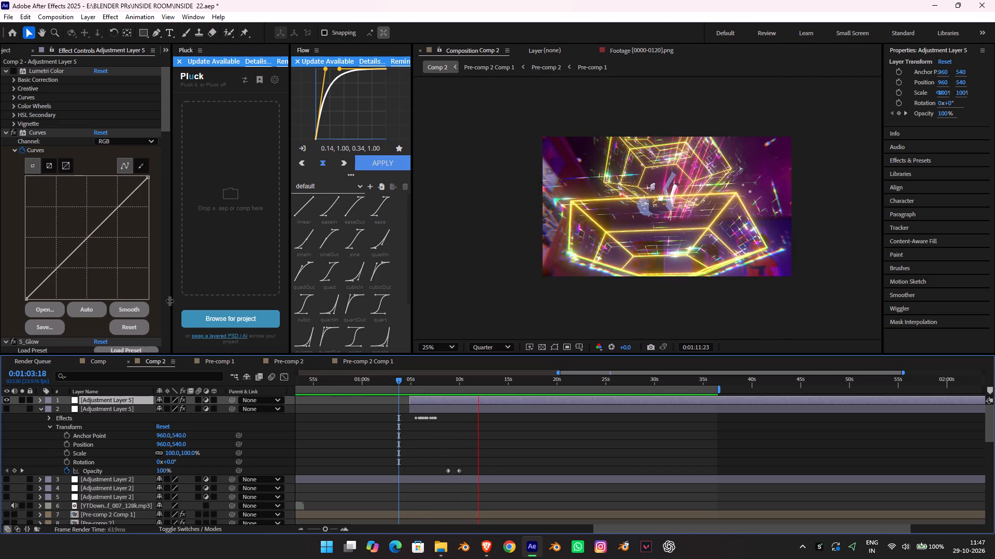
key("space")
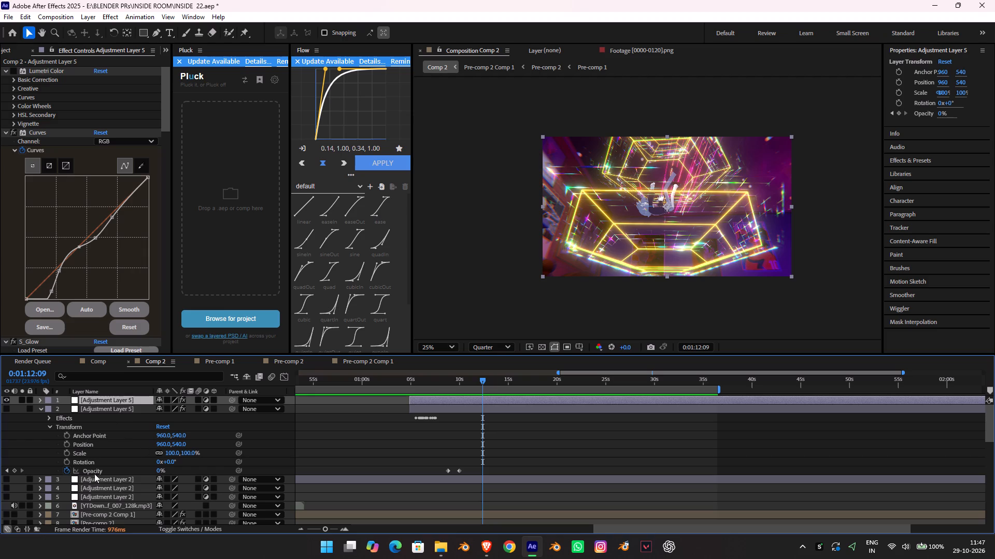
Delete the top Adjustment Layer 5, show the remaining one, and preview the transition from 0:01:05:05 and 0:01:04:08.
key("Delete")
left_click(6, 401)
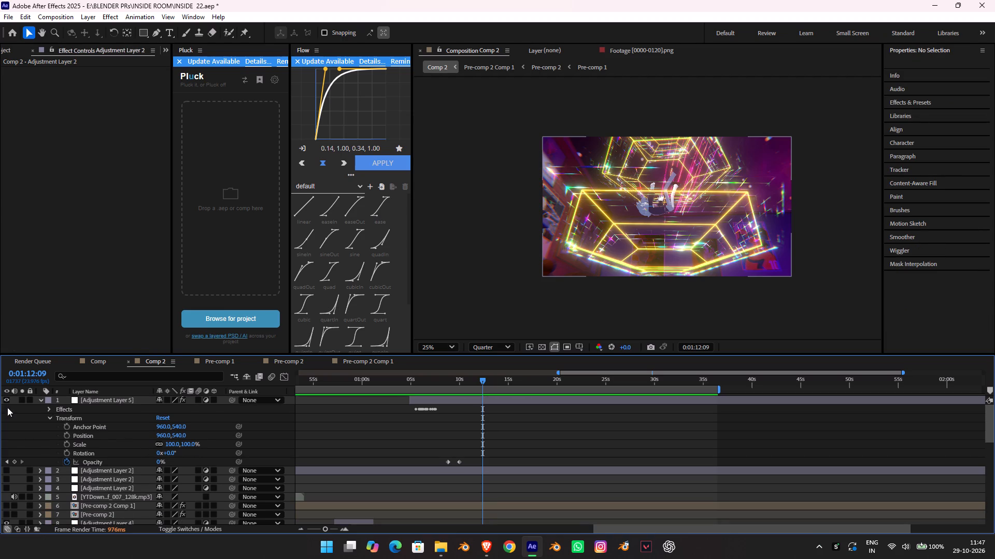
key("space")
left_click(421, 386)
left_click(413, 378)
key("space")
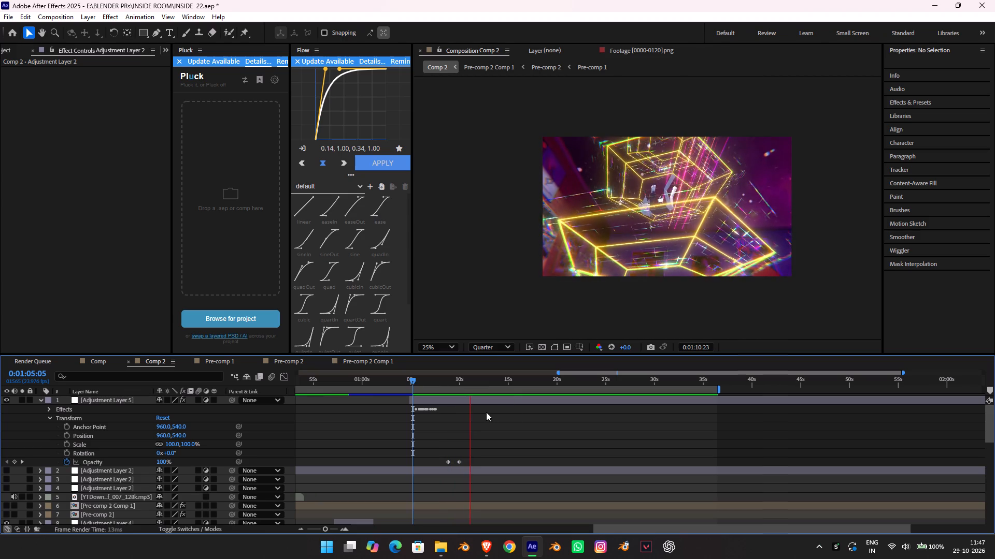
key("space")
left_click_drag(416, 378, 404, 376)
key("space")
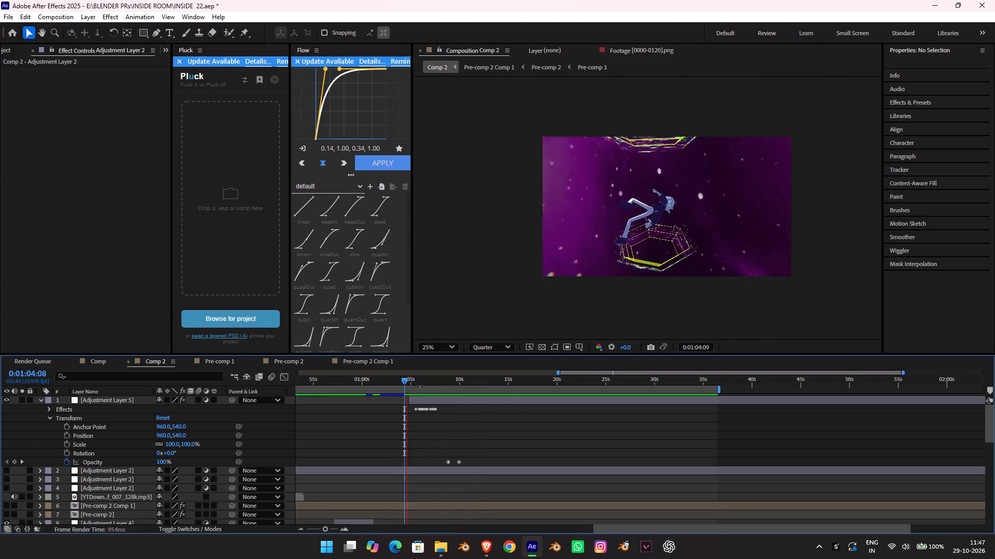
key("space")
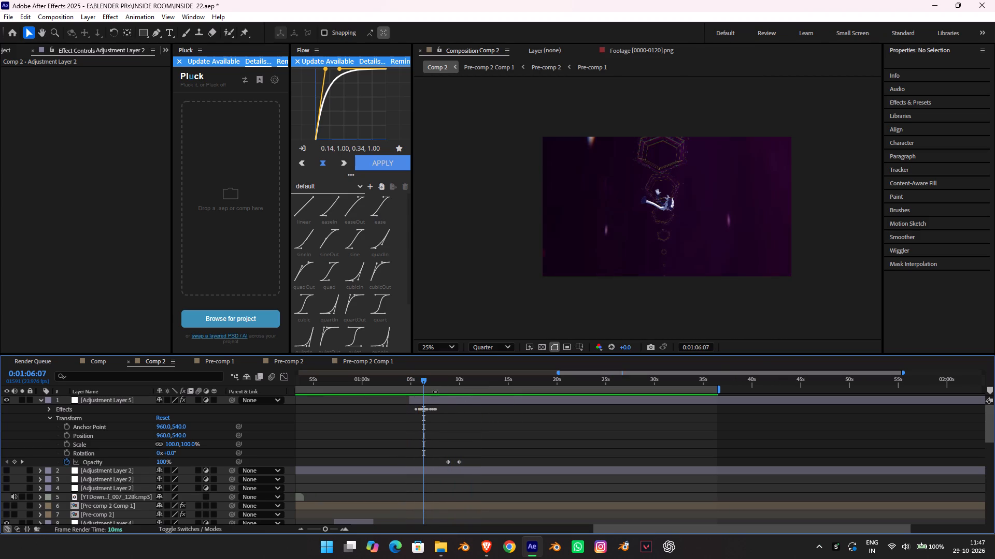
Turn off S_Flicker on the remaining Adjustment Layer 5 and preview the transition from 0:01:04:10.
left_click(434, 399)
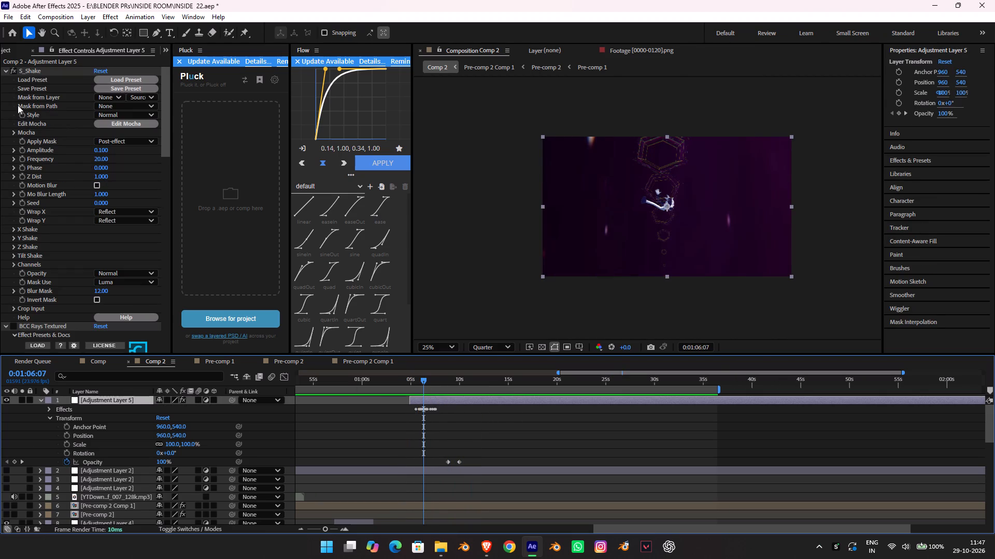
scroll(20, 116, "down", 3)
scroll(36, 273, "down", 5)
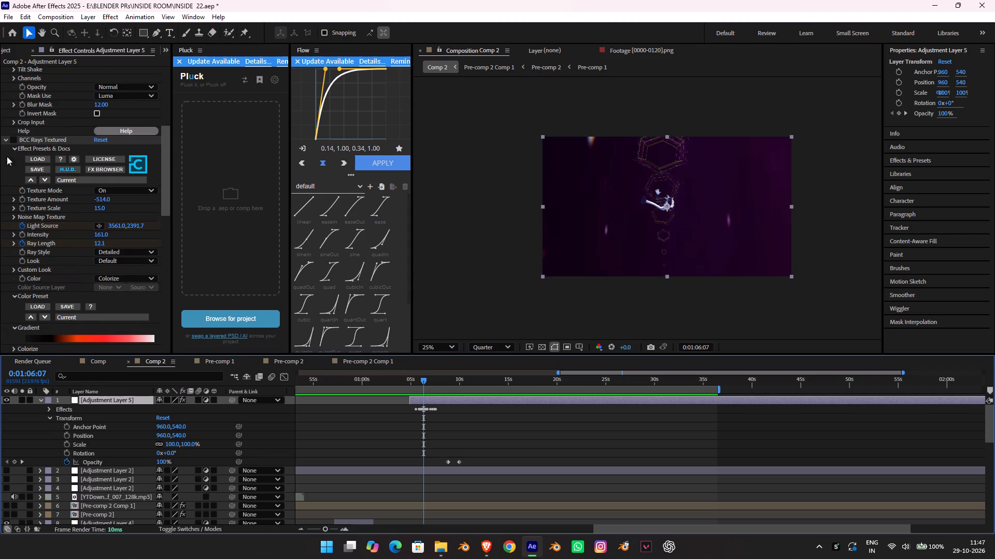
scroll(6, 157, "down", 13)
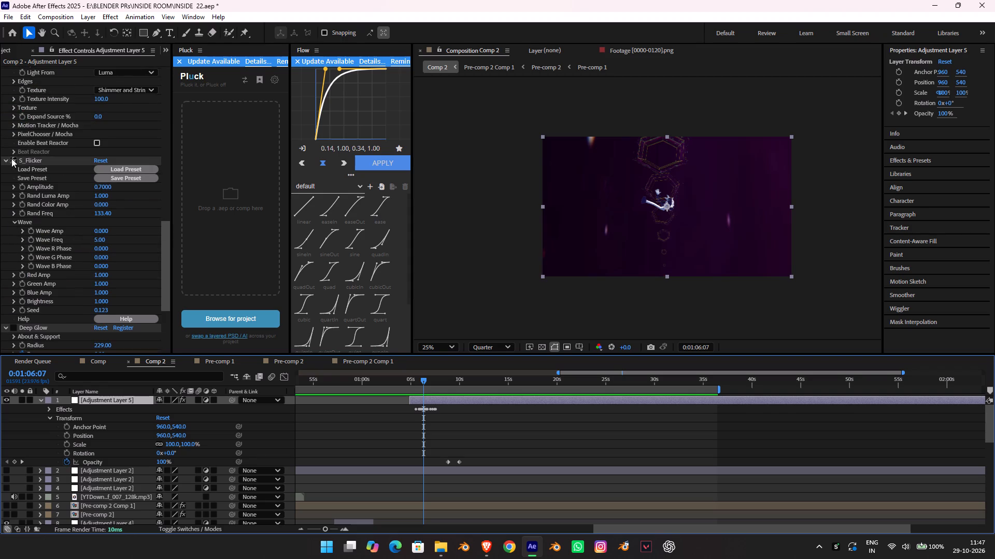
left_click(11, 159)
left_click(405, 382)
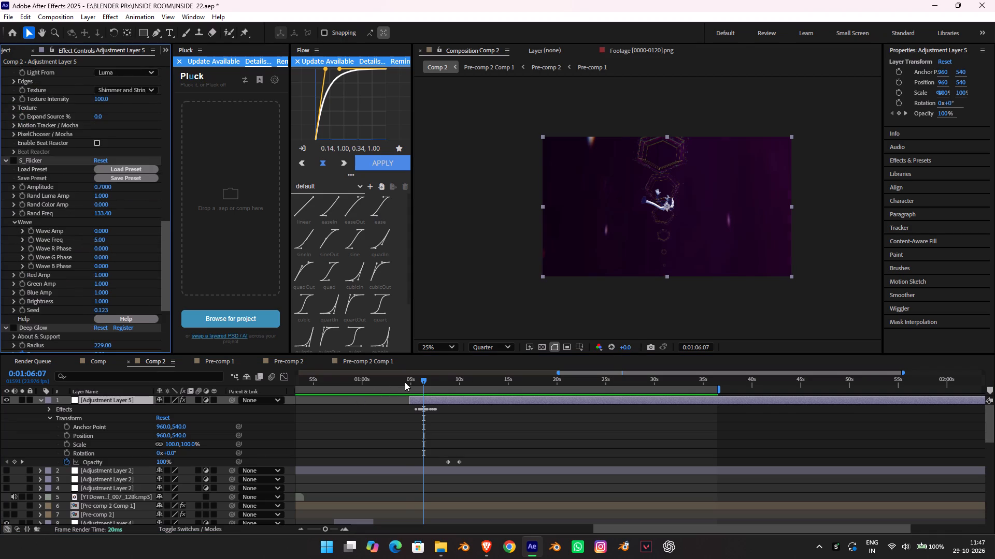
key("space")
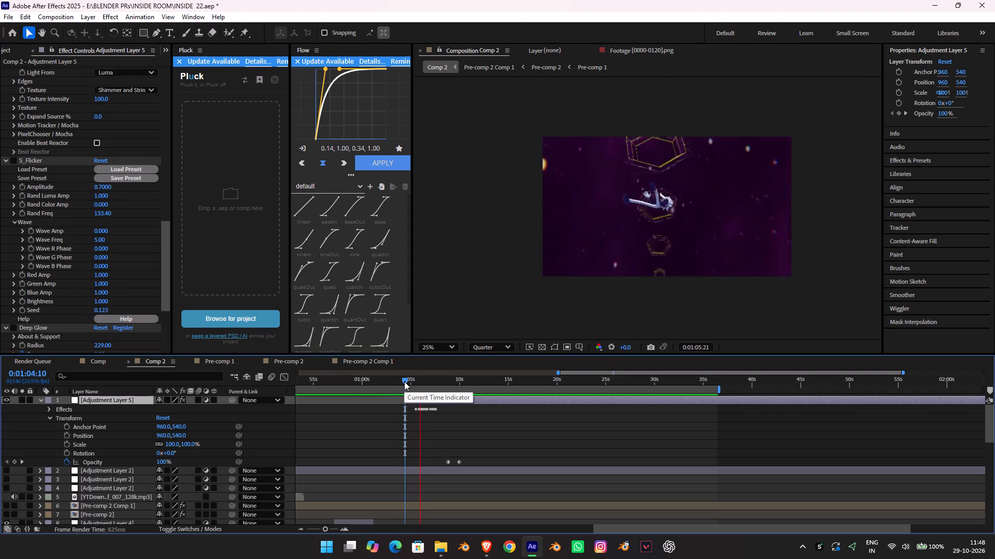
Preview the transition with S_Flicker off, playing from 0:01:04:10 and again from 0:01:02:23.
key("space")
key("space")
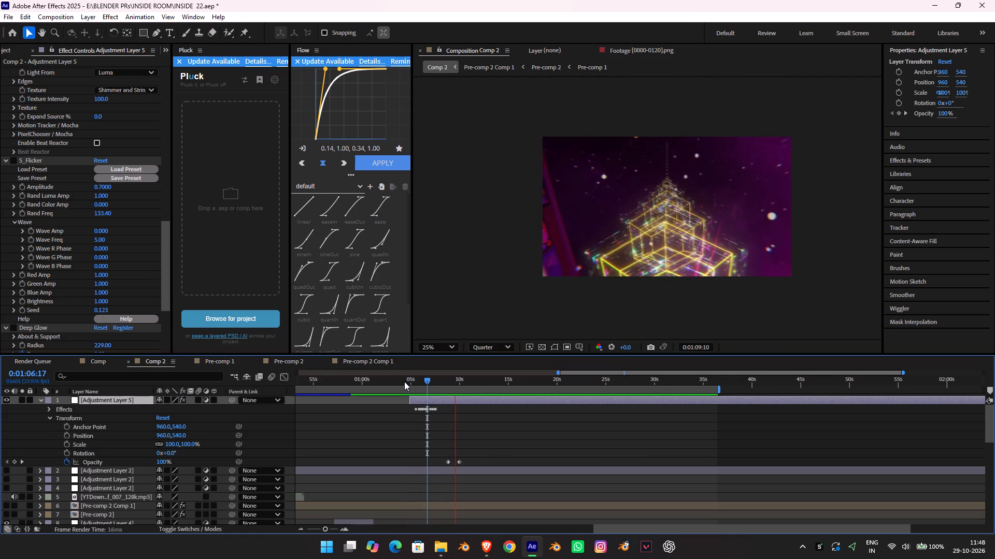
key("space")
left_click_drag(418, 380, 391, 376)
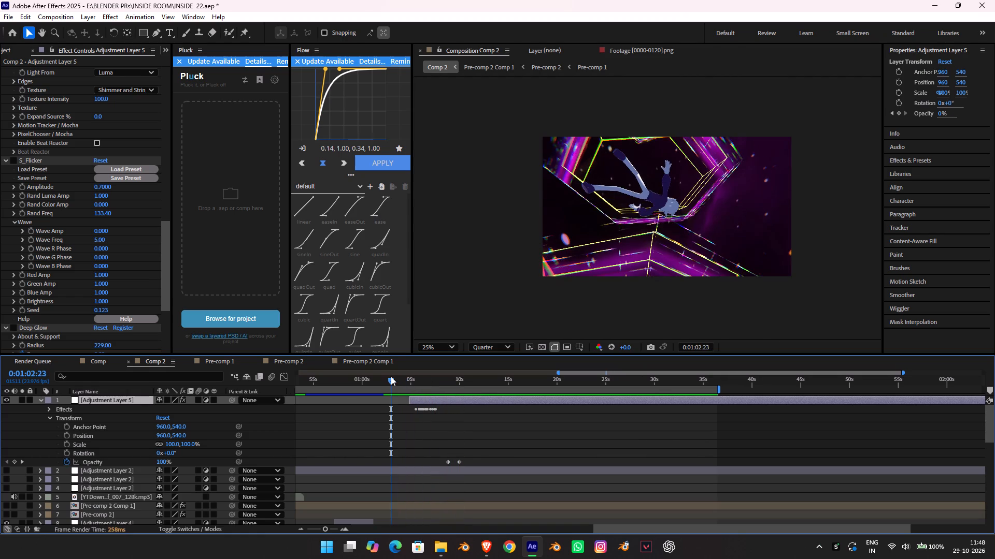
key("space")
key("space")
key("space")
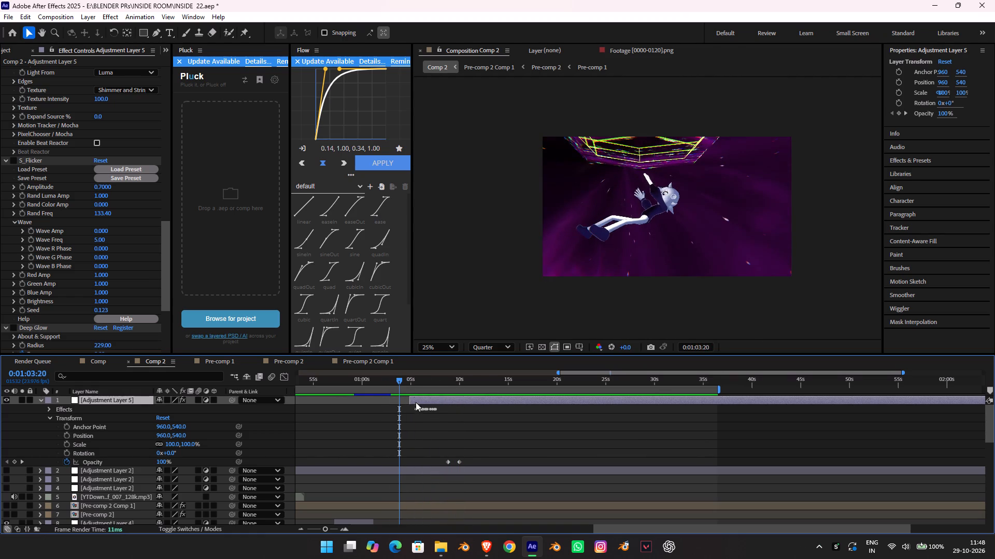
key("space")
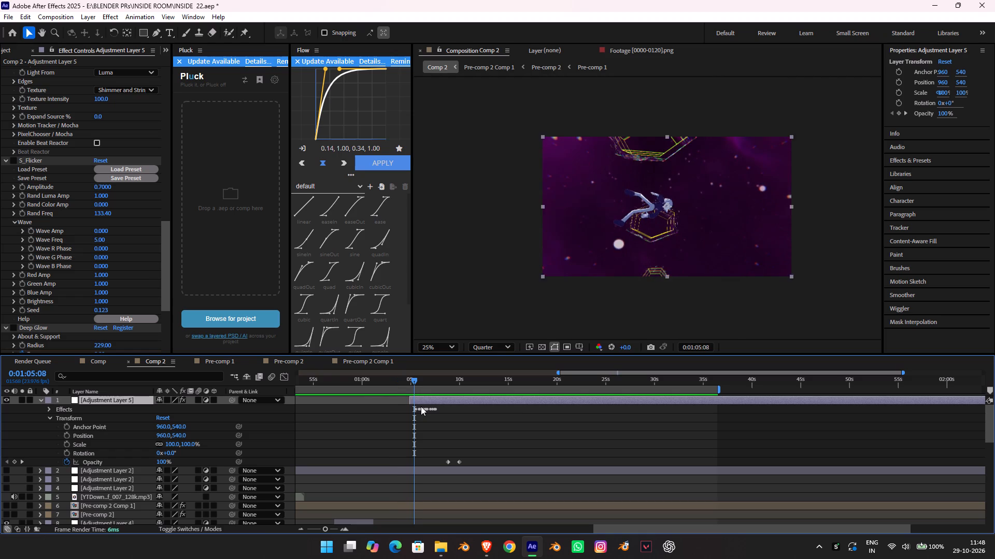
key("space")
key("space")
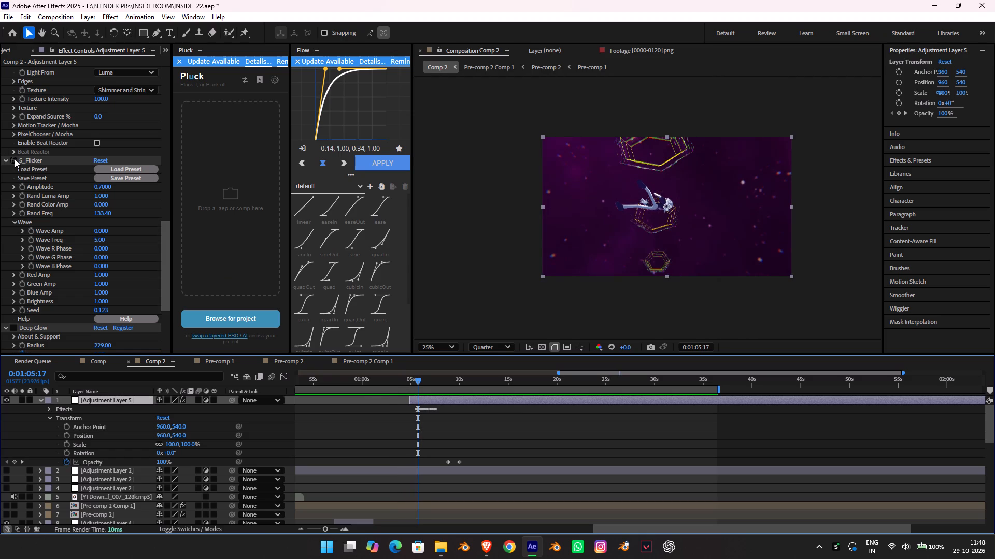
Turn S_Flicker back on for Adjustment Layer 5.
left_click(37, 165)
left_click(37, 161)
left_click(13, 160)
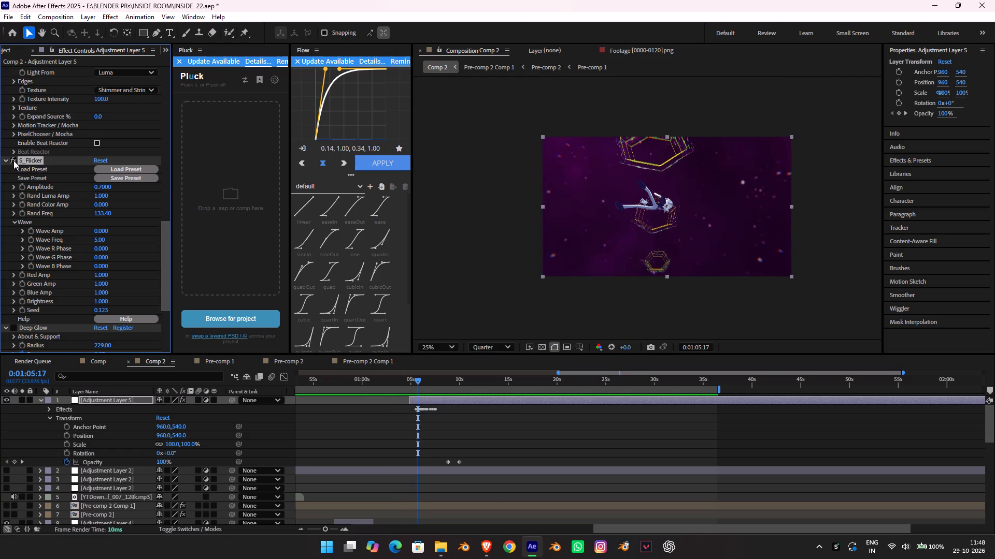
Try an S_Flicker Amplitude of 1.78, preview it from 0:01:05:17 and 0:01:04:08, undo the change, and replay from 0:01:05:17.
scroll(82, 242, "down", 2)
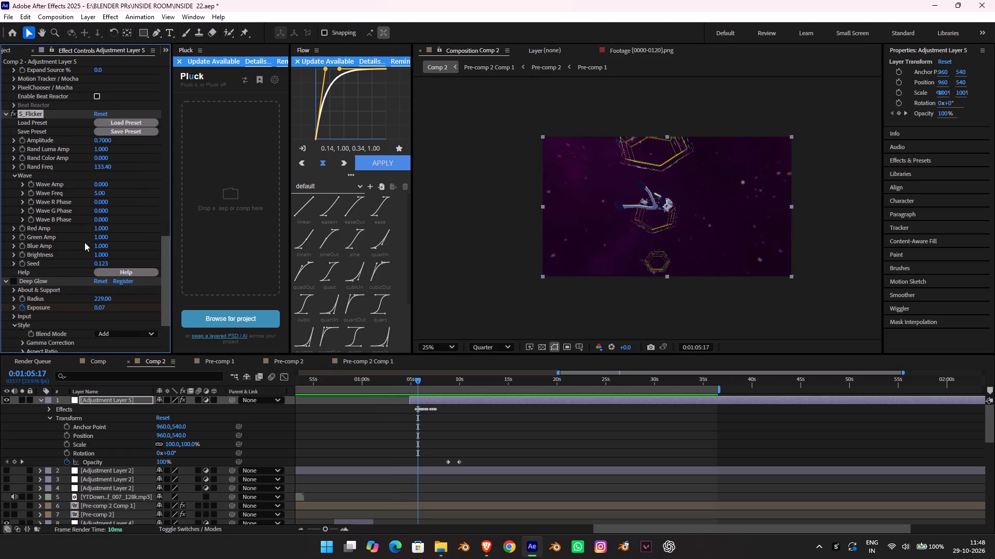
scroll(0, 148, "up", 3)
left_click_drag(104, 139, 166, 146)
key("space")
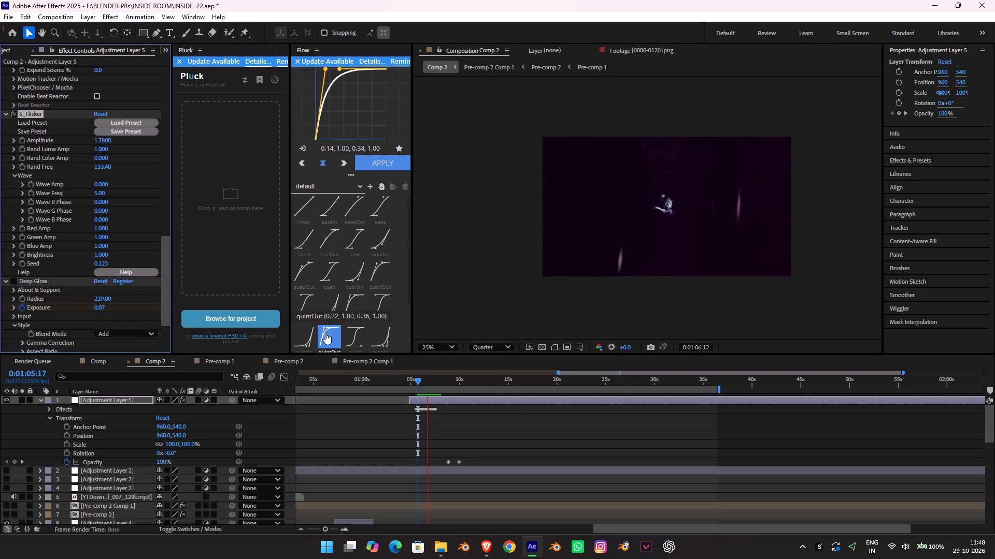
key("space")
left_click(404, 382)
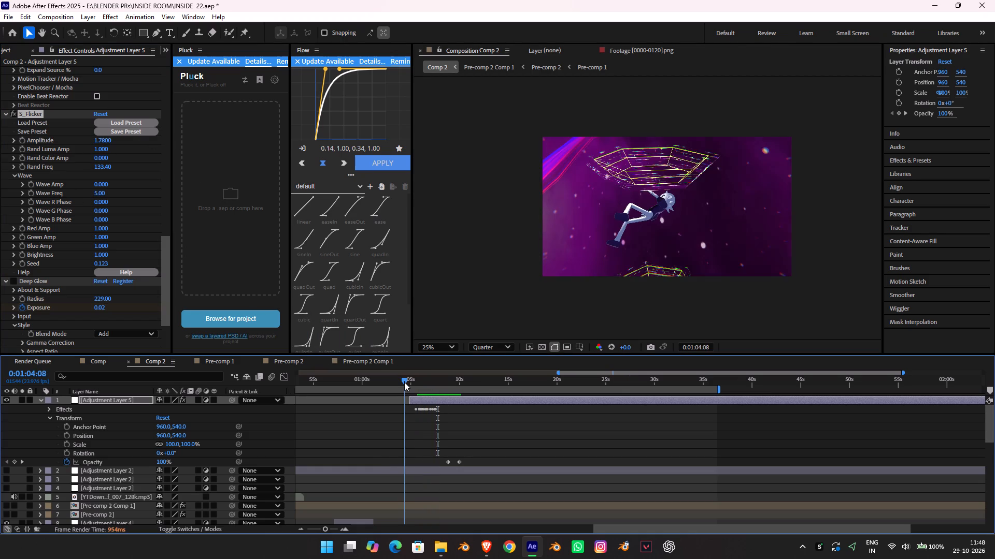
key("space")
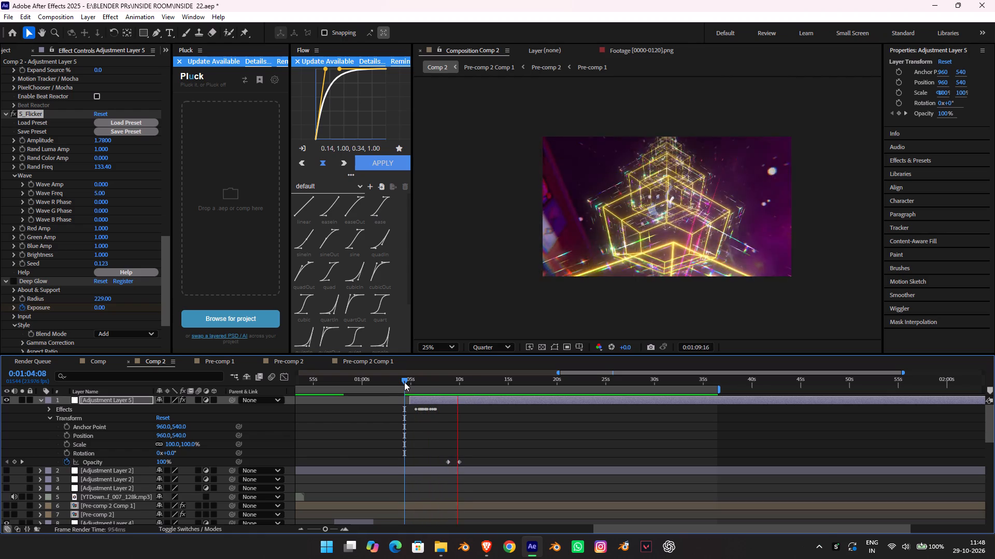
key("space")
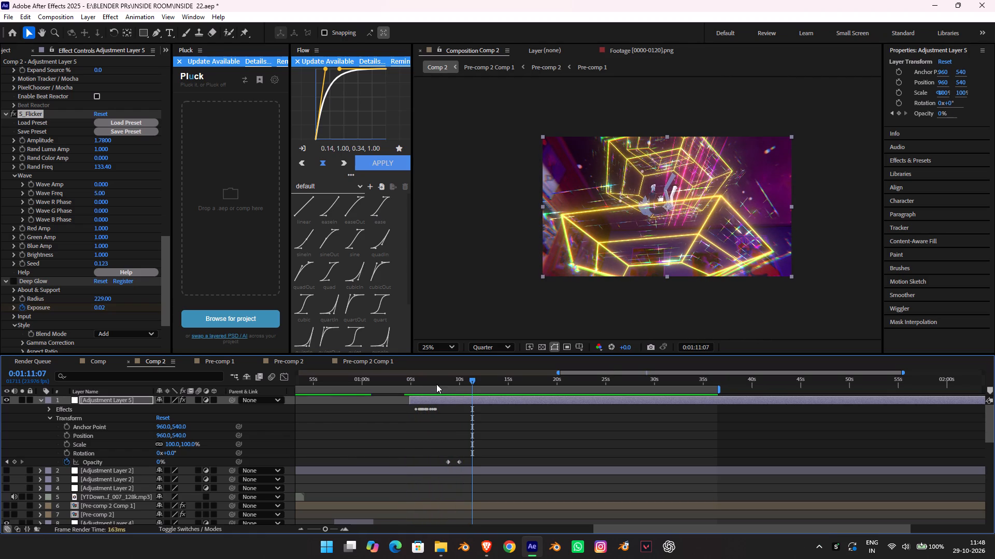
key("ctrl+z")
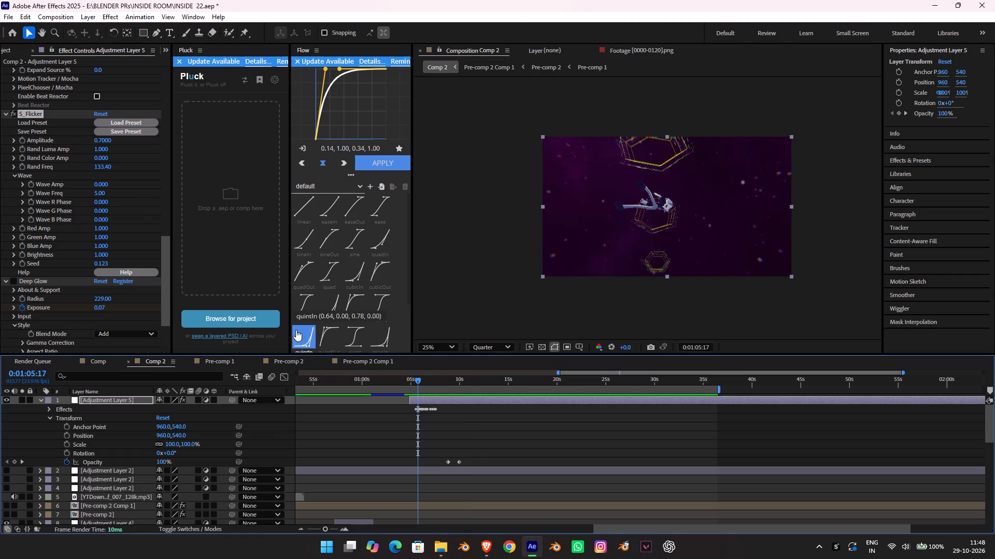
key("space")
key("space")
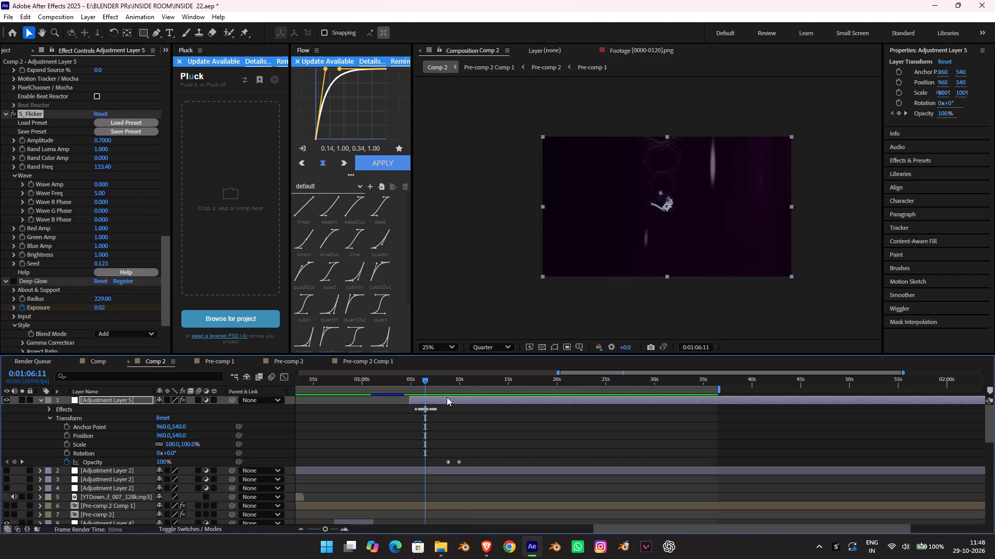
Animate the S_Flicker Amplitude on Adjustment Layer 5 with keyframes of 0.7 at 0:01:05:07 and 0 at 0:01:04:21.
scroll(423, 419, "up", 3, "alt")
left_click(341, 386)
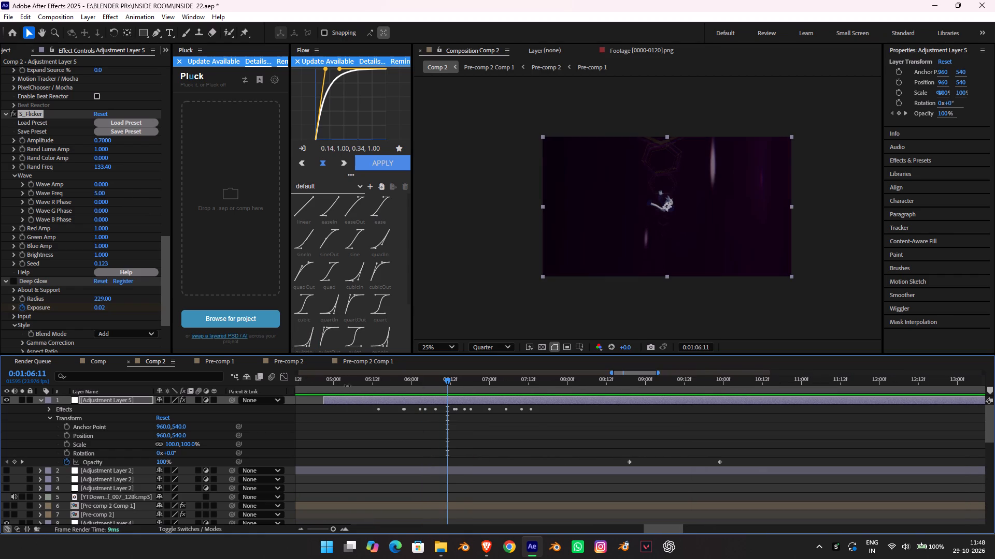
left_click(350, 384)
left_click(356, 384)
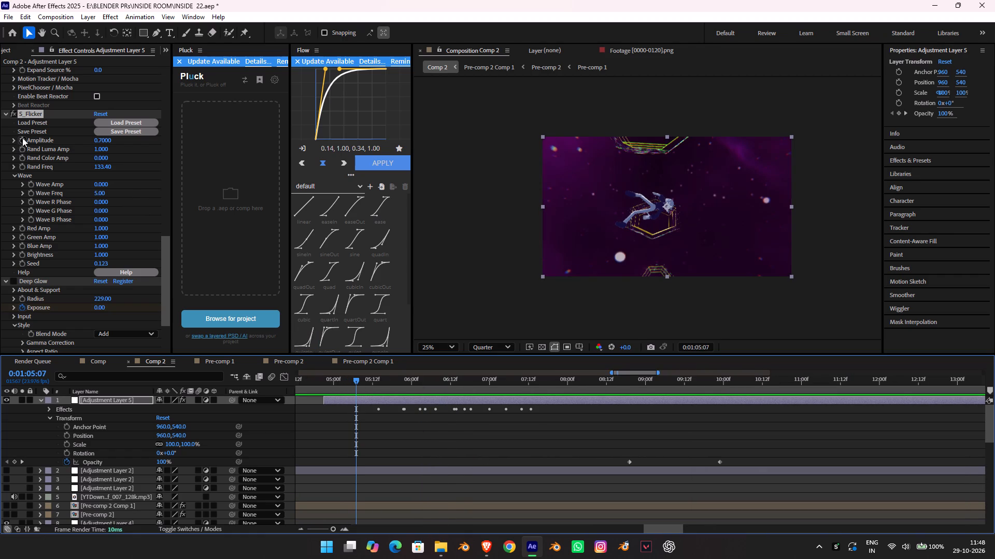
left_click(21, 141)
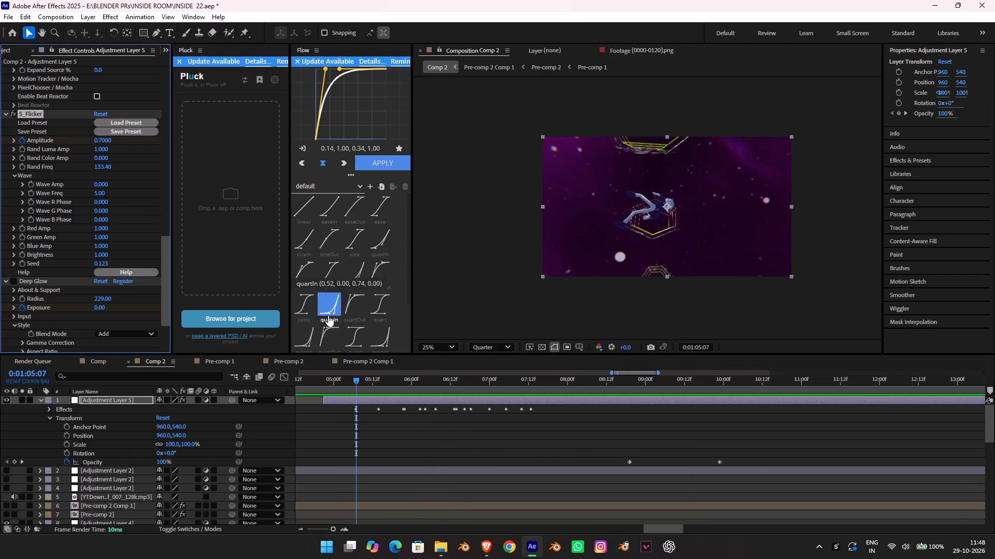
left_click(321, 383)
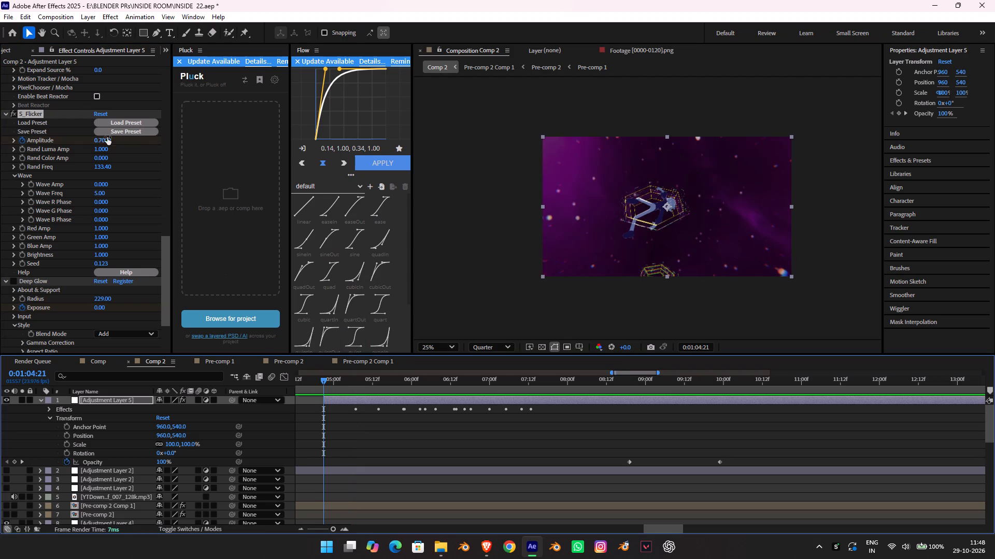
left_click_drag(105, 137, 0, 123)
left_click(112, 141)
left_click_drag(110, 141, 93, 138)
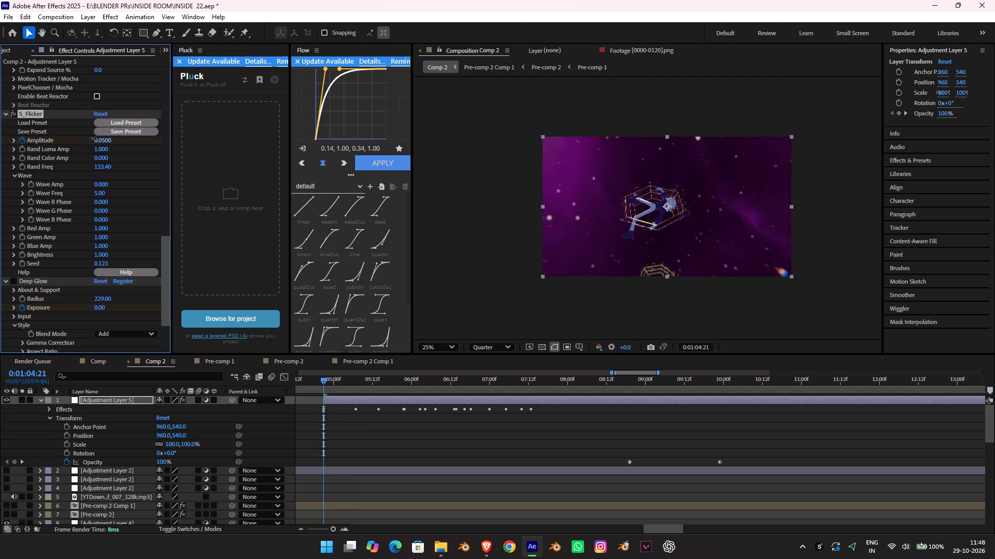
left_click_drag(93, 138, 64, 138)
Preview the flicker ramp through the transition from 0:01:04:21 and from 0:01:03:14.
key("space")
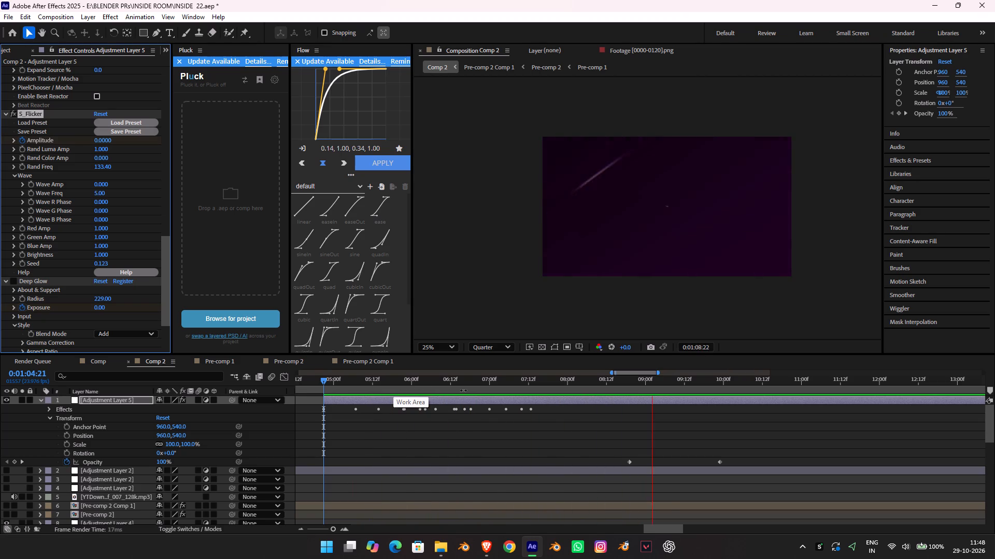
key("space")
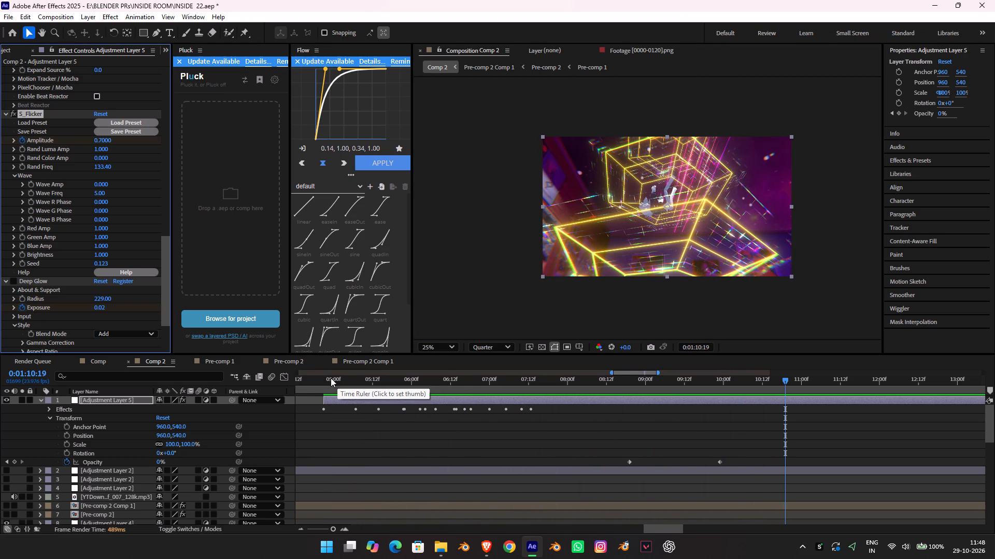
scroll(358, 389, "down", 2, "alt")
left_click(324, 383)
key("space")
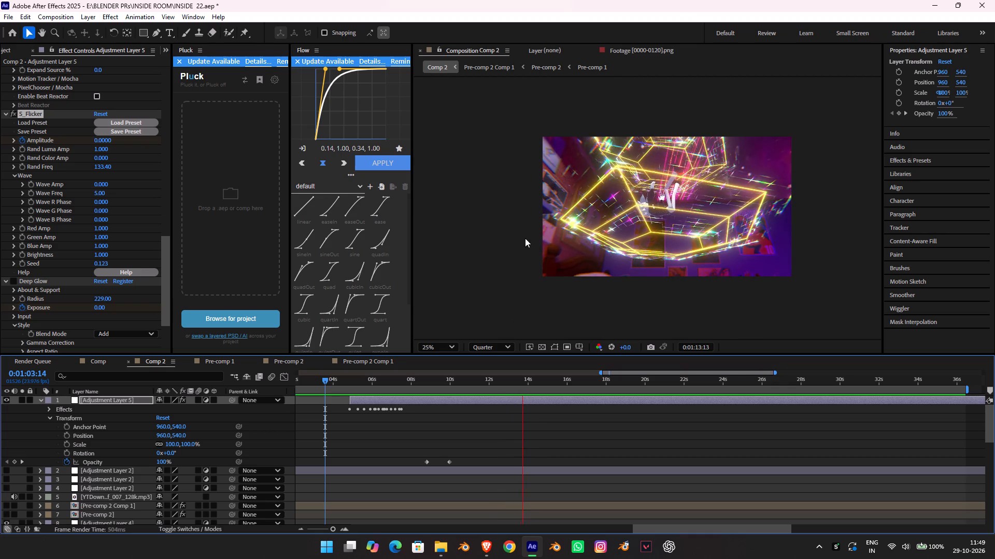
key("space")
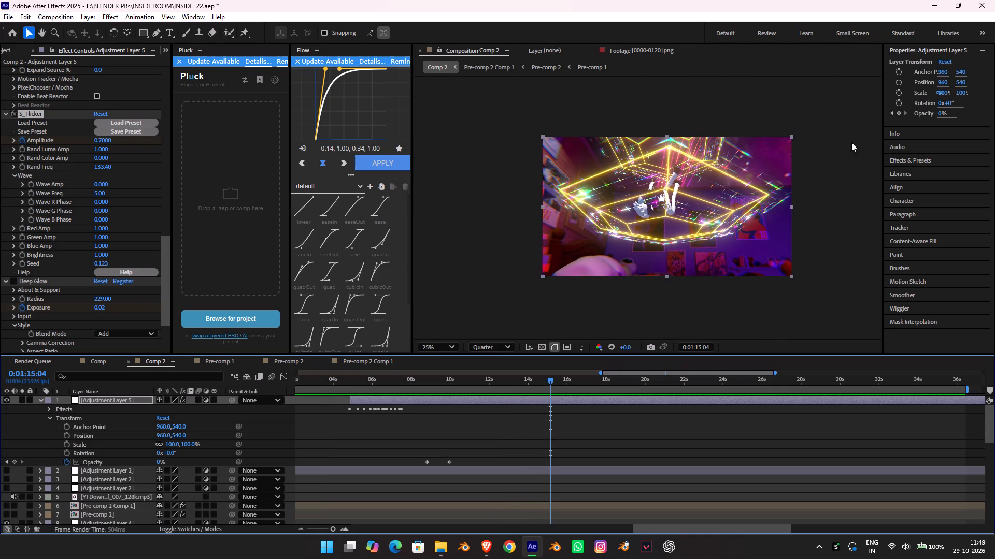
Look through Comp 2's layer stack and scrub the earlier footage between about 0:00:27:16 and 0:00:46:16, stopping at 0:00:43:17.
scroll(836, 129, "up", 1)
scroll(832, 125, "down", 1)
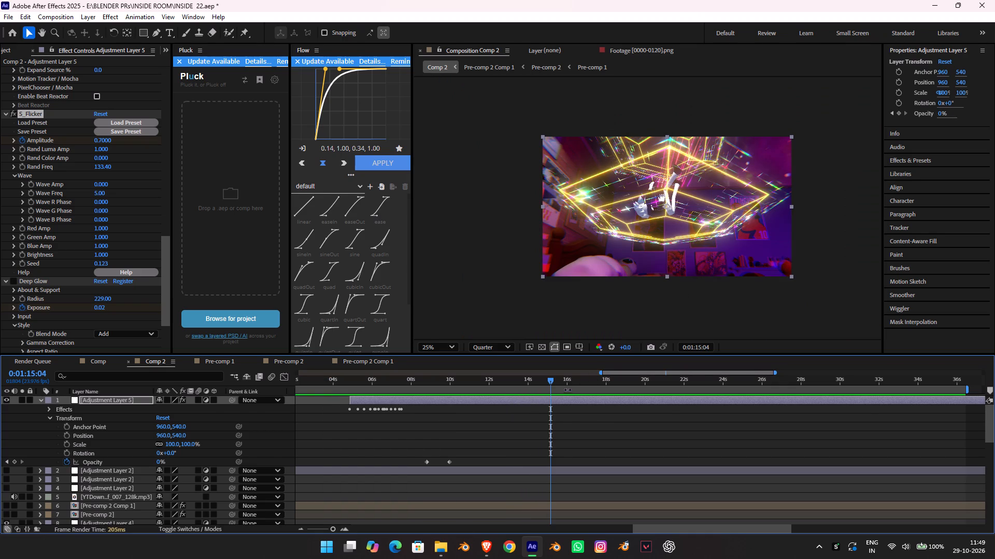
scroll(566, 390, "down", 3)
scroll(465, 412, "up", 3)
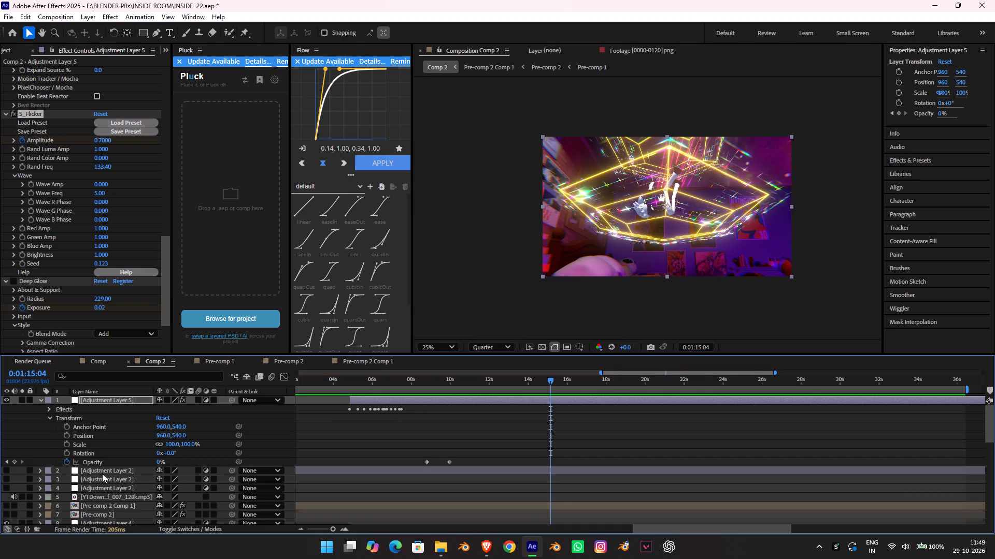
left_click(101, 474)
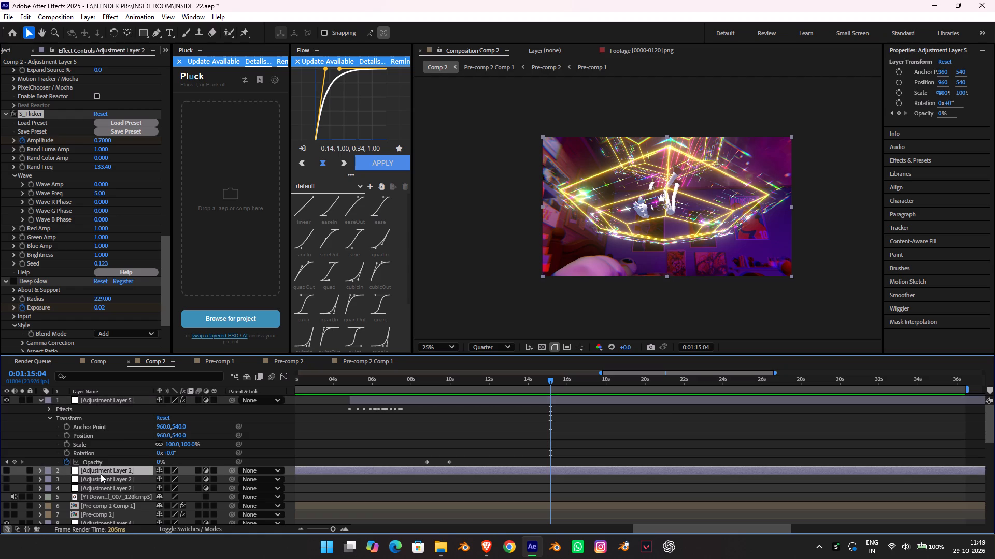
scroll(101, 479, "down", 17)
scroll(226, 464, "up", 6)
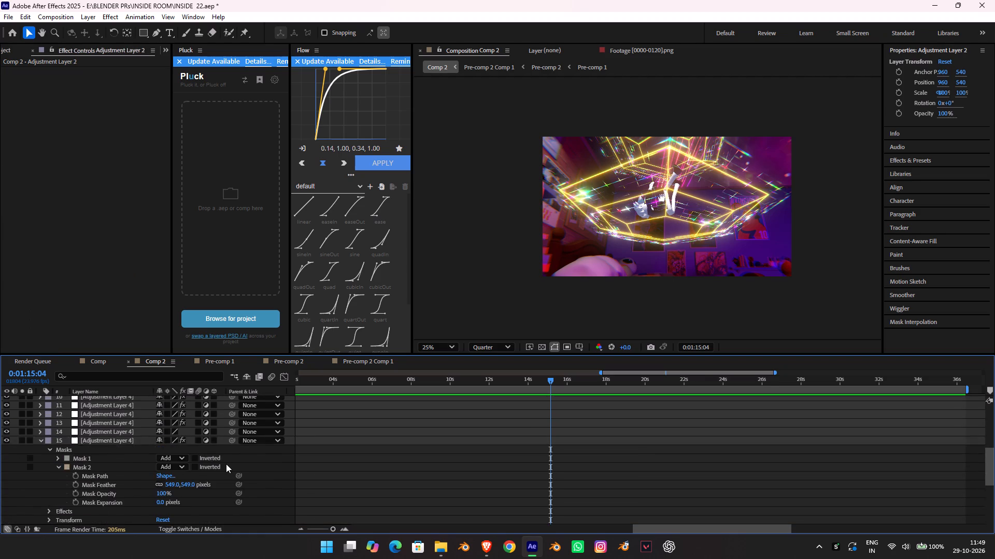
scroll(226, 464, "up", 7)
scroll(226, 464, "down", 4)
scroll(226, 464, "up", 5)
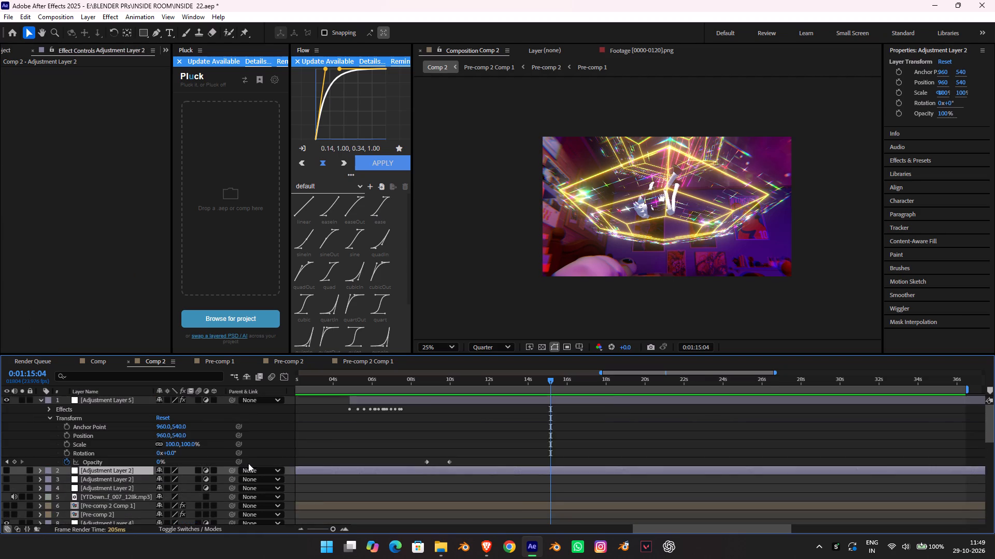
scroll(510, 463, "down", 11, "alt")
left_click_drag(495, 377, 433, 378)
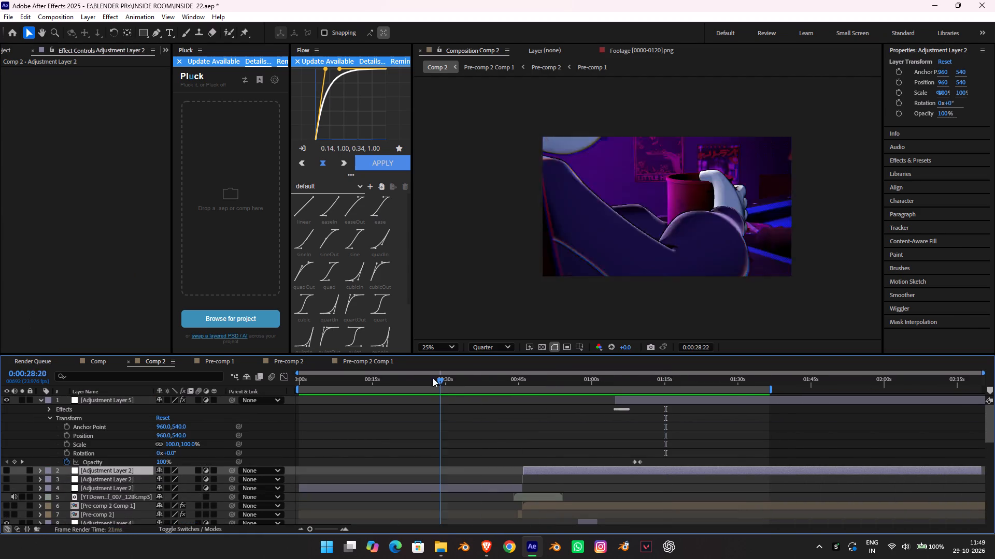
left_click_drag(433, 378, 456, 383)
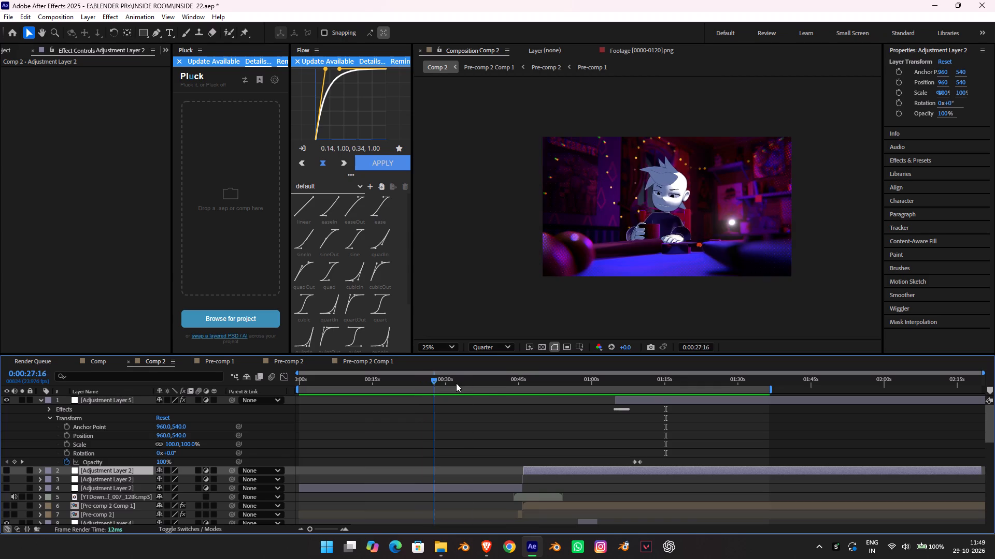
left_click_drag(456, 383, 527, 395)
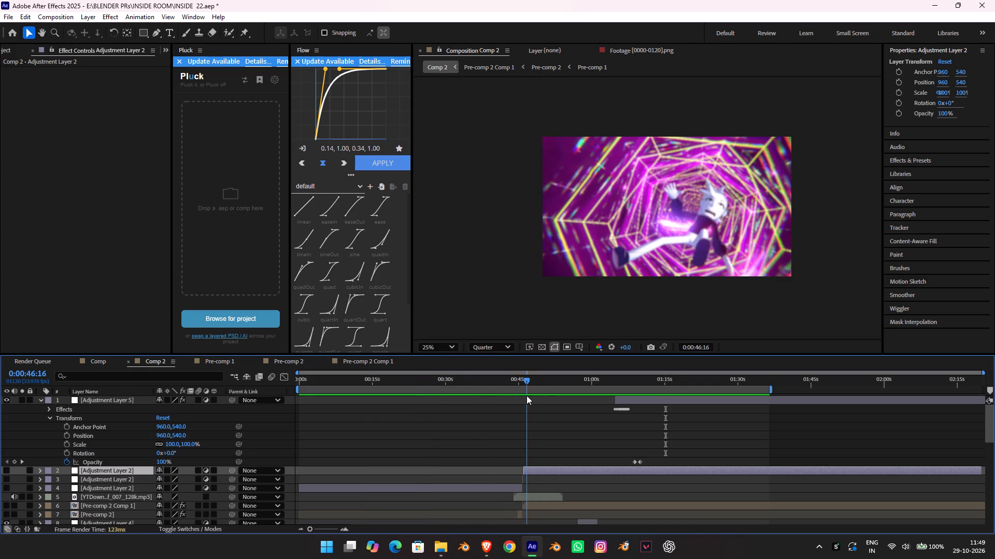
left_click_drag(527, 395, 510, 393)
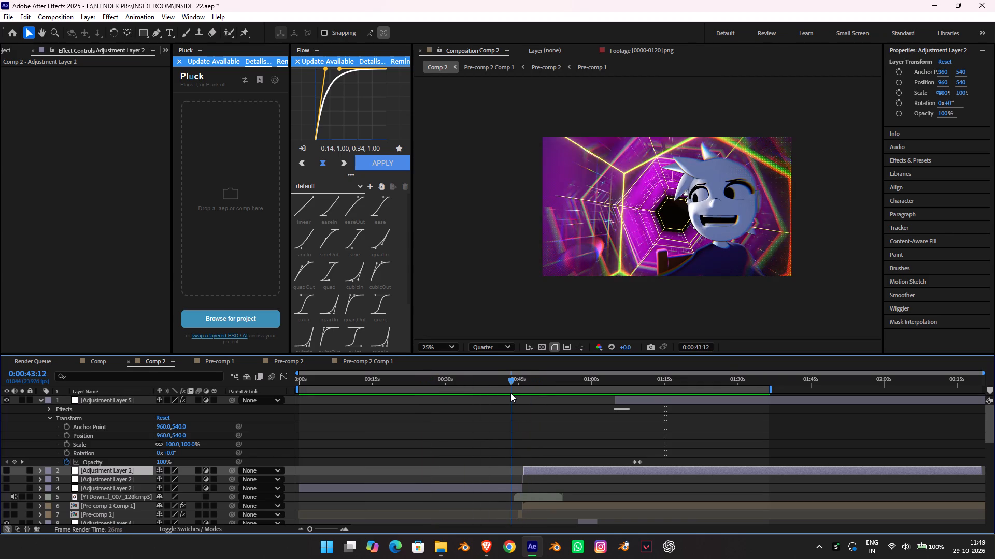
left_click_drag(510, 393, 512, 393)
Compare the frame at 0:00:43:17 with Adjustment Layer 4 on layer 14 hidden and shown.
left_click(453, 487)
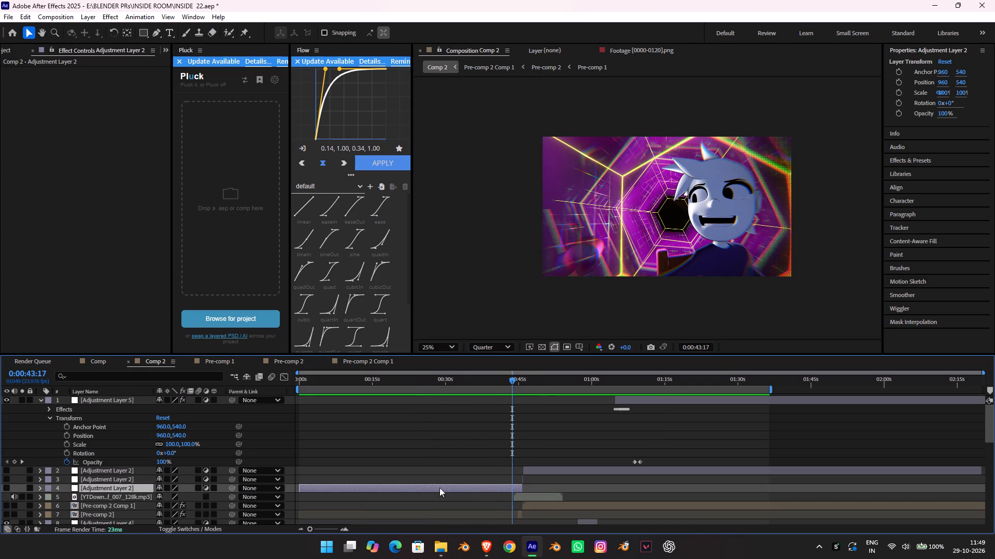
scroll(133, 476, "down", 5)
left_click(360, 441)
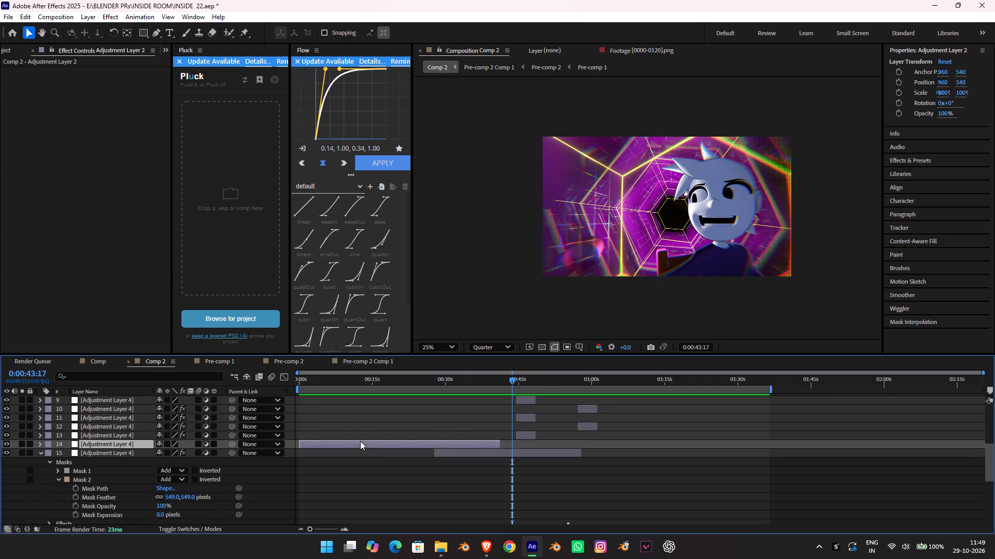
left_click(6, 443)
left_click(6, 443)
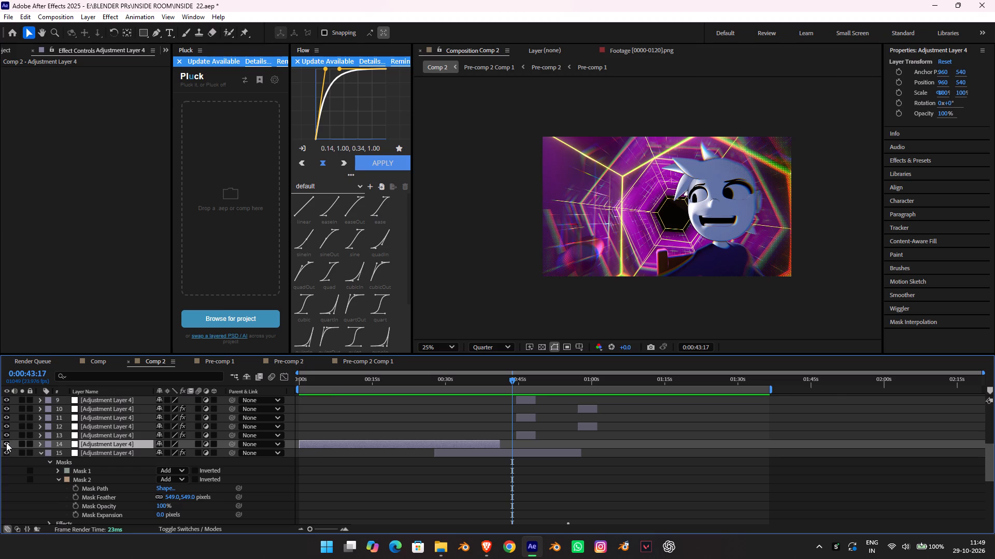
Compare the frames at 0:00:43:17 and 0:00:34:06 with Adjustment Layer 4 on layer 14 hidden and shown.
left_click(6, 443)
left_click(6, 443)
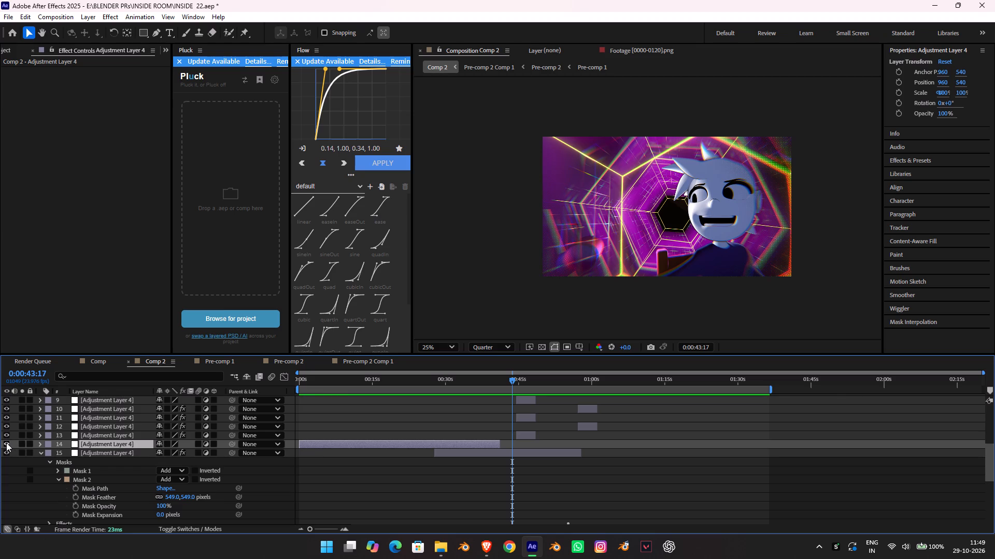
left_click(6, 443)
left_click(5, 443)
left_click(463, 383)
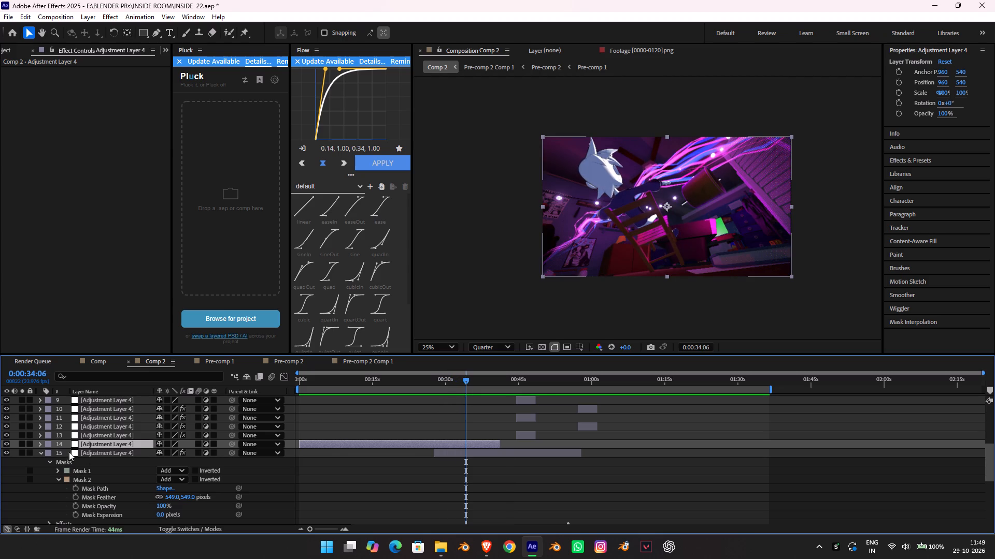
left_click(7, 442)
left_click(7, 442)
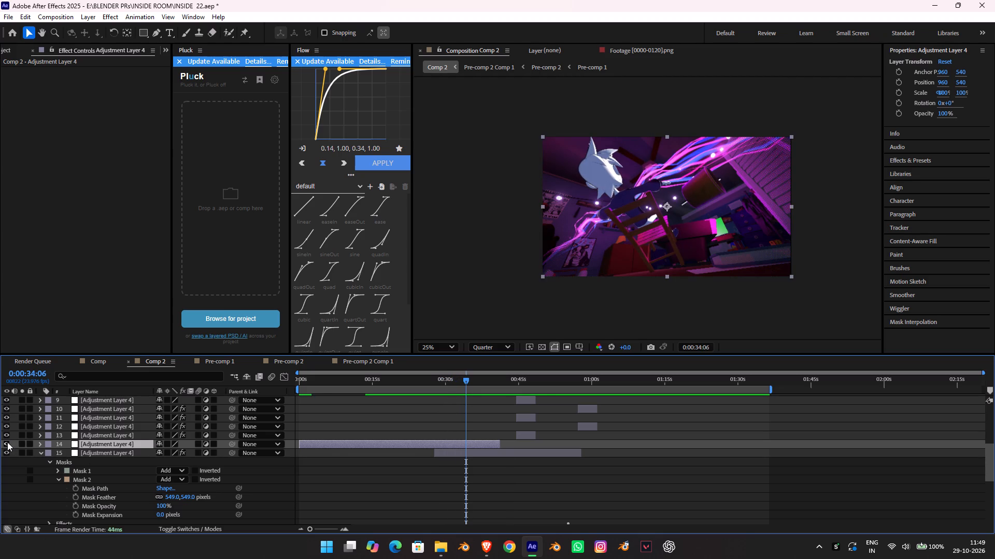
left_click(7, 442)
left_click(8, 442)
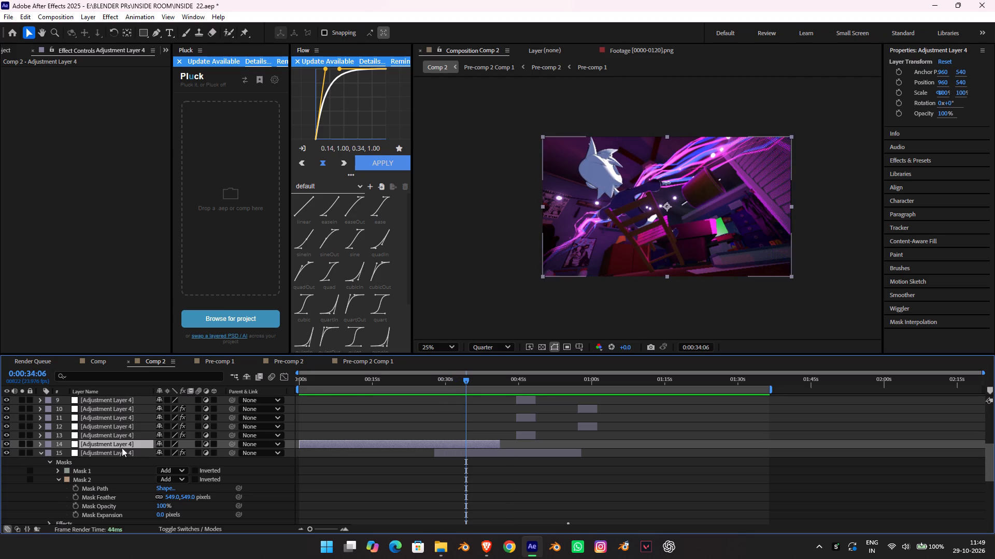
Scrub back to about 0:00:17:00, then preview the tunnel footage from 0:00:44:11 to 0:00:48:12.
left_click_drag(378, 380, 382, 380)
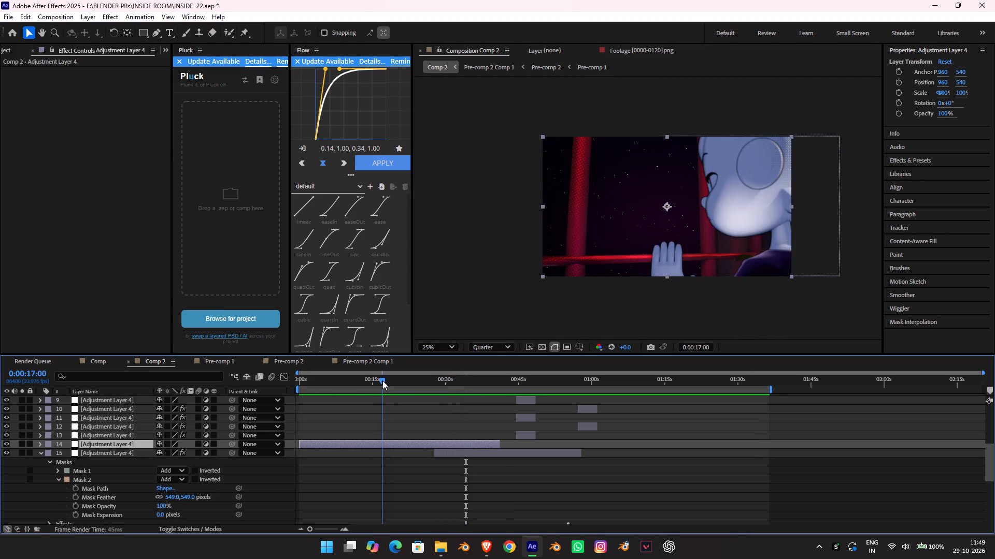
left_click_drag(382, 380, 516, 395)
key("space")
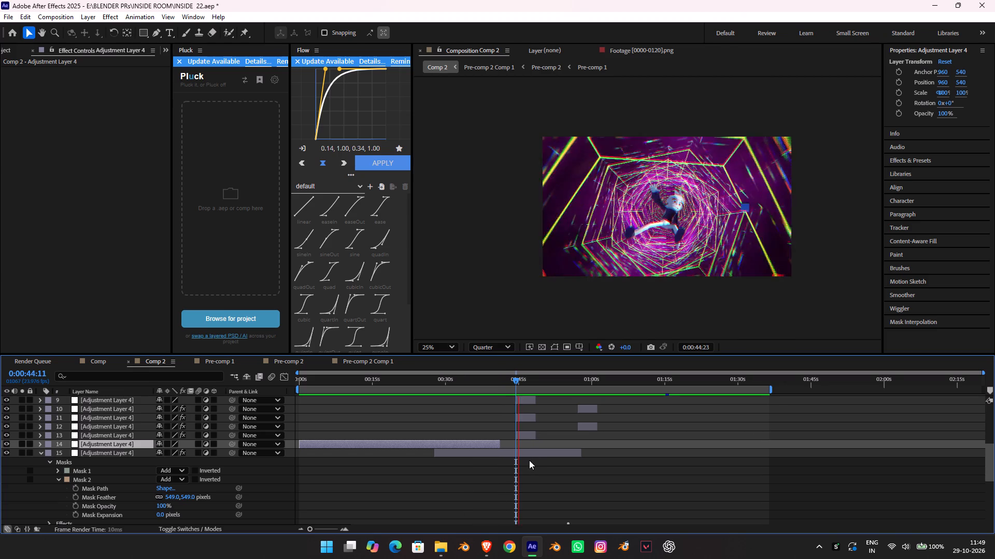
key("space")
key("space")
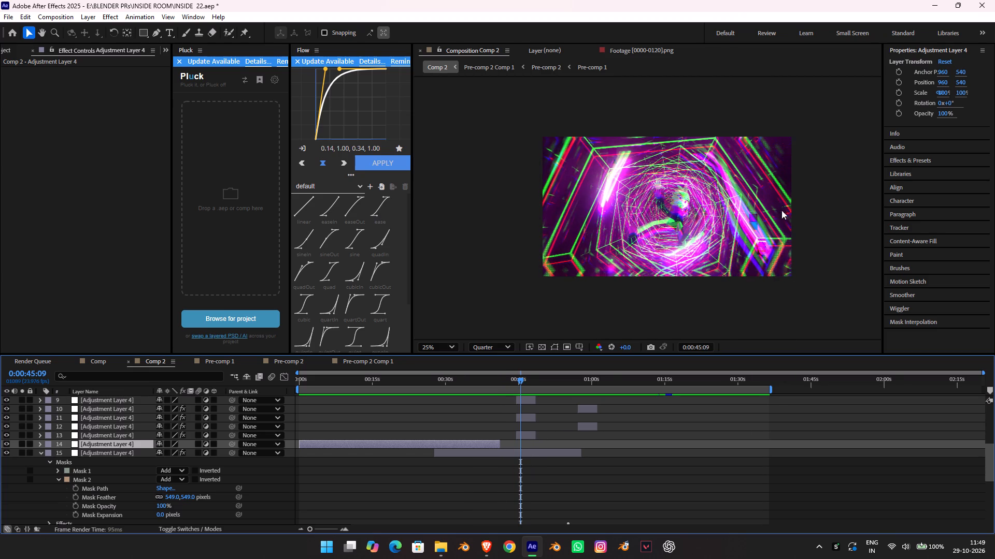
key("space")
scroll(208, 424, "up", 2)
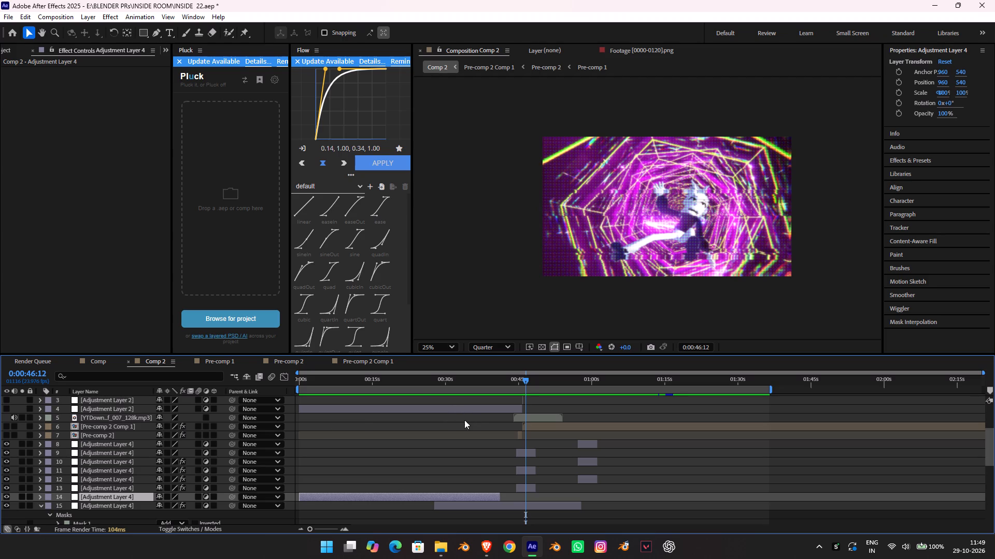
key("space")
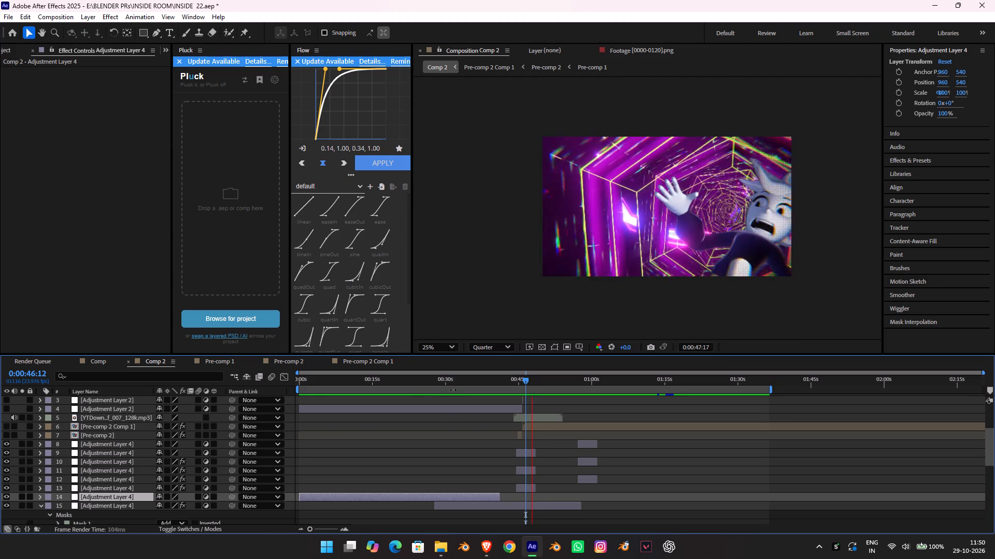
key("space")
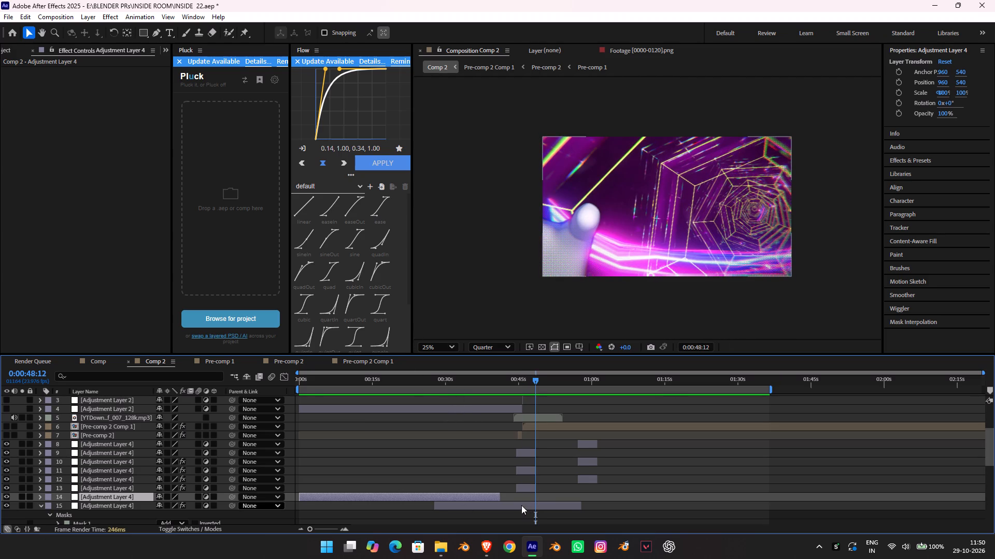
Duplicate the BCC Halftone Adjustment Layer 4 on layer 15 and place the copy topmost, starting in line with Adjustment Layer 5.
left_click(521, 505)
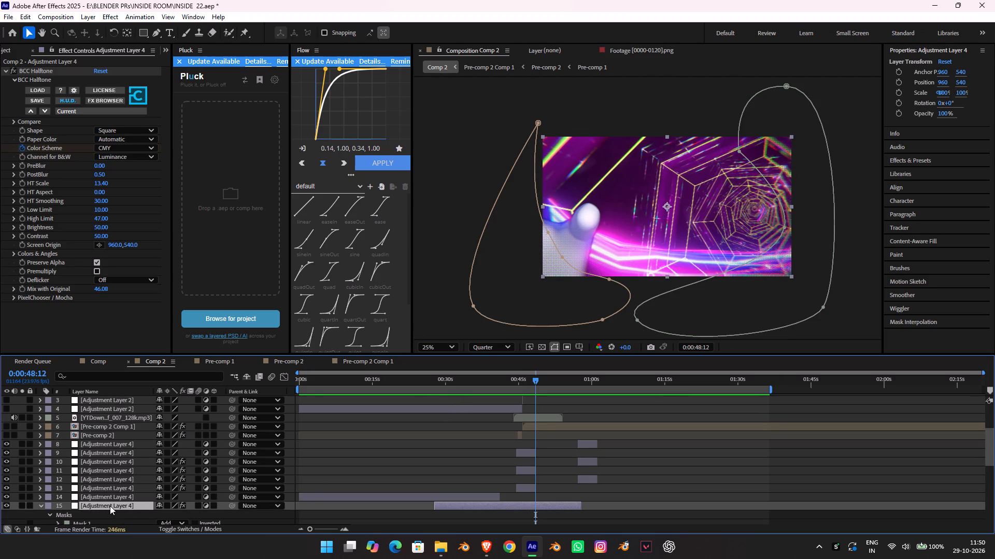
key("ctrl+d")
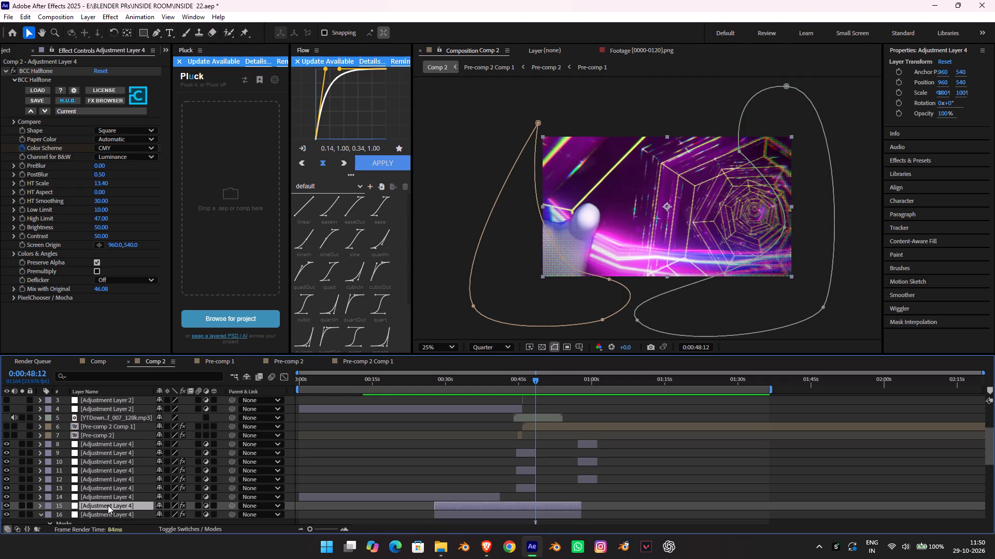
left_click_drag(108, 505, 115, 404)
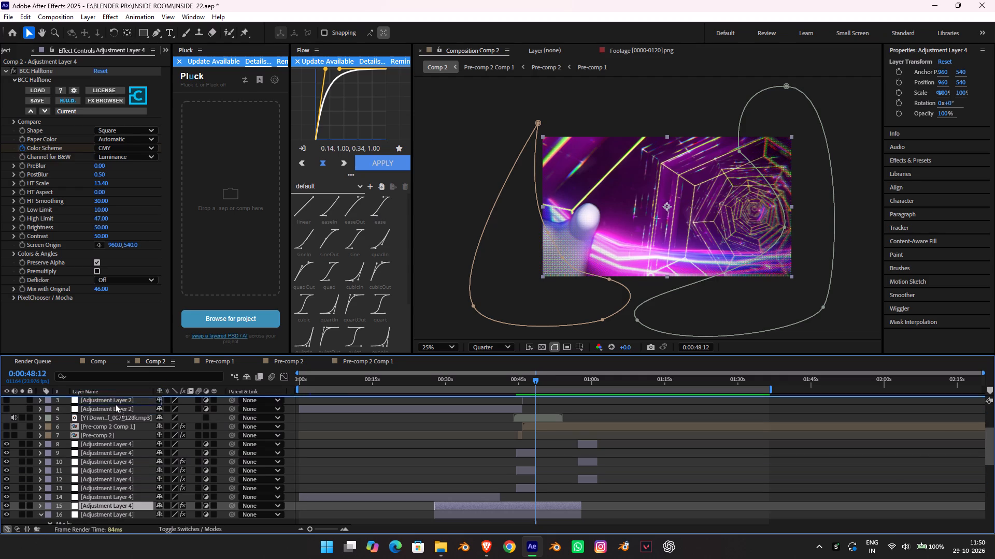
left_click_drag(115, 404, 115, 400)
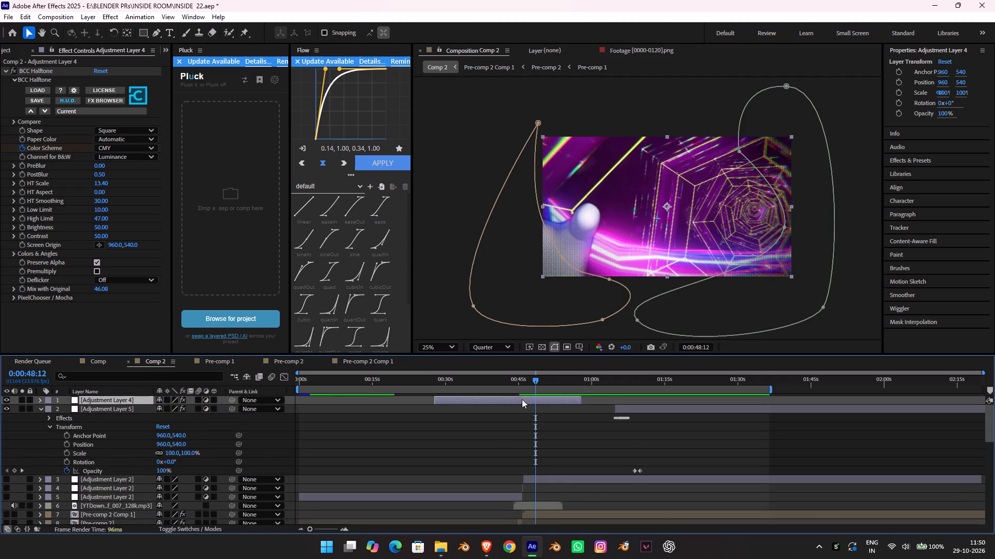
left_click_drag(522, 399, 704, 404)
Preview the tunnel footage from 0:00:48:12 to 0:01:00:07, inspecting the halftone detail up close and at full frame.
key("space")
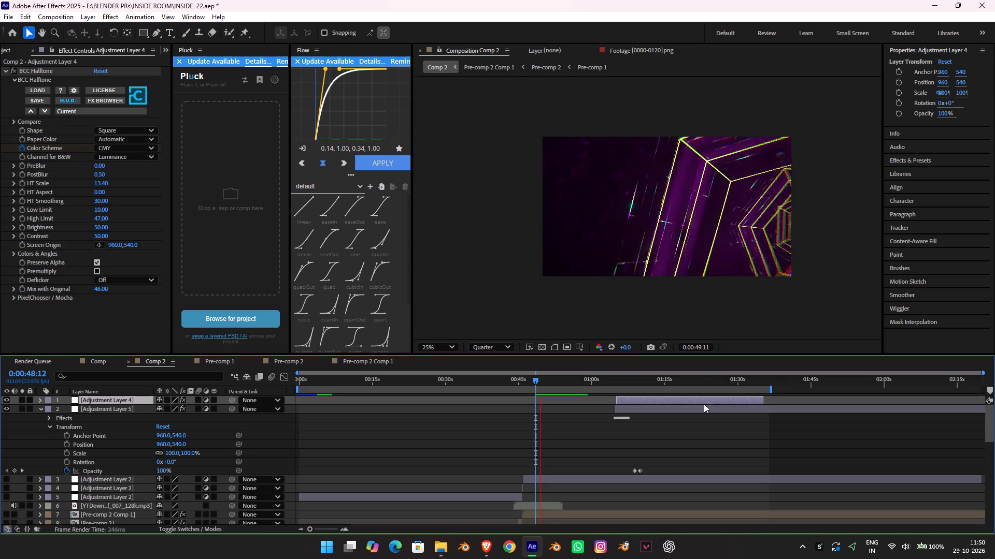
key("space")
scroll(809, 136, "up", 2)
scroll(810, 132, "down", 1)
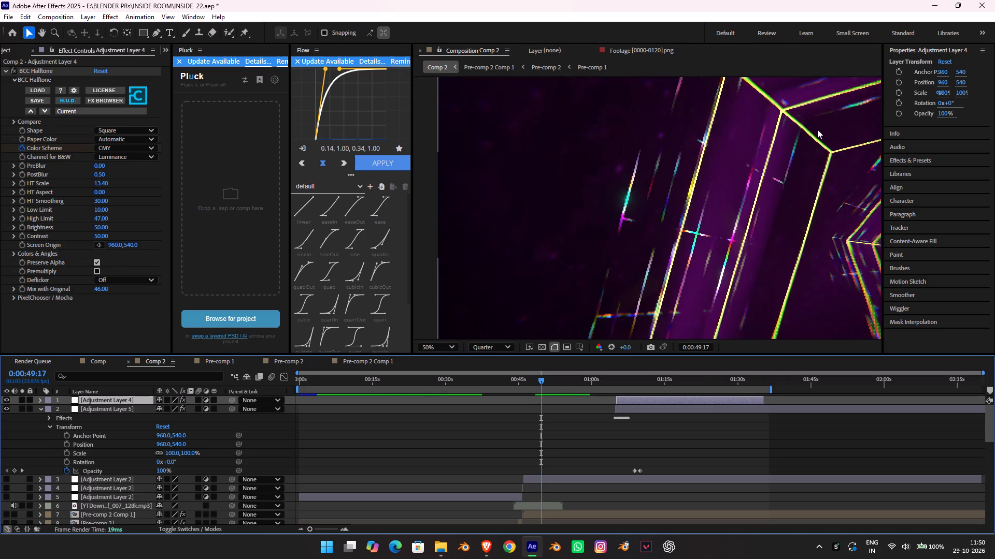
scroll(817, 129, "down", 2)
middle_click_drag(769, 153, 724, 154)
scroll(667, 173, "up", 2)
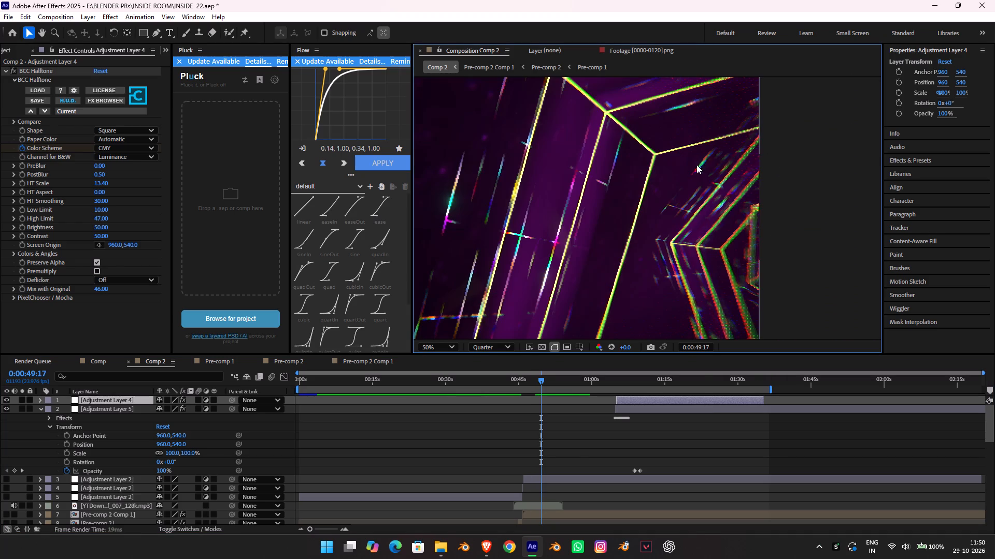
key("space")
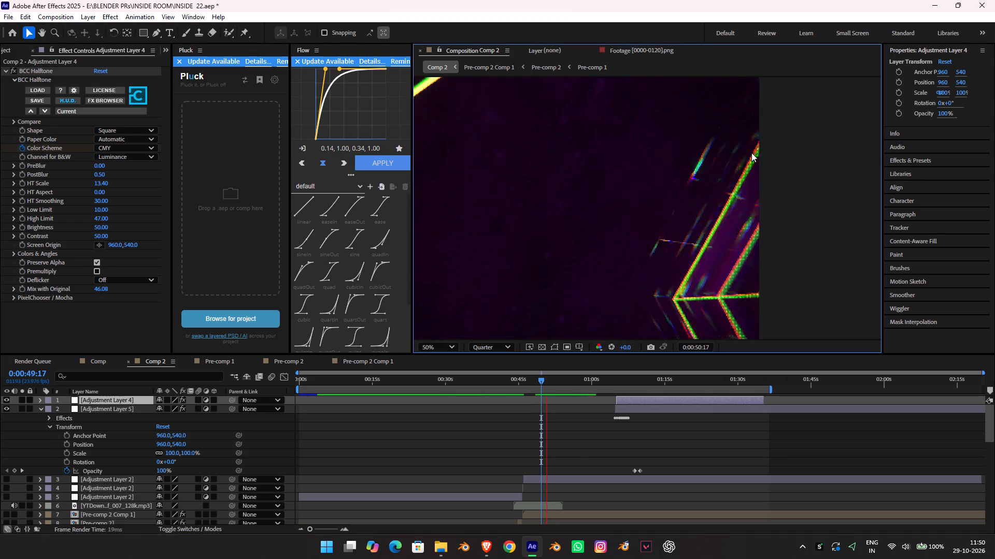
key("space")
key("space")
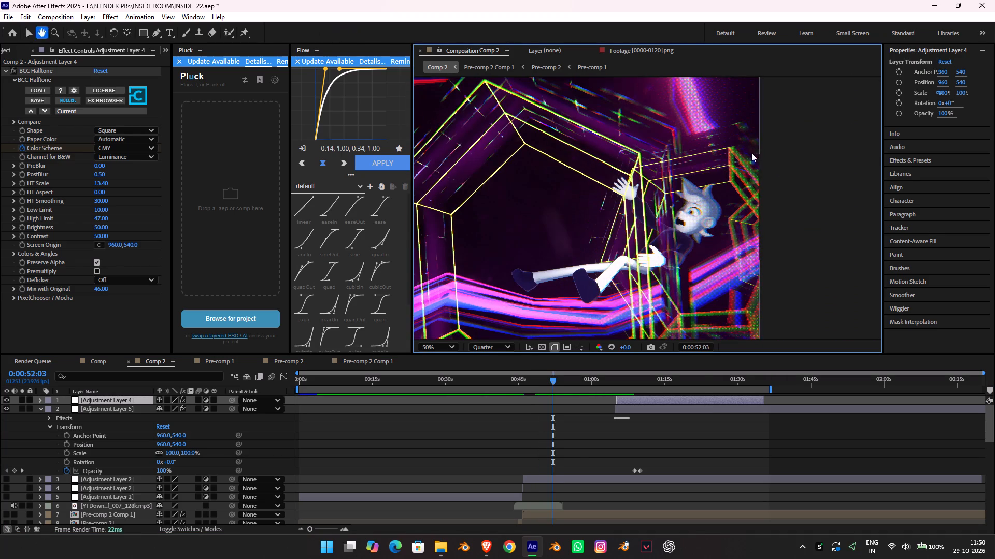
scroll(653, 170, "down", 1)
scroll(653, 171, "up", 1)
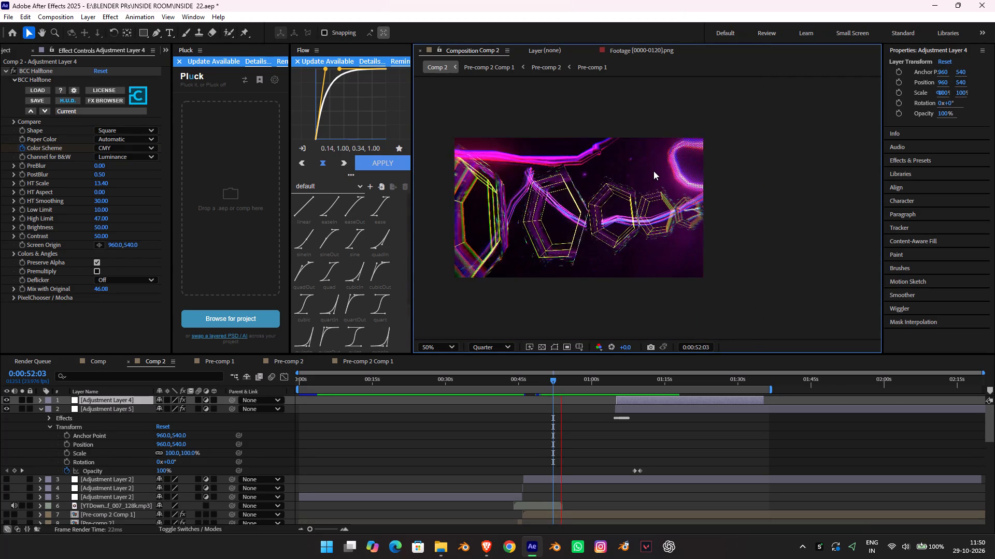
key("space")
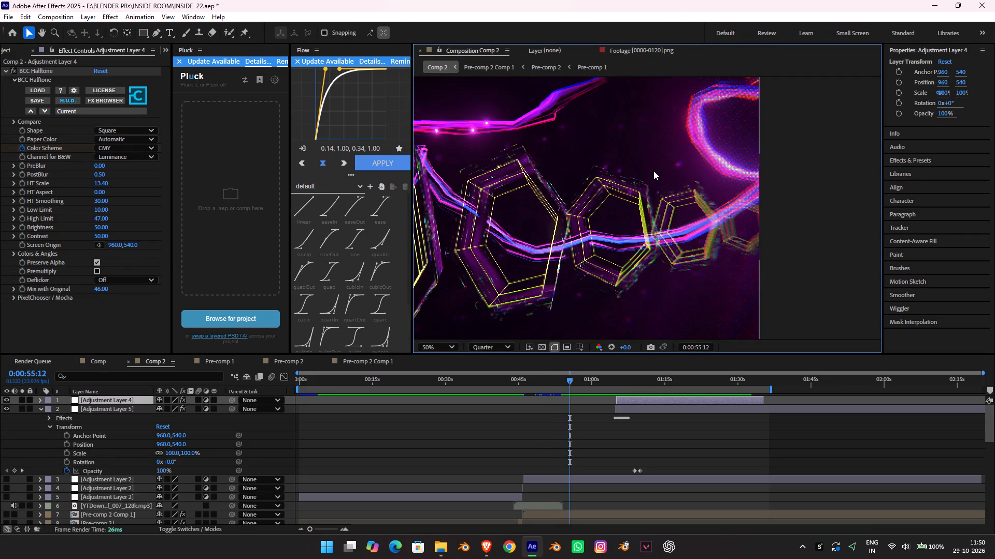
key("space")
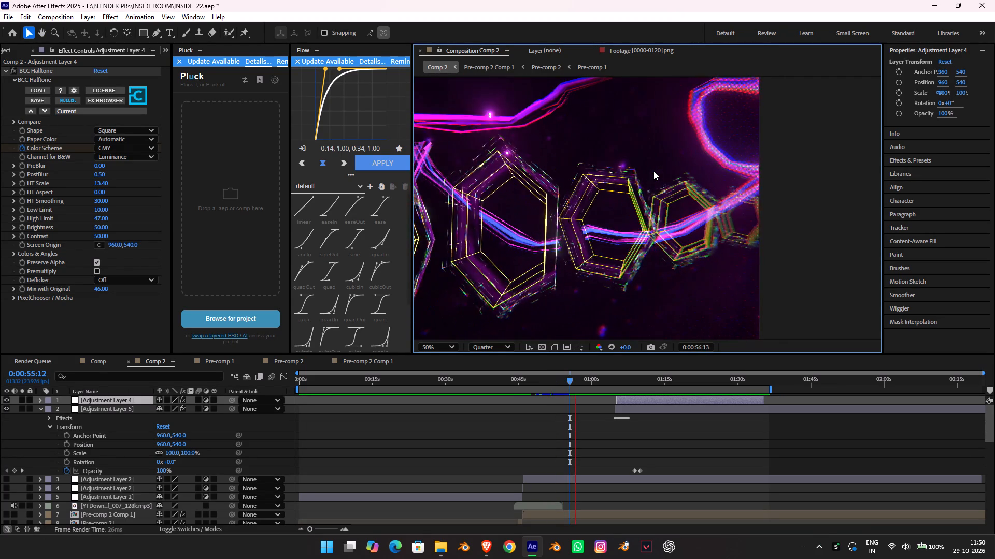
scroll(653, 171, "down", 2)
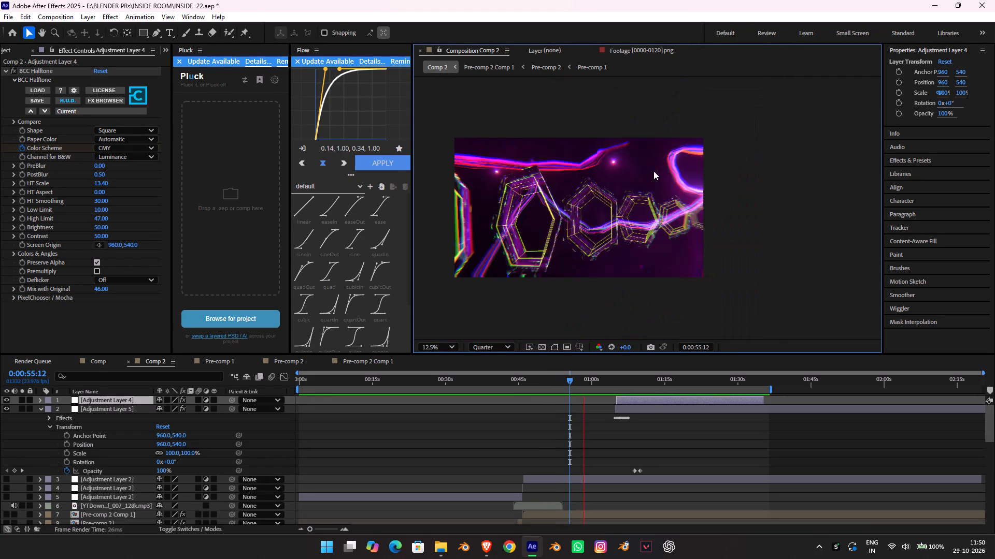
key("space")
scroll(652, 235, "up", 2)
key("space")
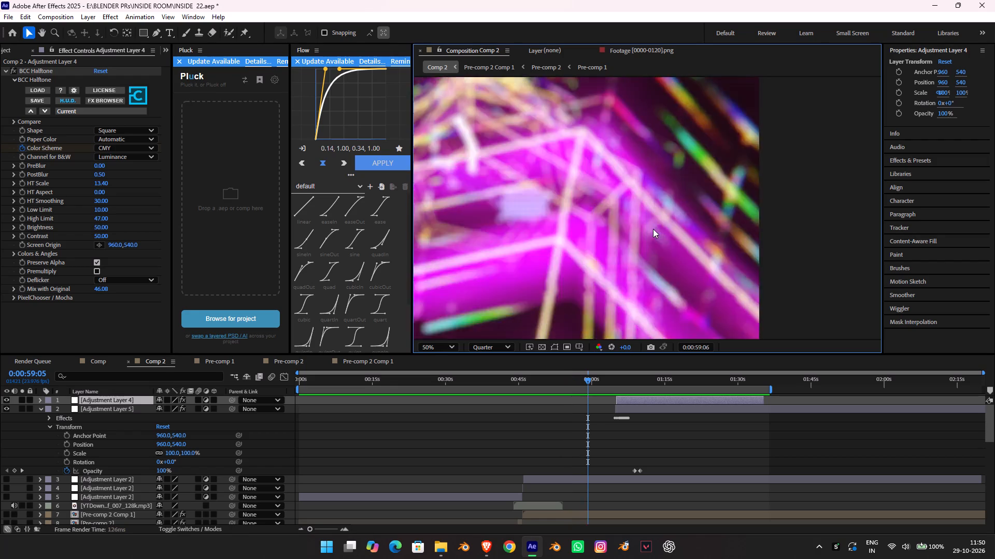
key("space")
Shift the topmost halftone Adjustment Layer 4 earlier so it starts at about 0:01:00:07.
left_click_drag(632, 400, 626, 400)
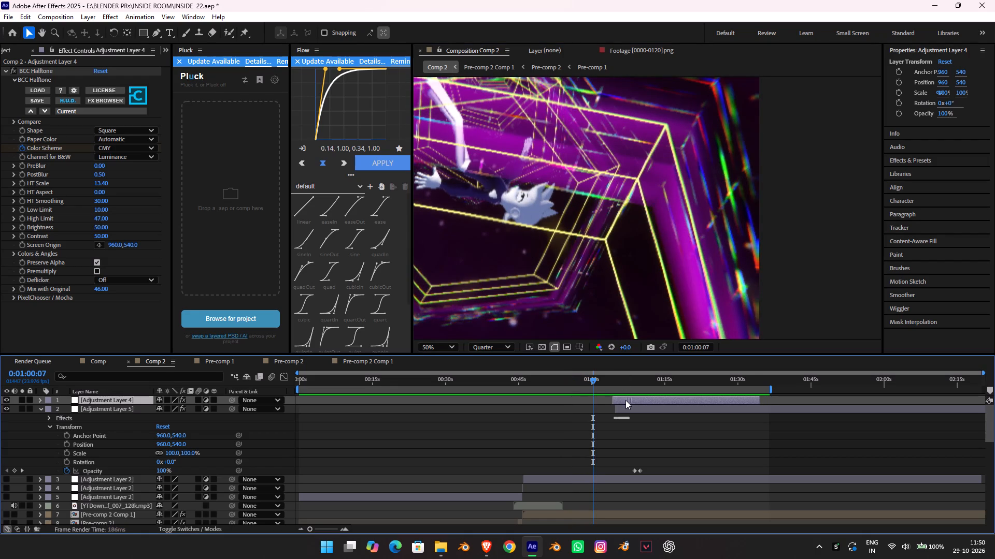
left_click_drag(626, 400, 610, 396)
Preview the repositioned halftone layer through the fading transition from 0:01:00:07 to 0:01:09:07.
key("space")
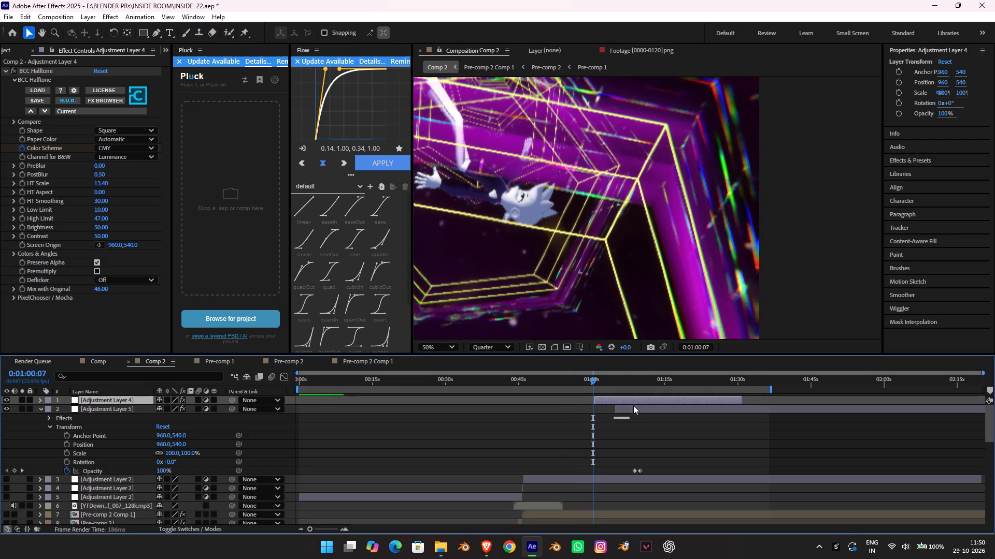
scroll(628, 319, "down", 3)
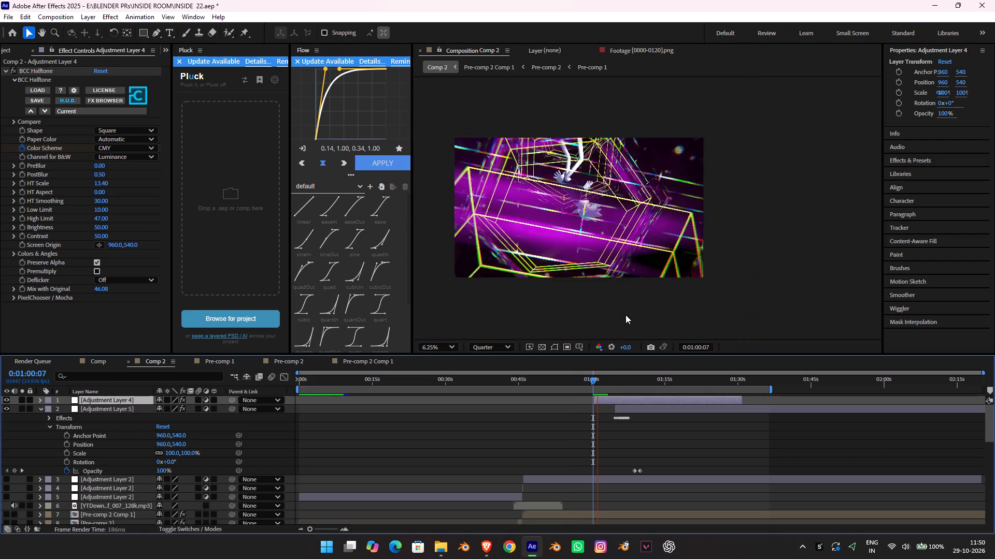
scroll(623, 305, "up", 3)
key("space")
scroll(633, 249, "down", 1)
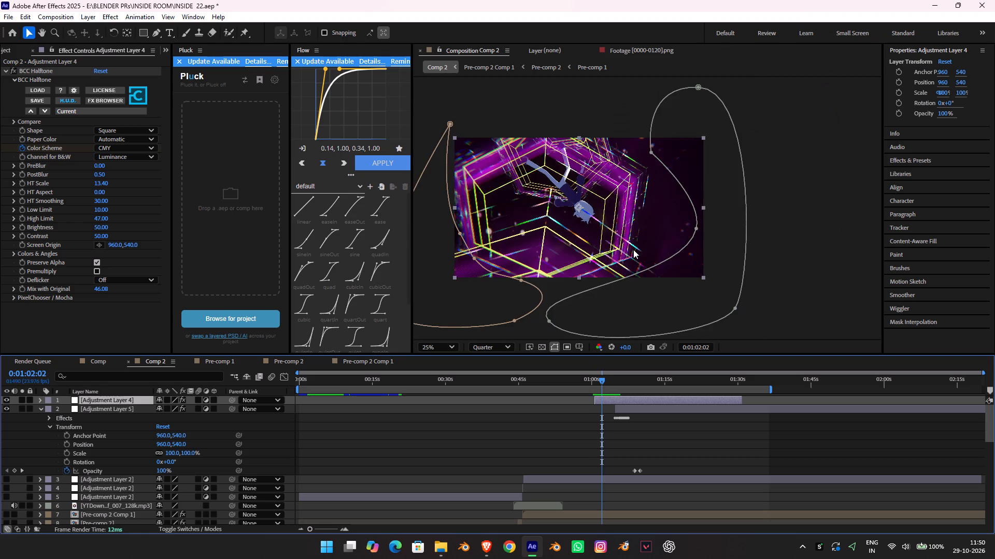
key("space")
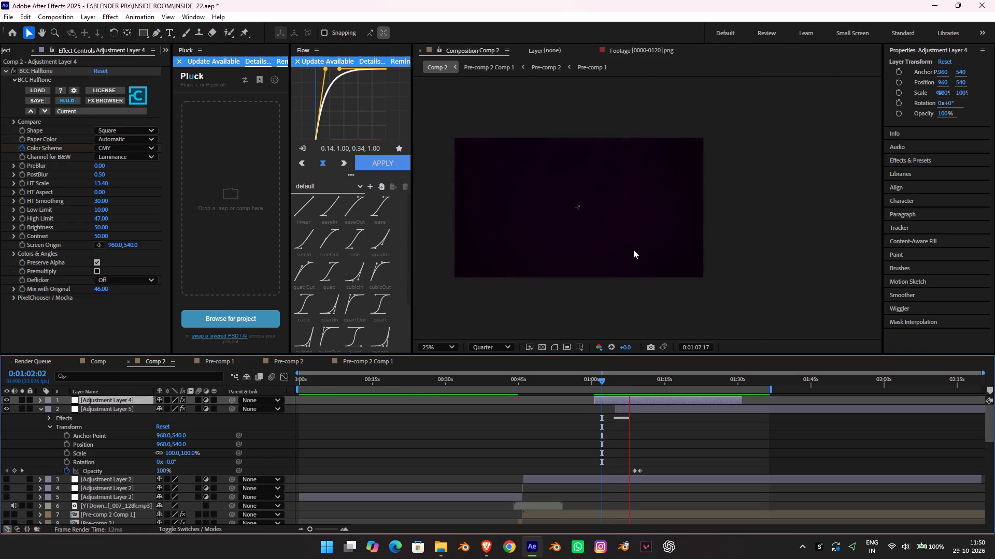
key("space")
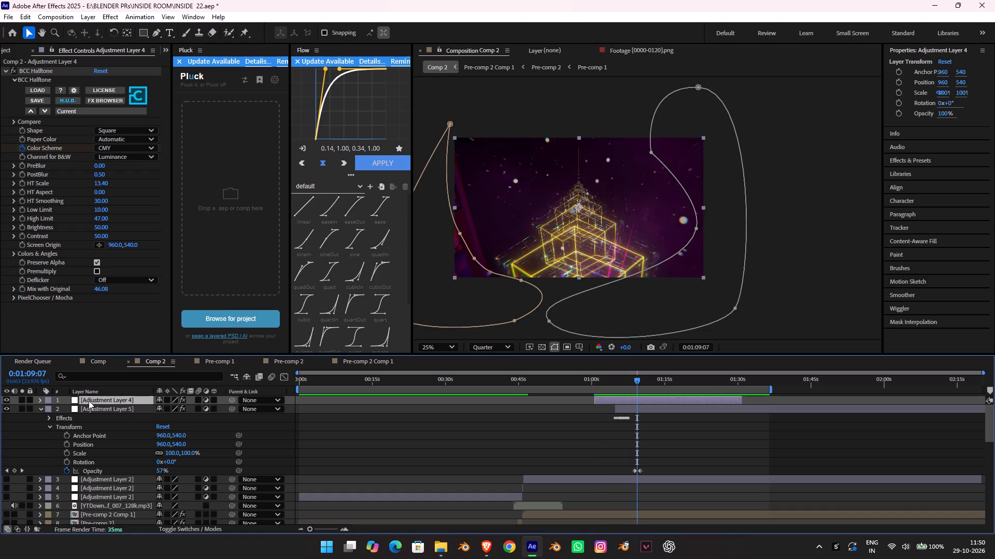
Move the halftone Adjustment Layer 4 down to layer 3, beneath the first Adjustment Layer 2, and preview from 0:01:09:07.
left_click_drag(89, 400, 75, 483)
key("space")
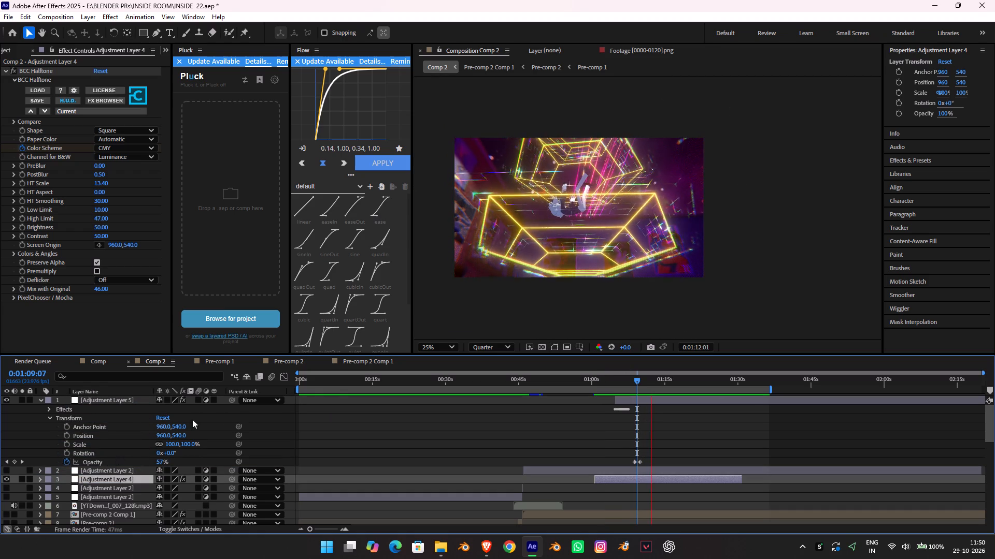
key("space")
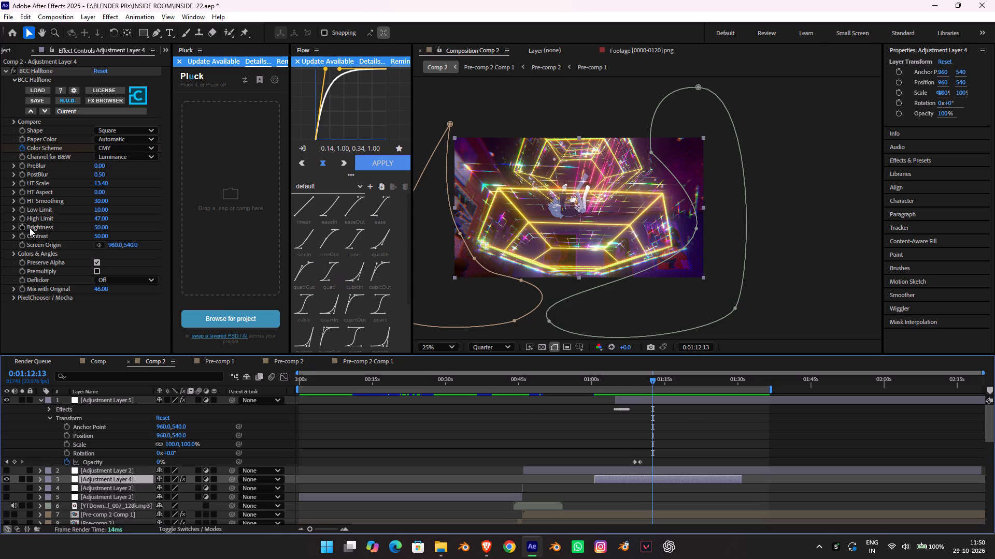
Return to 0:00:01:05 near the start of Comp 2 and save the project.
left_click_drag(452, 378, 149, 358)
key("space")
key("space")
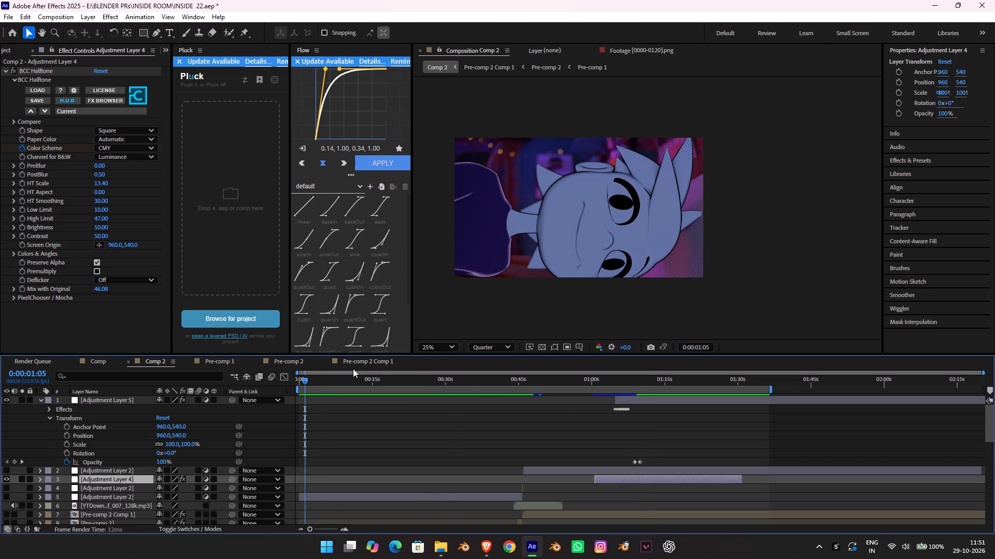
key("ctrl+s")
key("space")
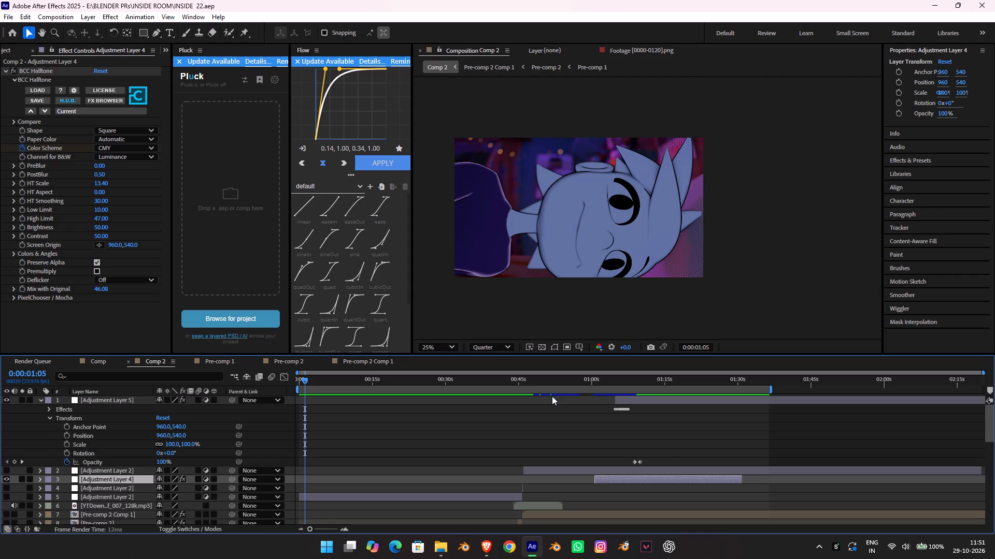
Preview Comp 2 from 0:00:46:19 through the halftone section to about 0:01:35:11.
left_click(528, 378)
key("space")
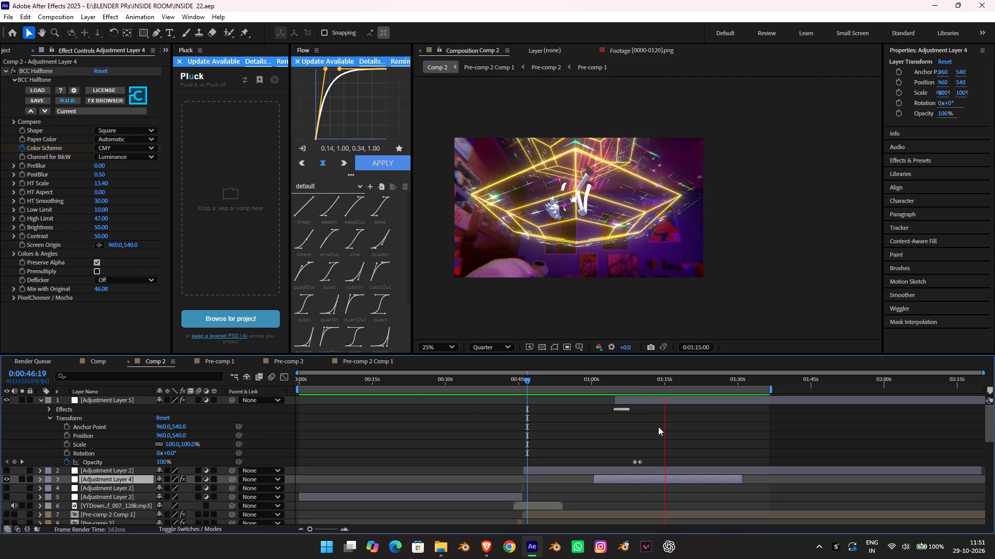
key("space")
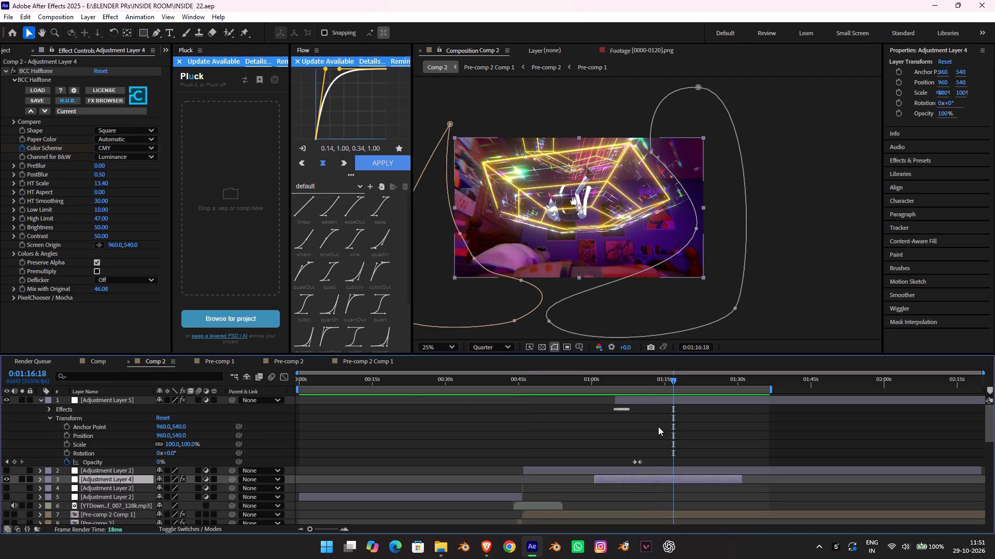
scroll(547, 319, "up", 1)
scroll(496, 281, "down", 1)
key("space")
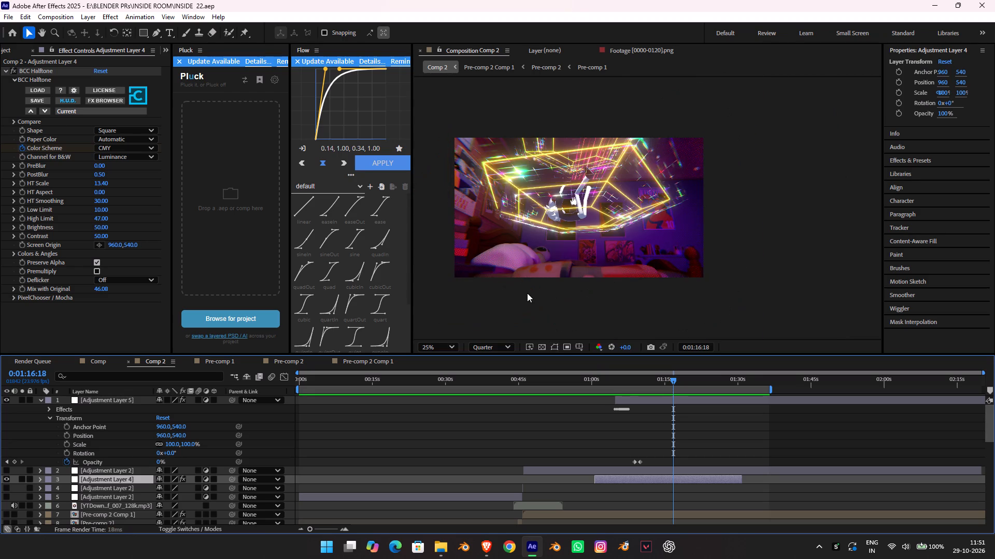
key("space")
key("space")
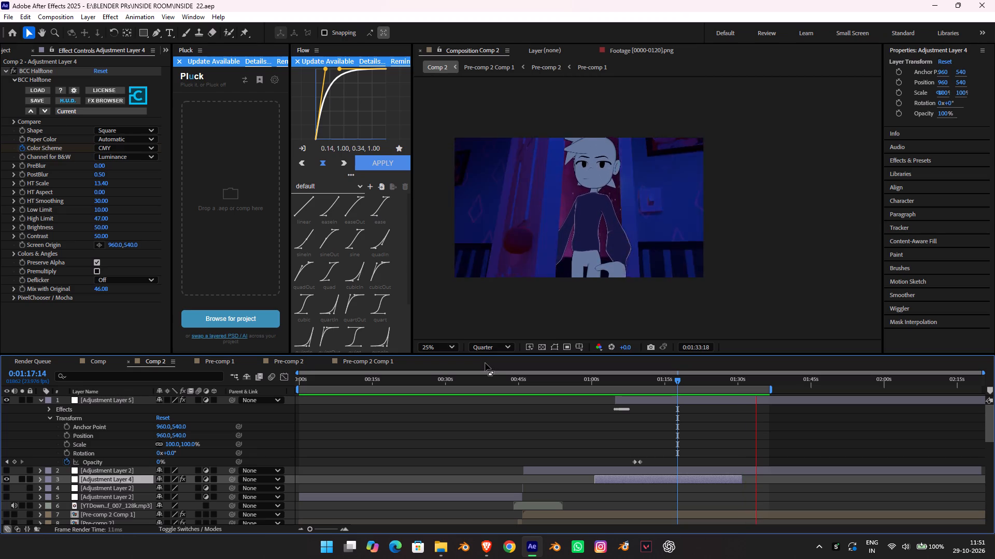
key("space")
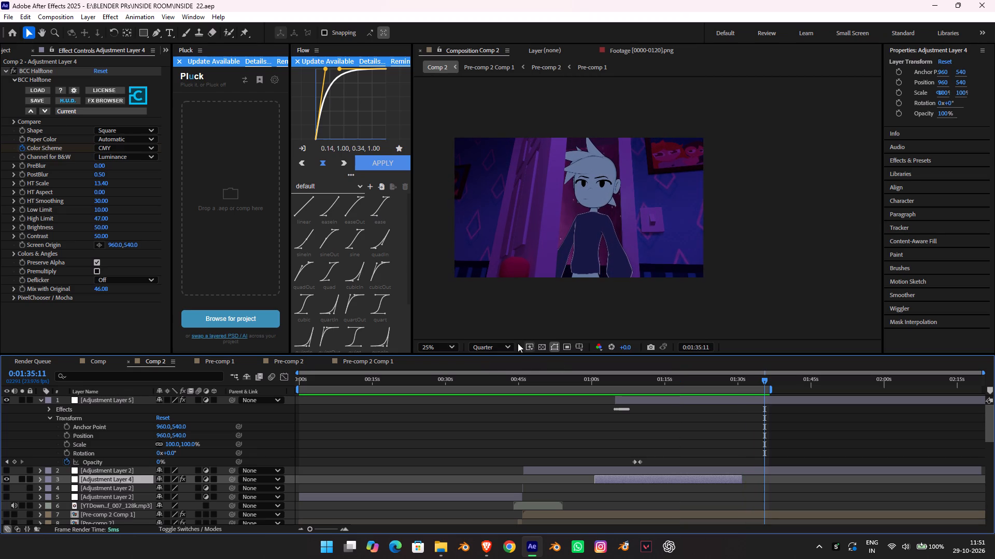
Spot-check Comp 2 playback from 0:00:31:22, 0:00:41:19, 0:00:48:17 and 0:00:49:13, stopping at 0:00:53:04.
left_click_drag(479, 375, 444, 374)
left_click(454, 381)
key("space")
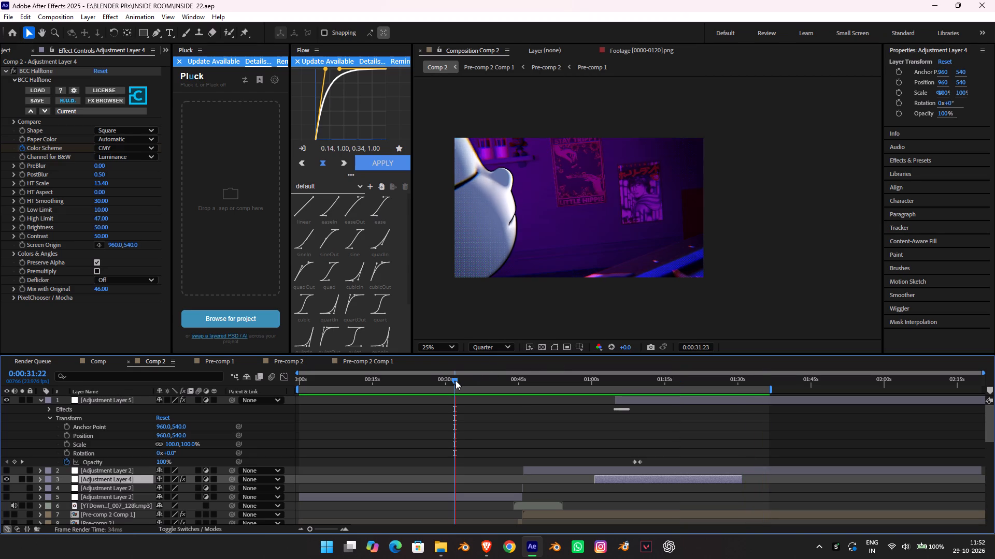
left_click(503, 385)
key("space")
left_click(536, 385)
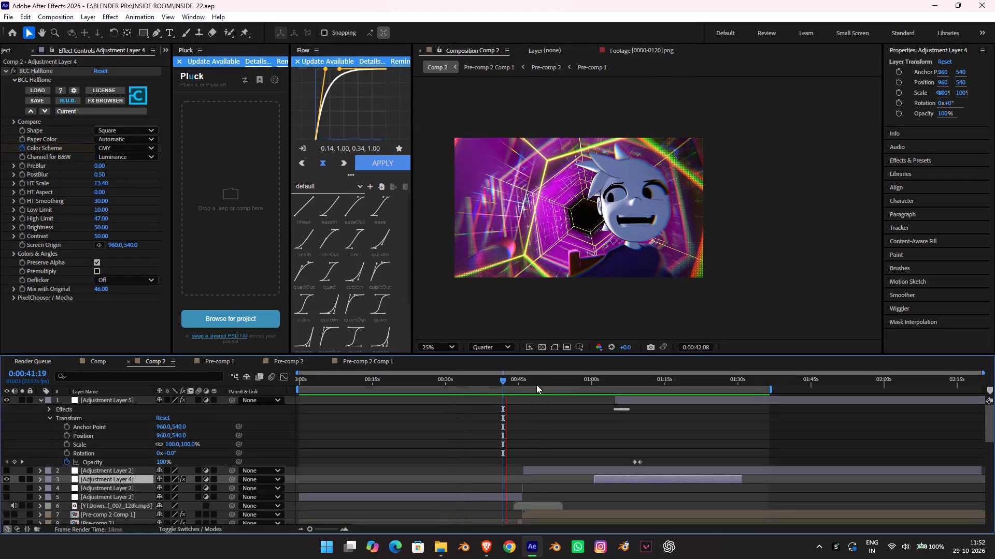
key("space")
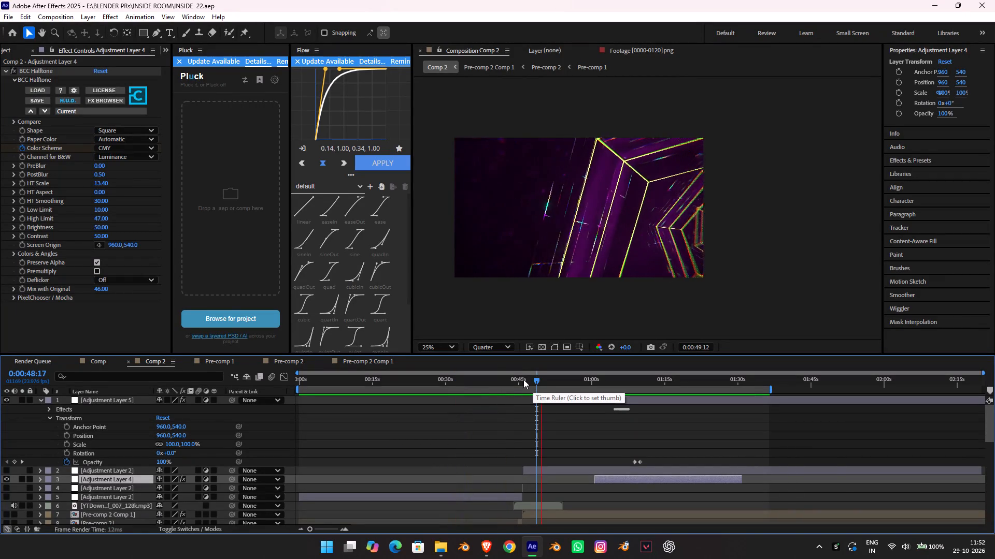
left_click(522, 379)
key("space")
left_click(541, 380)
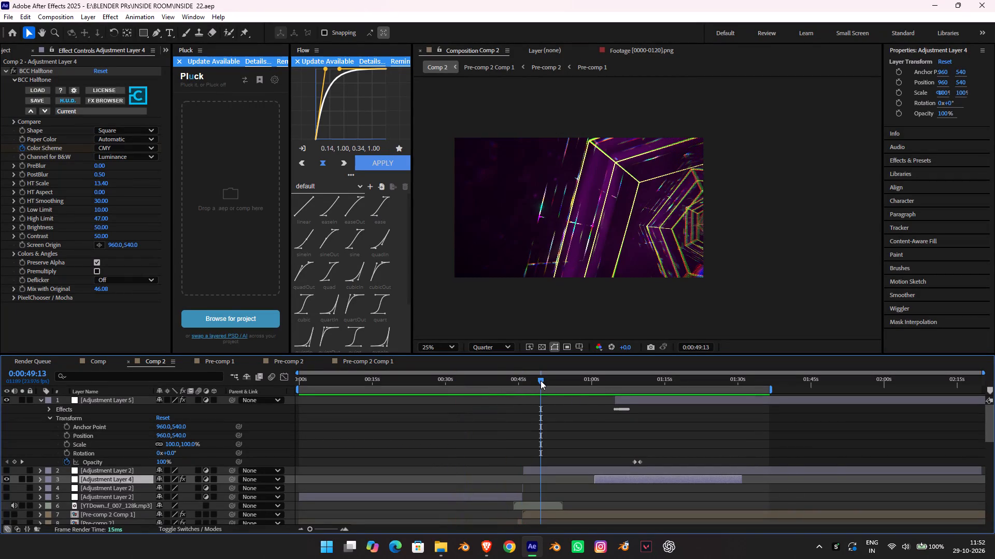
key("space")
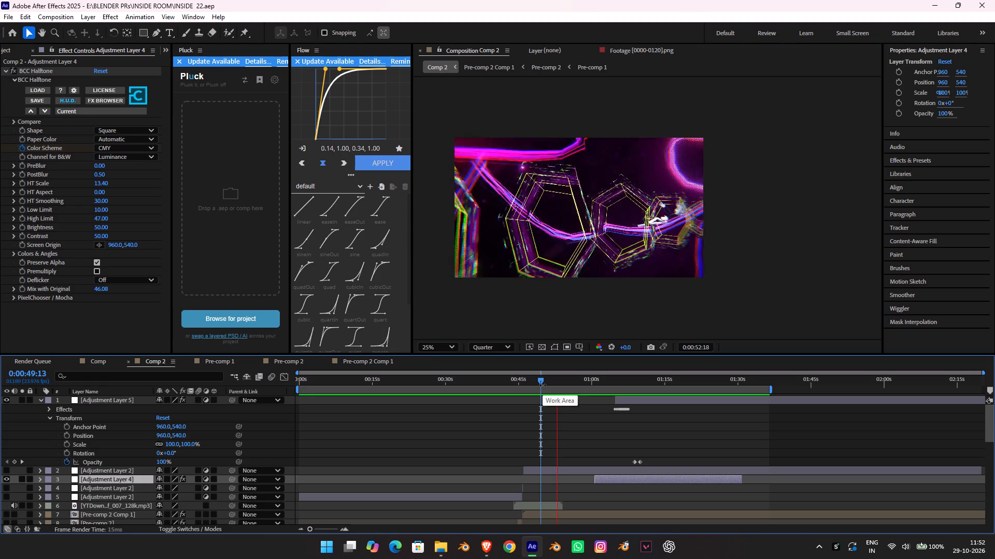
key("space")
Switch to Brave and close the open CC Pack and Shake Pack Google Drive tabs and the adjoining IE-X tab.
key("alt+Tab")
key("alt+Tab")
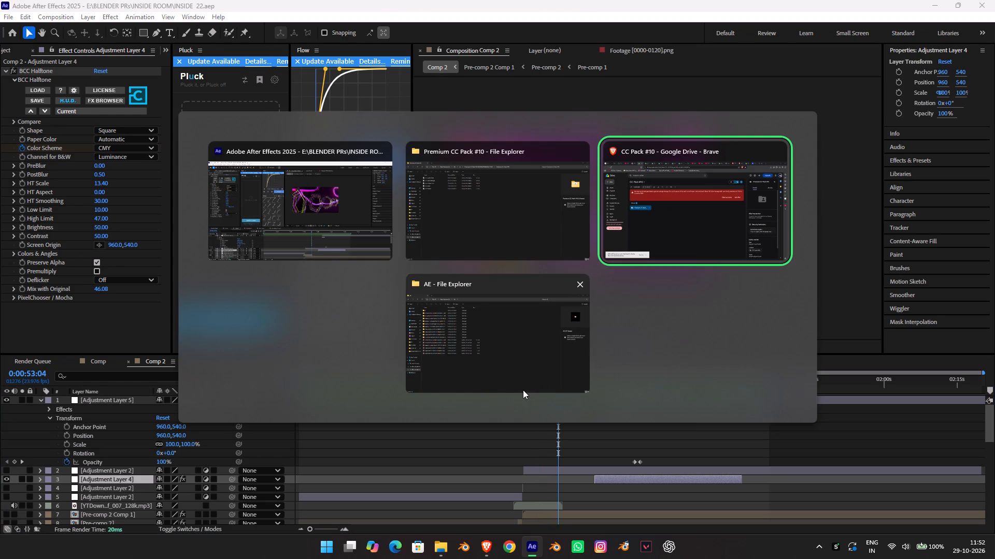
key("alt+Tab")
key("alt+Tab")
key("alt+Tab")
key("alt+Tab")
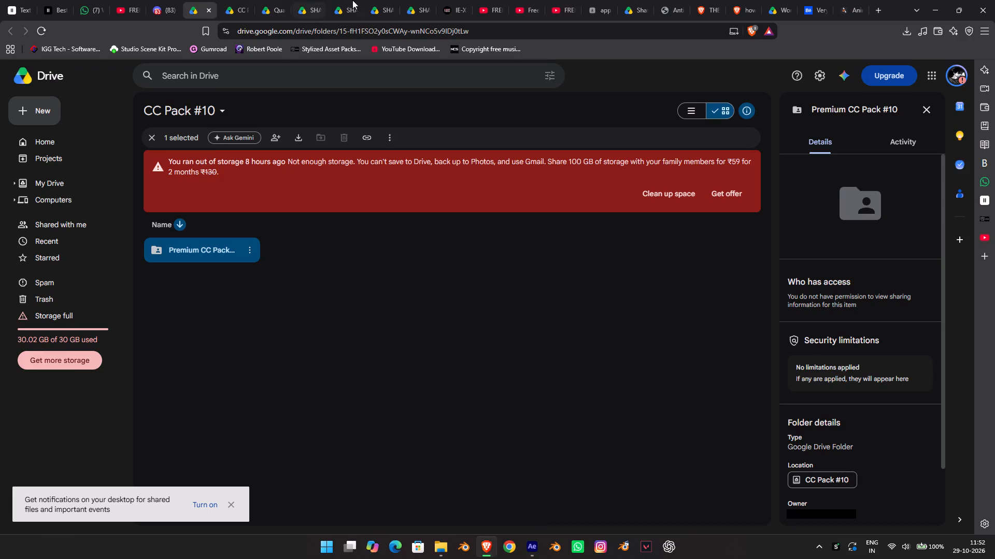
left_click(210, 10)
triple_click(210, 10)
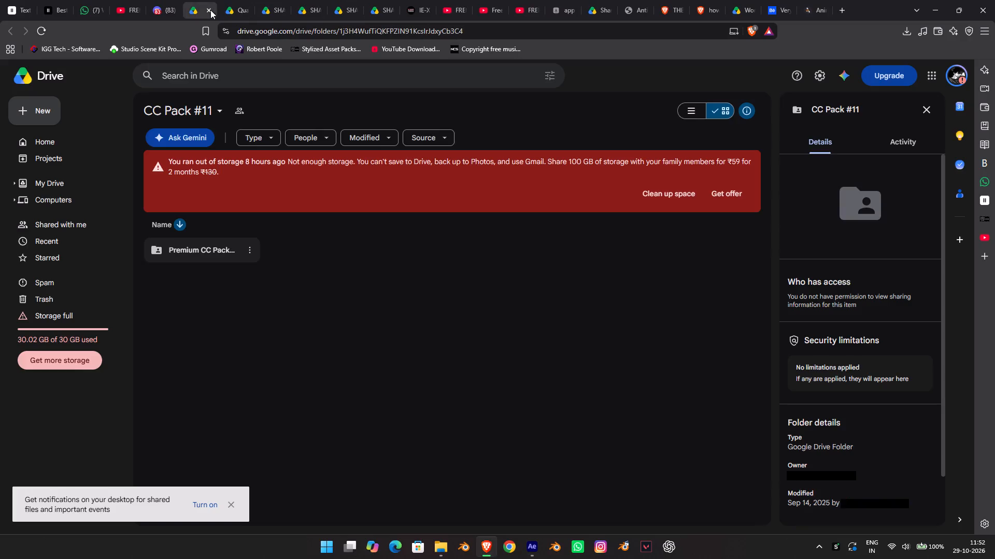
double_click(210, 10)
triple_click(210, 10)
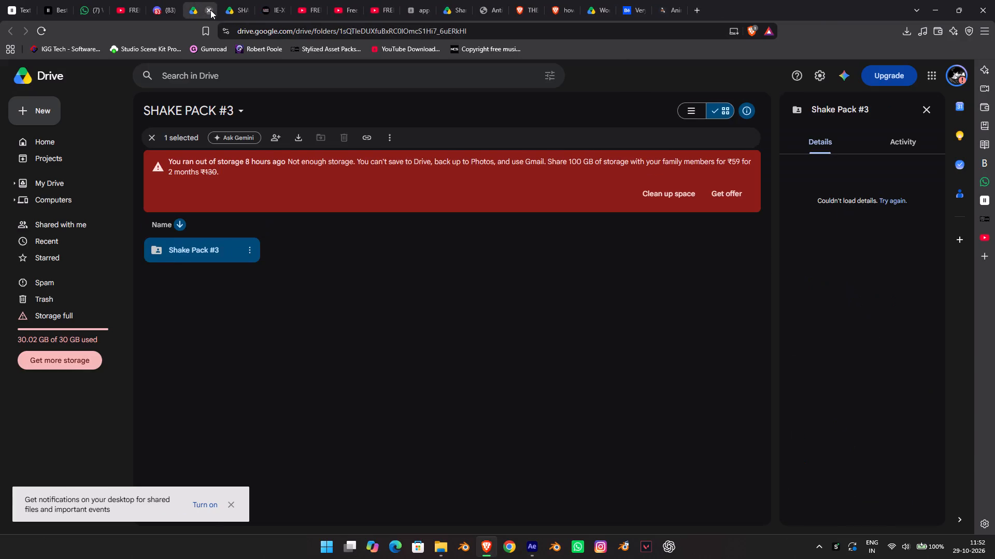
triple_click(210, 10)
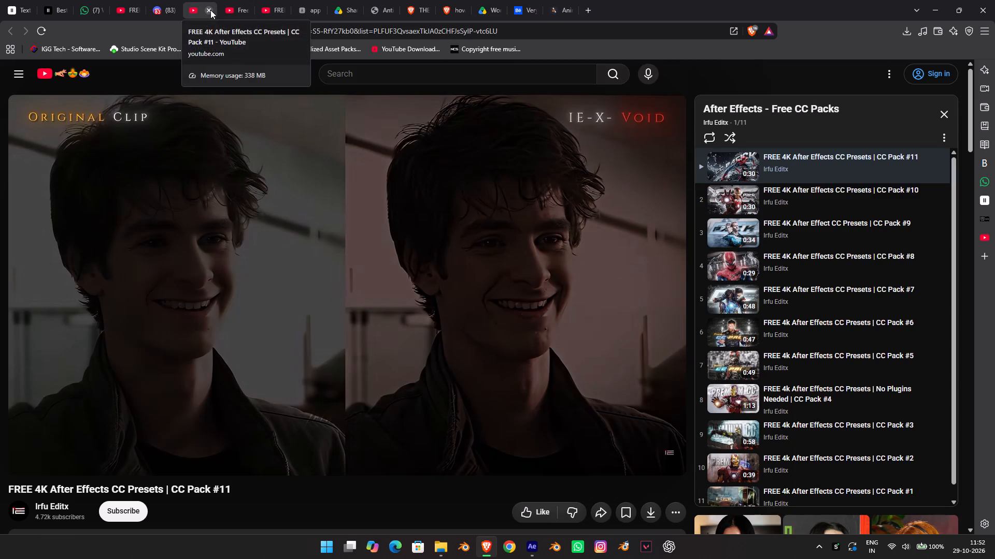
Close the open CC Pack #11 YouTube tab and the YouTube tab next to it.
left_click(210, 10)
left_click(210, 10)
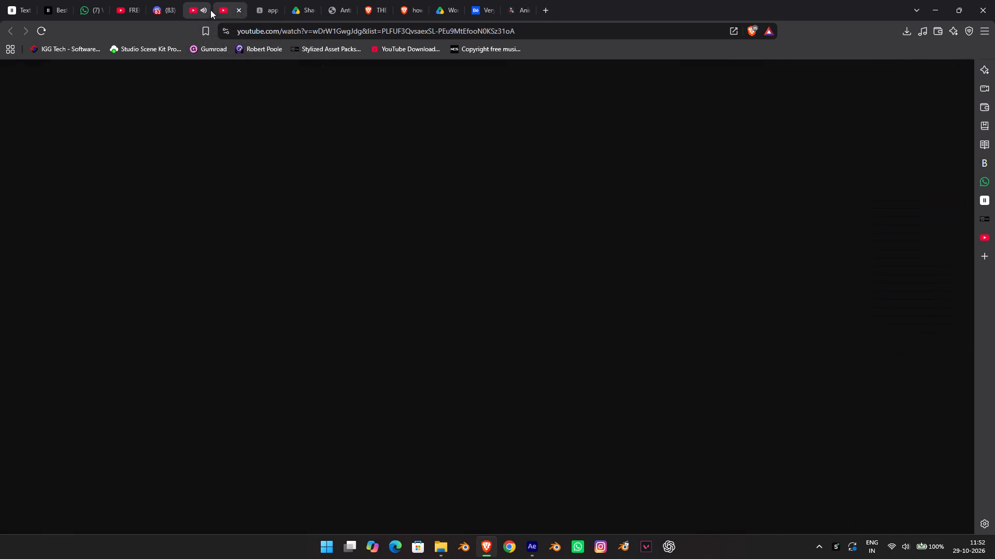